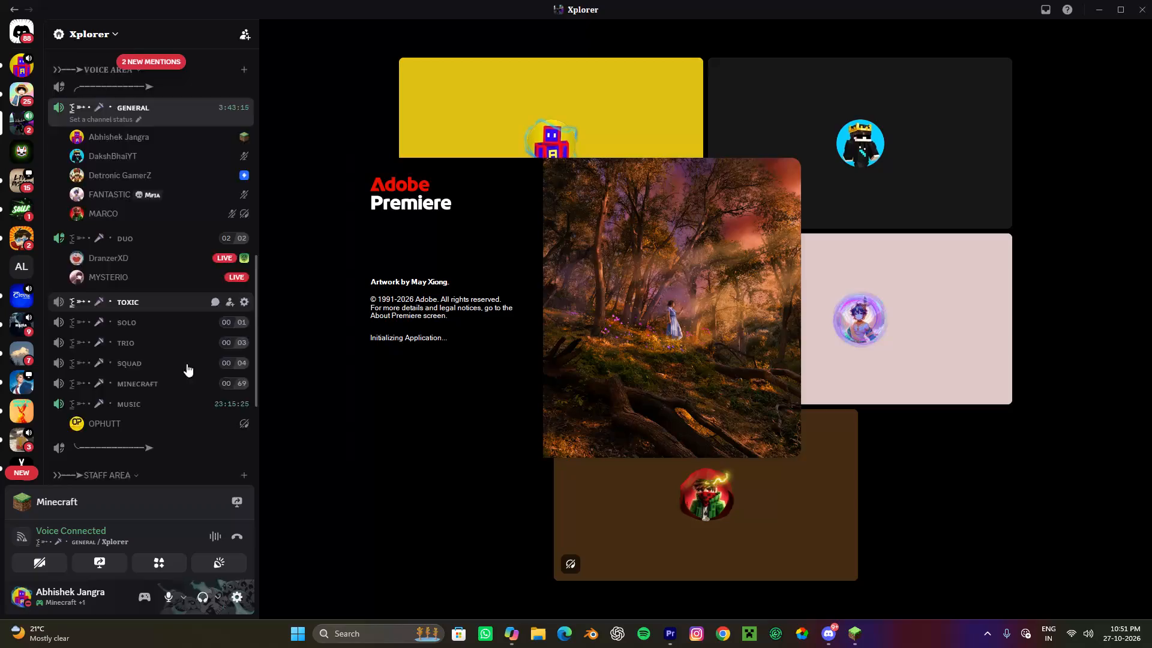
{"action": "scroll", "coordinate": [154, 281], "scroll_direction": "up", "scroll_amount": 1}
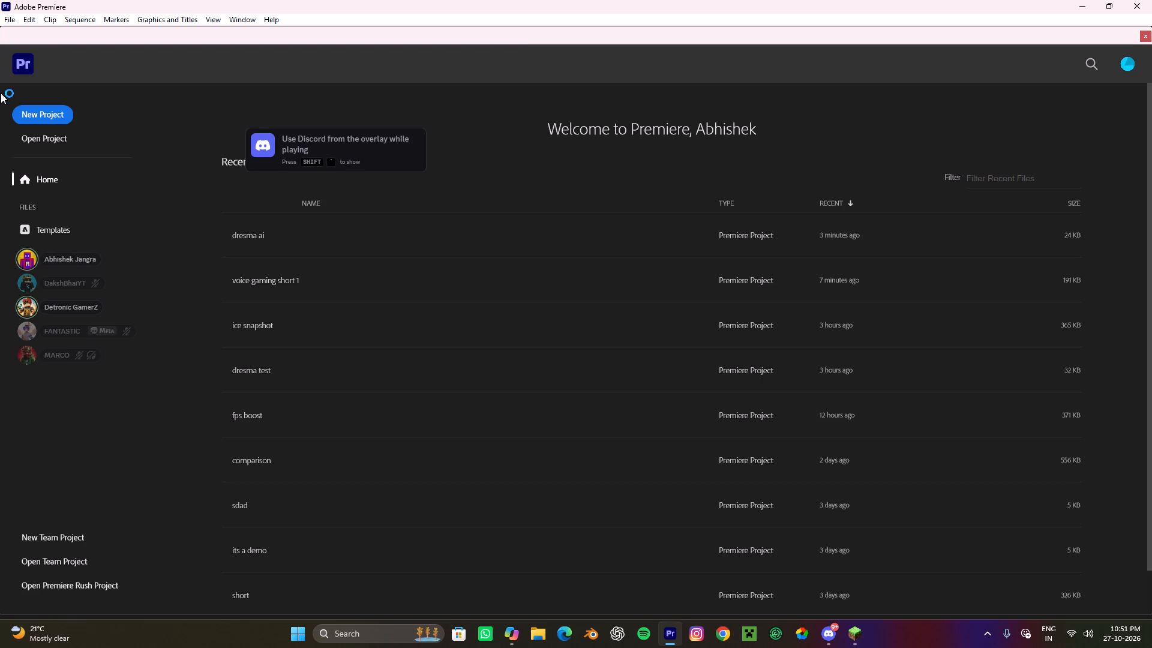
Open the recent project "voice gaming short 1".
{"action": "left_click", "coordinate": [12, 21]}
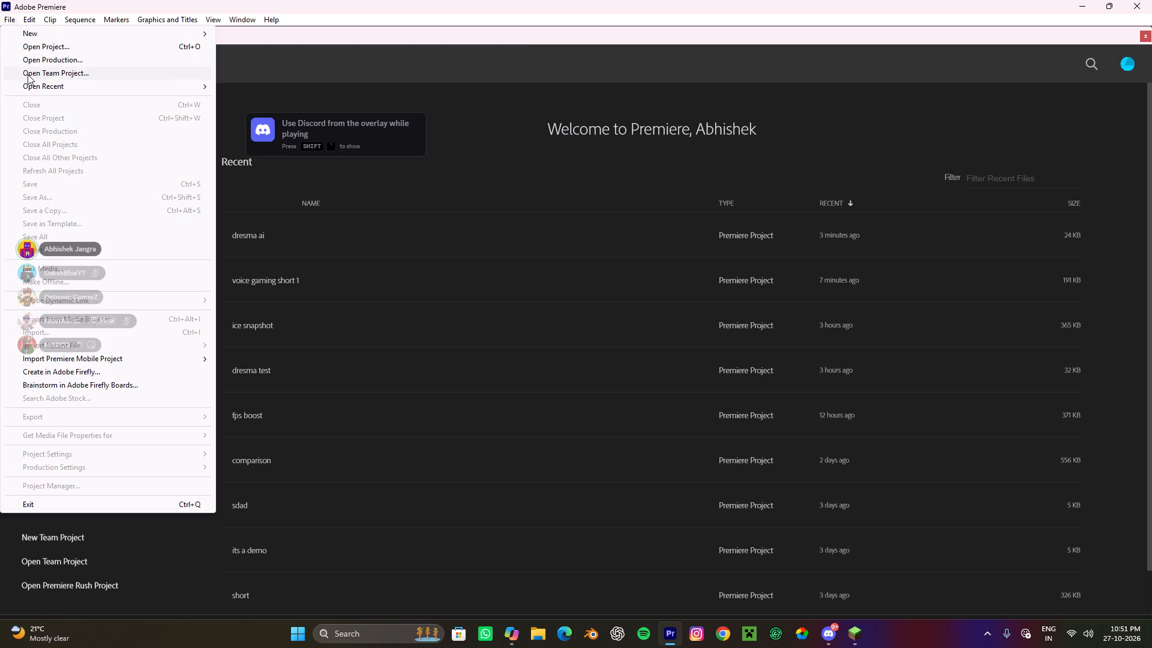
{"action": "left_click", "coordinate": [25, 82]}
{"action": "left_click", "coordinate": [455, 100]}
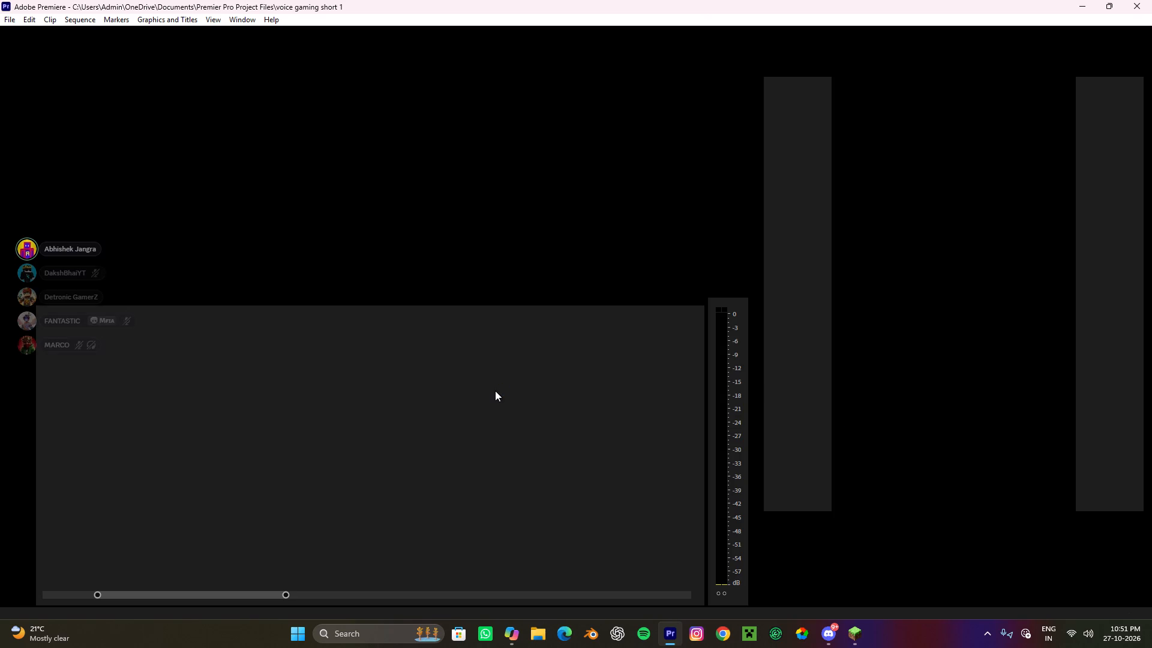
Locate the -427 -3717 title near the end of the sequence and play the section where it begins.
{"action": "scroll", "coordinate": [313, 454], "scroll_direction": "down", "scroll_amount": 8, "text": "alt"}
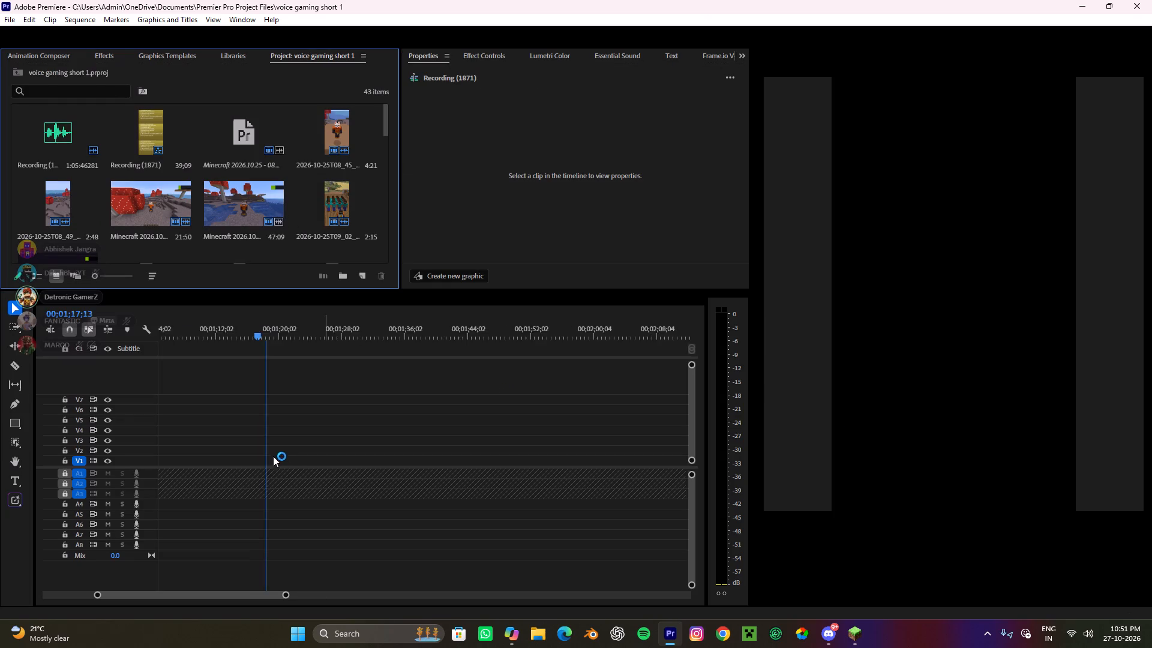
{"action": "scroll", "coordinate": [230, 455], "scroll_direction": "down", "scroll_amount": 4, "text": "alt"}
{"action": "scroll", "coordinate": [230, 455], "scroll_direction": "up", "scroll_amount": 9}
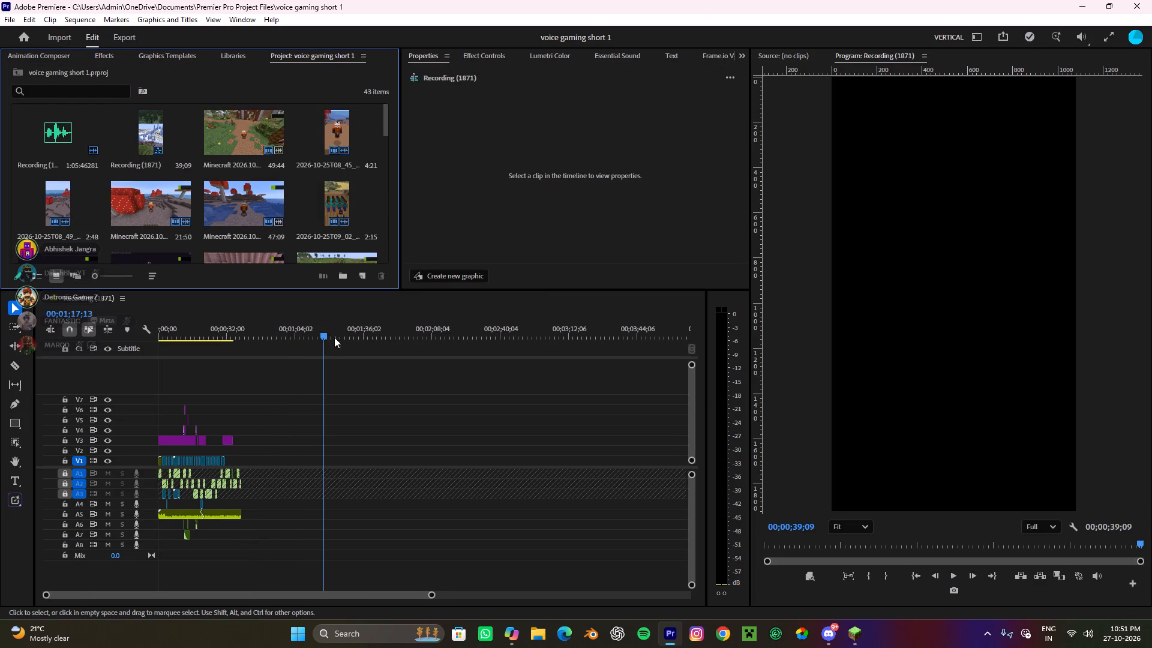
{"action": "left_click_drag", "start_coordinate": [308, 332], "coordinate": [198, 427]}
{"action": "scroll", "coordinate": [205, 440], "scroll_direction": "up", "scroll_amount": 8, "text": "alt"}
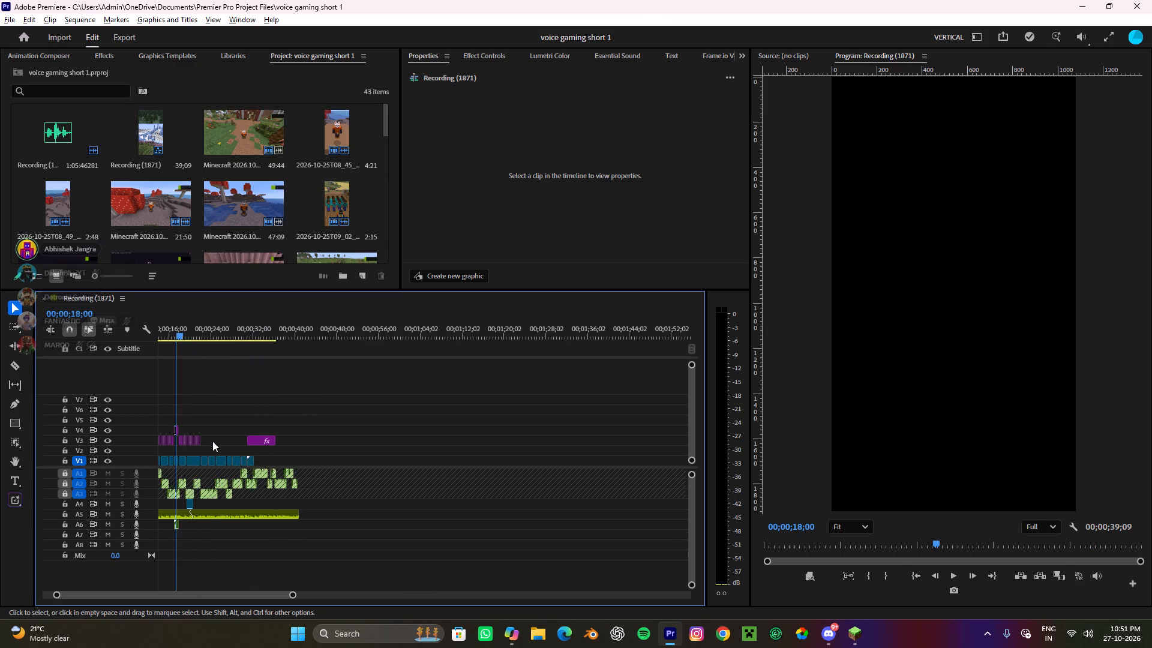
{"action": "scroll", "coordinate": [212, 441], "scroll_direction": "up", "scroll_amount": 3, "text": "alt"}
{"action": "scroll", "coordinate": [212, 441], "scroll_direction": "down", "scroll_amount": 1, "text": "alt"}
{"action": "scroll", "coordinate": [212, 441], "scroll_direction": "up", "scroll_amount": 13, "text": "alt"}
{"action": "key", "text": "v"}
{"action": "left_click_drag", "start_coordinate": [323, 338], "coordinate": [464, 375]}
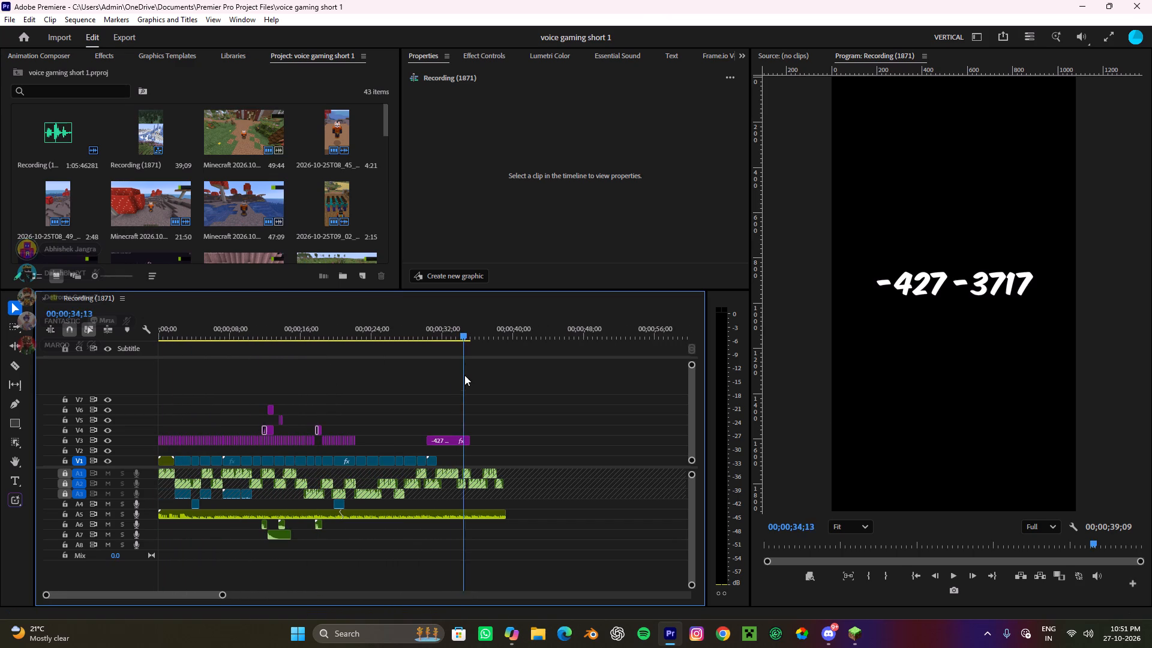
{"action": "left_click_drag", "start_coordinate": [464, 375], "coordinate": [422, 404]}
{"action": "left_click", "coordinate": [516, 395]}
{"action": "key", "text": "space"}
{"action": "scroll", "coordinate": [536, 396], "scroll_direction": "up", "scroll_amount": 4, "text": "alt"}
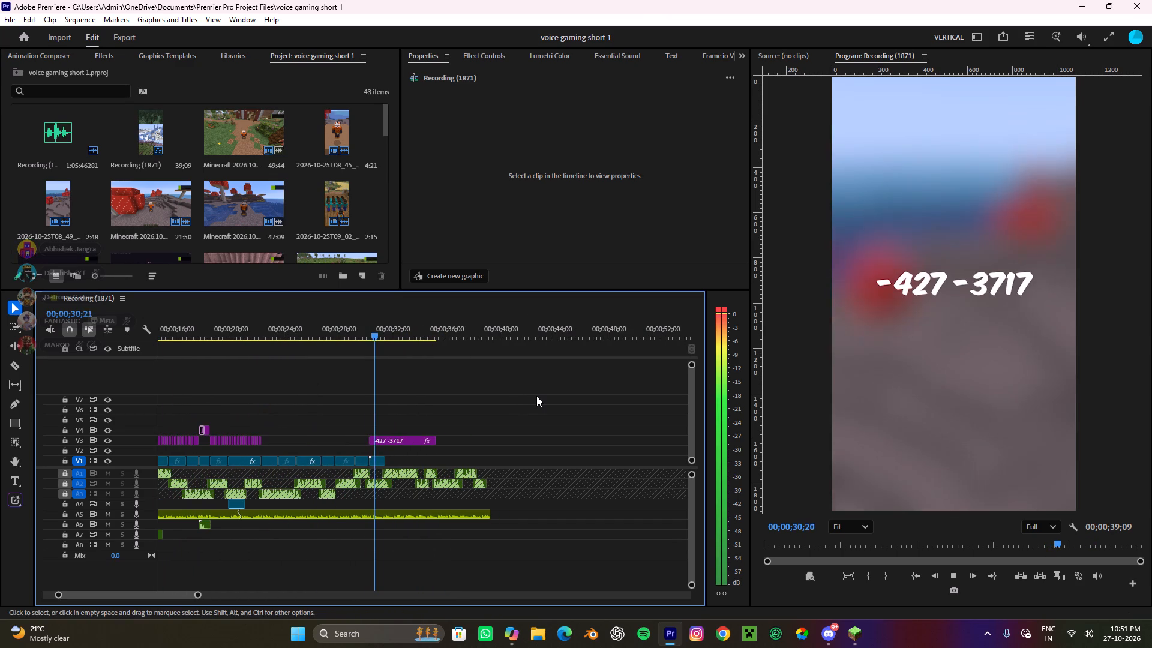
{"action": "key", "text": "space"}
Split the -427 -3717 title on V3 where the last V1 video clip ends and remove the part beyond it.
{"action": "scroll", "coordinate": [442, 437], "scroll_direction": "up", "scroll_amount": 8, "text": "alt"}
{"action": "key", "text": "c"}
{"action": "left_click", "coordinate": [427, 440]}
{"action": "key", "text": "v"}
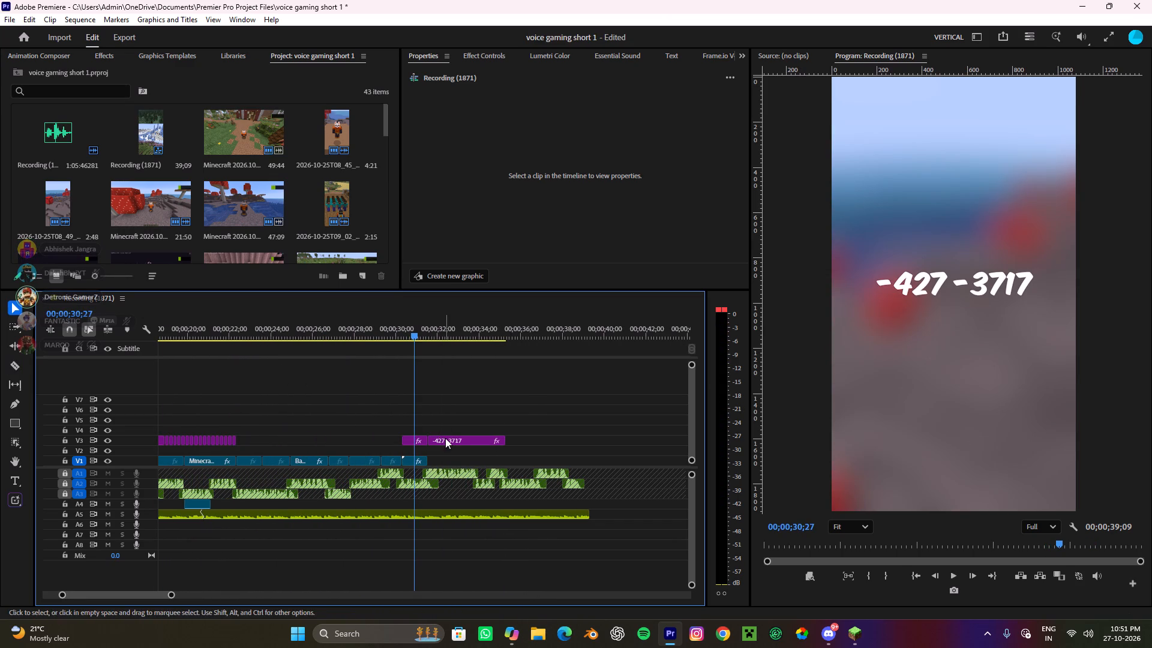
{"action": "left_click", "coordinate": [445, 438]}
{"action": "key", "text": "ctrl+x"}
Select the remaining -427 -3717 title clip and open its text for editing in the program preview.
{"action": "scroll", "coordinate": [413, 448], "scroll_direction": "up", "scroll_amount": 7, "text": "alt"}
{"action": "left_click", "coordinate": [406, 437]}
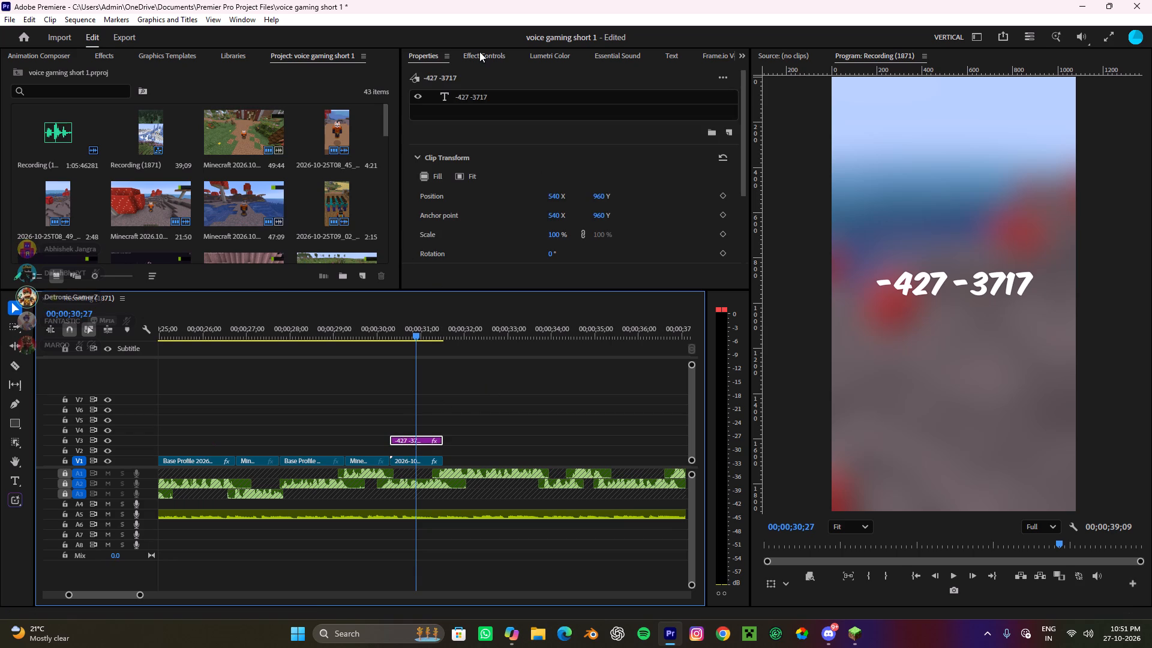
{"action": "scroll", "coordinate": [458, 251], "scroll_direction": "down", "scroll_amount": 14}
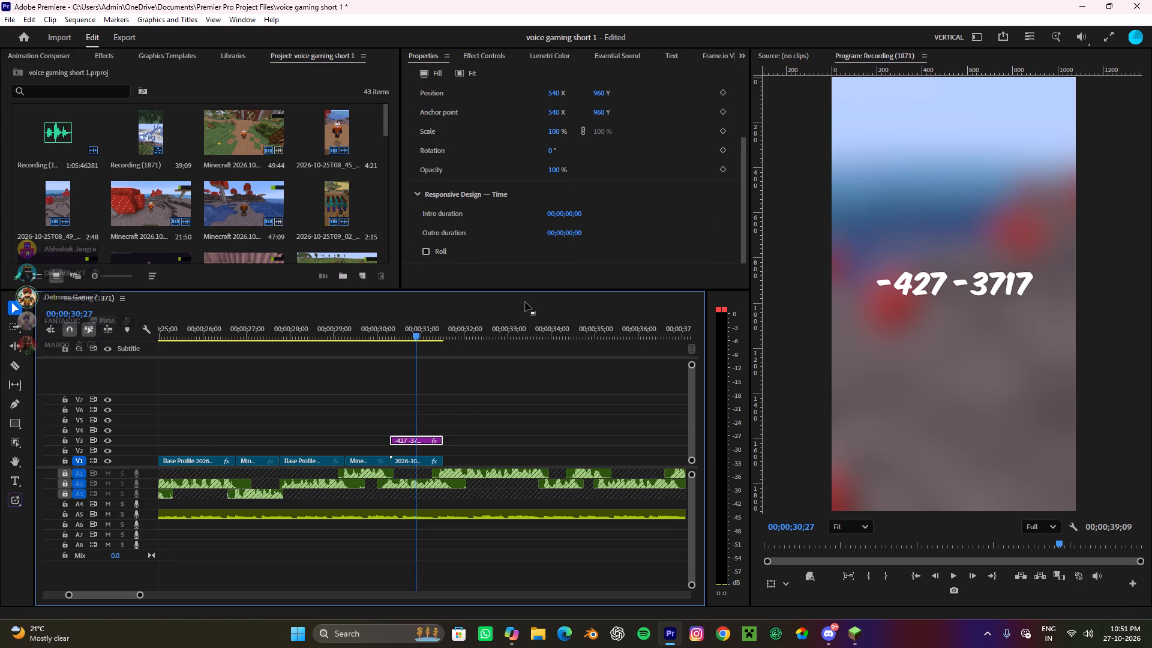
{"action": "double_click", "coordinate": [973, 280]}
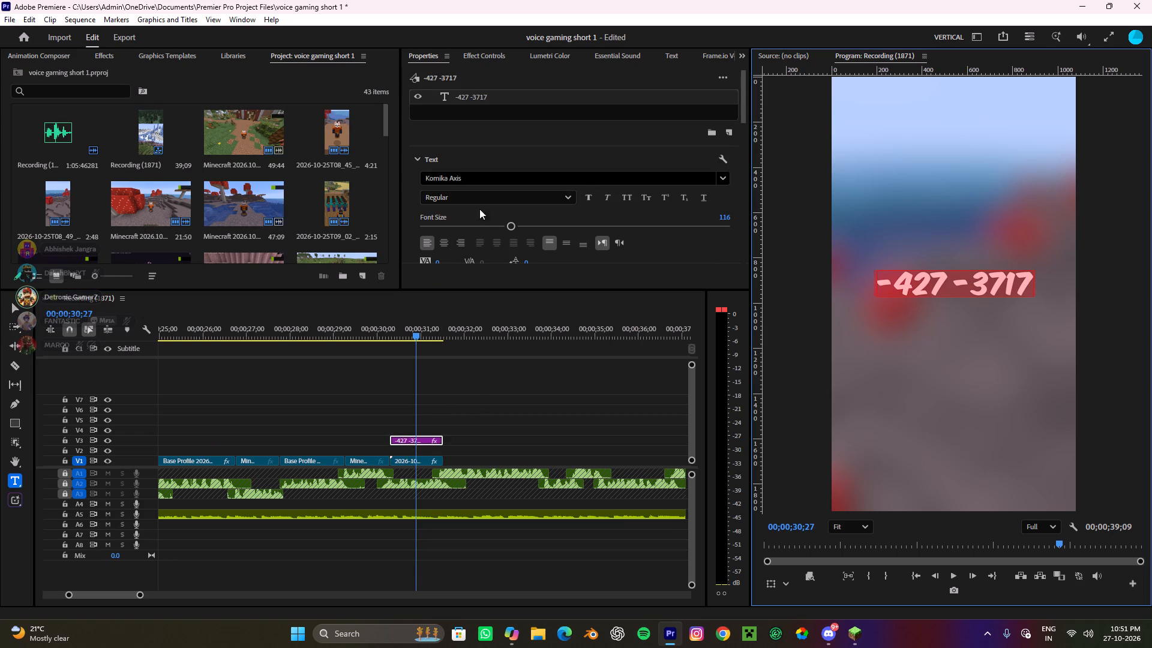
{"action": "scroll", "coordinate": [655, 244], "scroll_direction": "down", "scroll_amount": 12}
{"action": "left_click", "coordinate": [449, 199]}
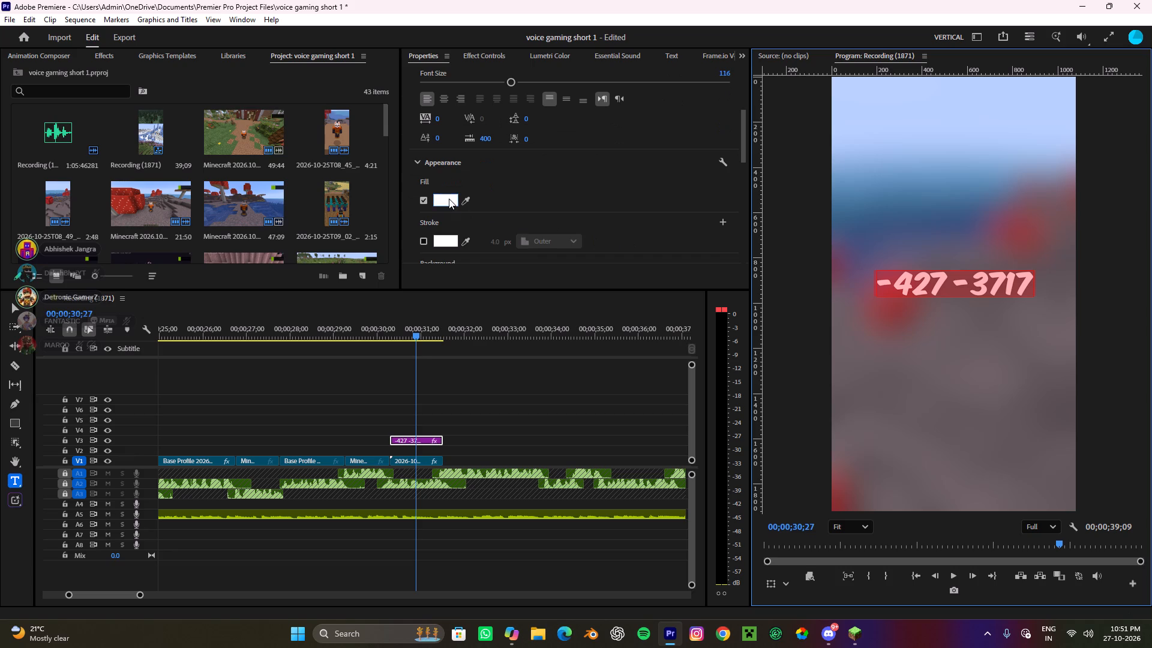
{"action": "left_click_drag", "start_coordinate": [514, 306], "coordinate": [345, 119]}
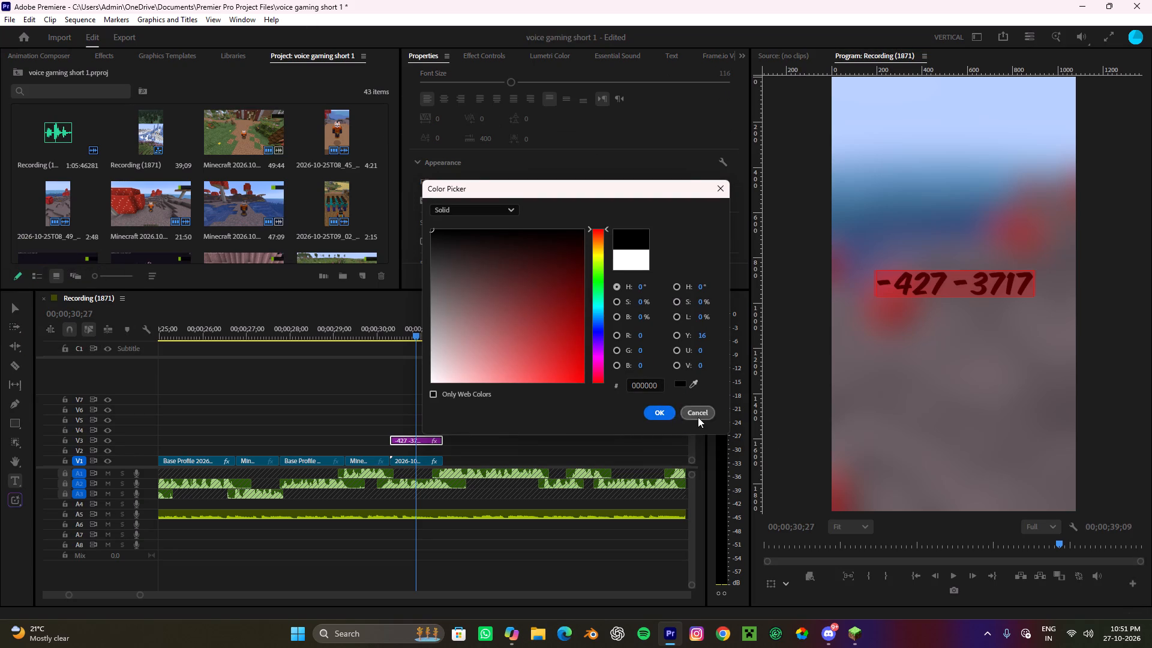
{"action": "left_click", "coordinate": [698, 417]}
Give the -427 -3717 title text a black (000000) outer stroke, 12 px wide.
{"action": "scroll", "coordinate": [475, 238], "scroll_direction": "down", "scroll_amount": 4}
{"action": "left_click", "coordinate": [428, 196]}
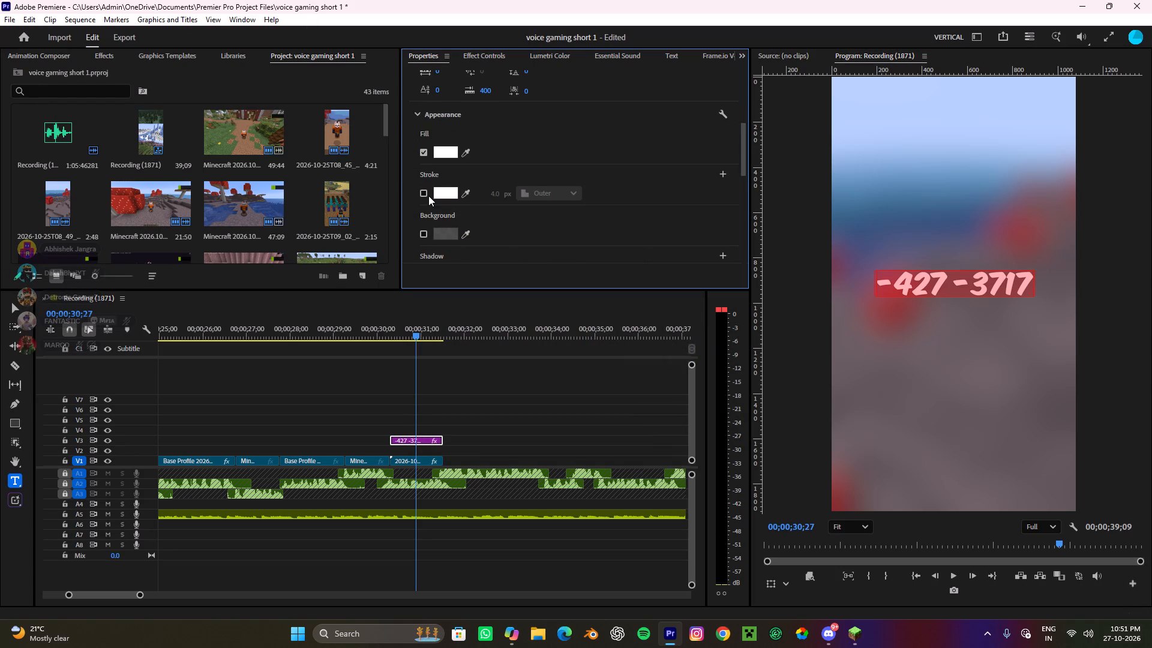
{"action": "left_click", "coordinate": [423, 191]}
{"action": "left_click", "coordinate": [450, 193]}
{"action": "left_click_drag", "start_coordinate": [501, 331], "coordinate": [397, 136]}
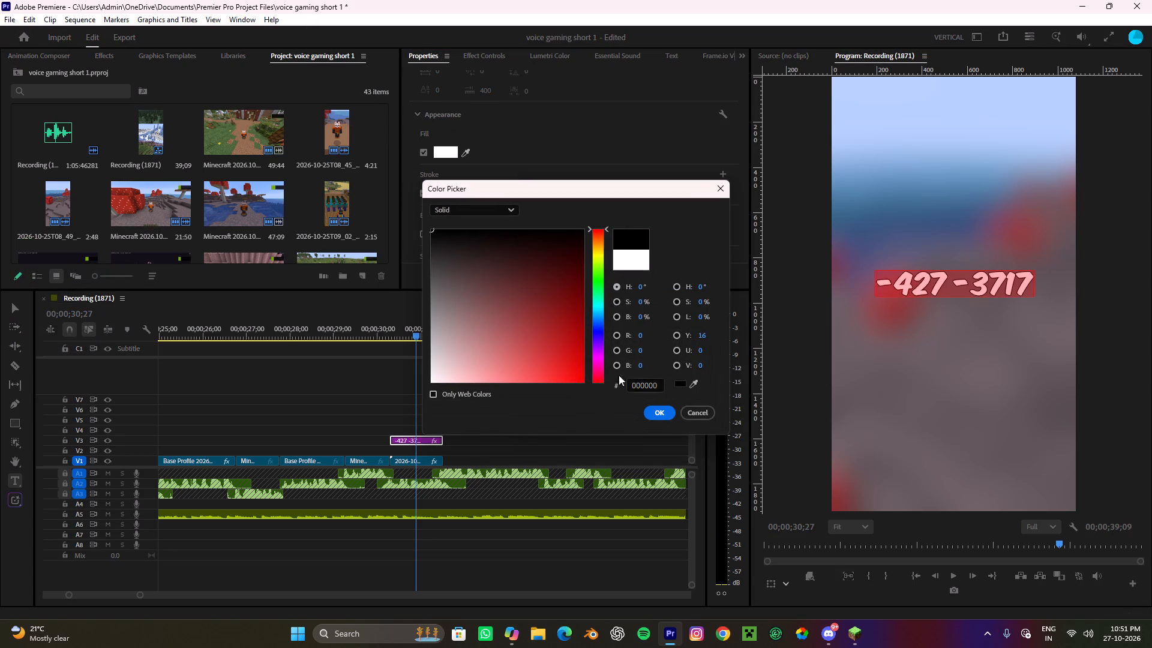
{"action": "left_click", "coordinate": [661, 417]}
{"action": "left_click", "coordinate": [496, 194]}
{"action": "type", "text": "12"}
{"action": "left_click", "coordinate": [628, 207]}
Enable a shadow on the title text, coloured black (000000) with its opacity at 100.
{"action": "scroll", "coordinate": [614, 294], "scroll_direction": "down", "scroll_amount": 8}
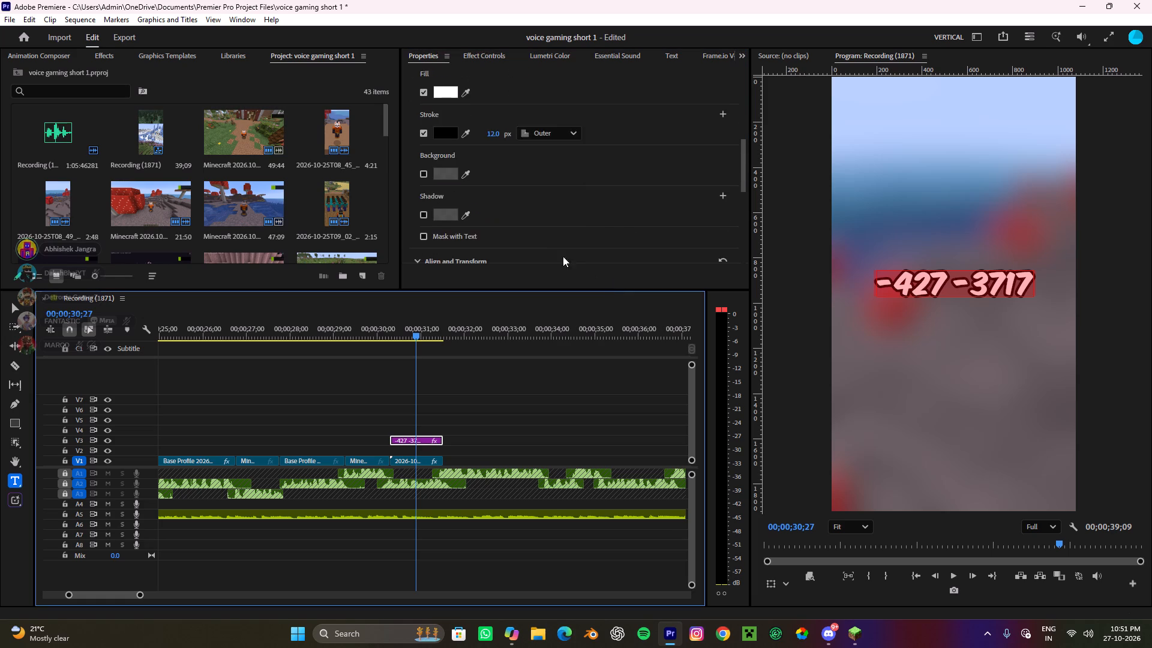
{"action": "scroll", "coordinate": [563, 256], "scroll_direction": "down", "scroll_amount": 5}
{"action": "left_click", "coordinate": [424, 167]}
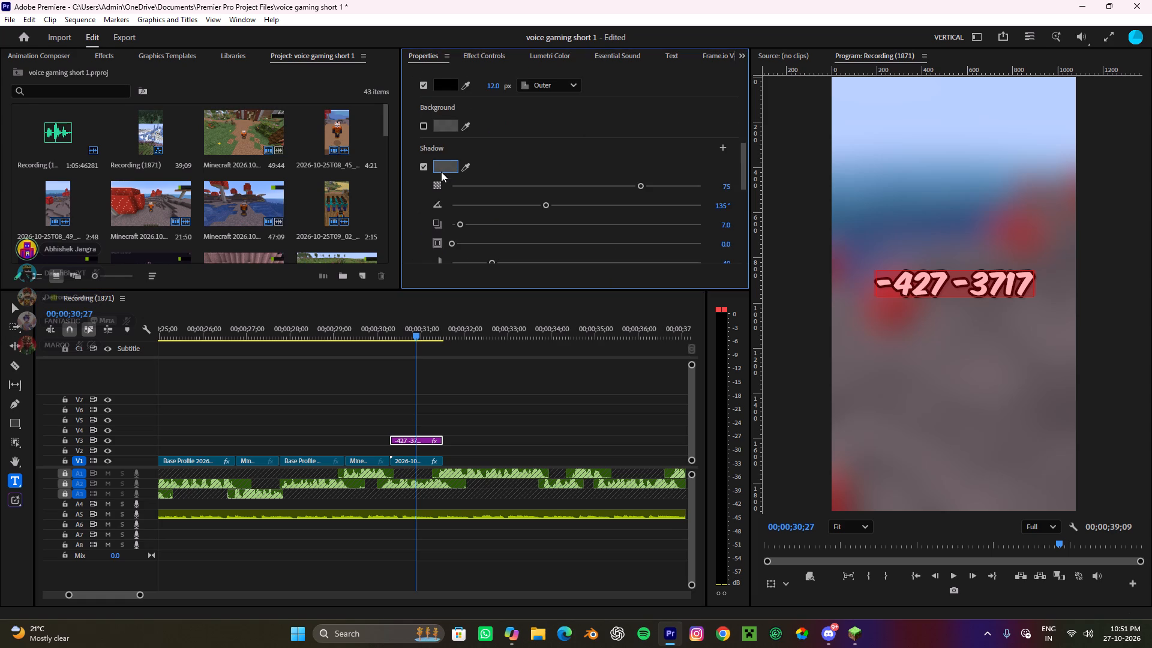
{"action": "left_click", "coordinate": [441, 172]}
{"action": "left_click_drag", "start_coordinate": [554, 288], "coordinate": [357, 174]}
{"action": "left_click", "coordinate": [661, 407]}
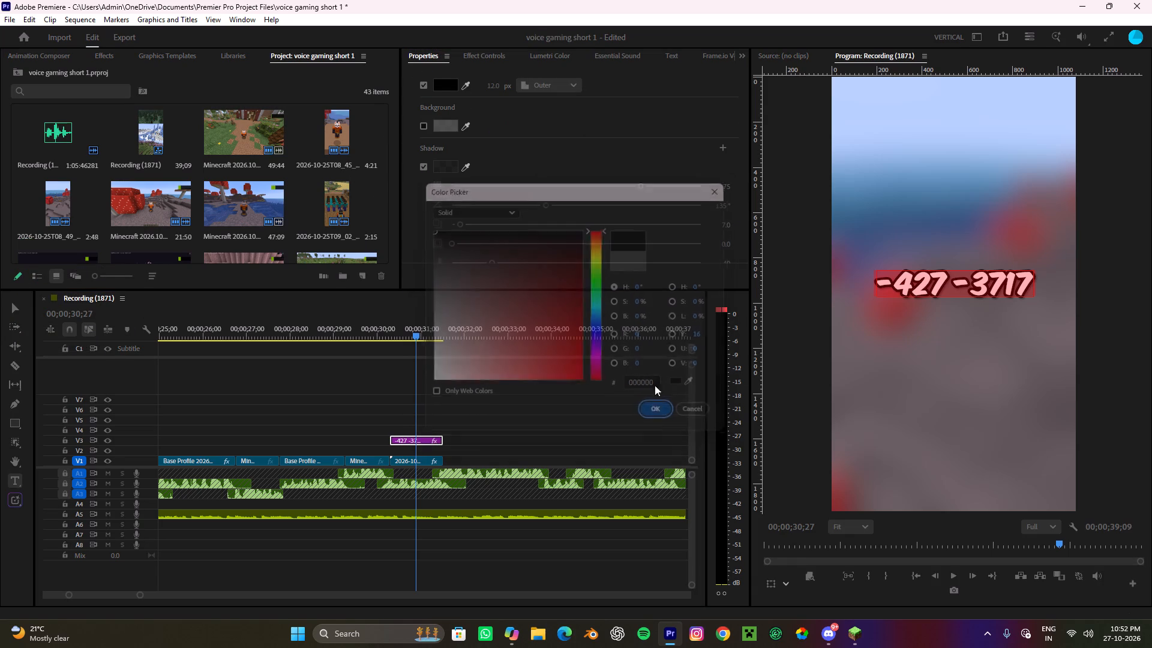
{"action": "left_click_drag", "start_coordinate": [646, 188], "coordinate": [864, 198]}
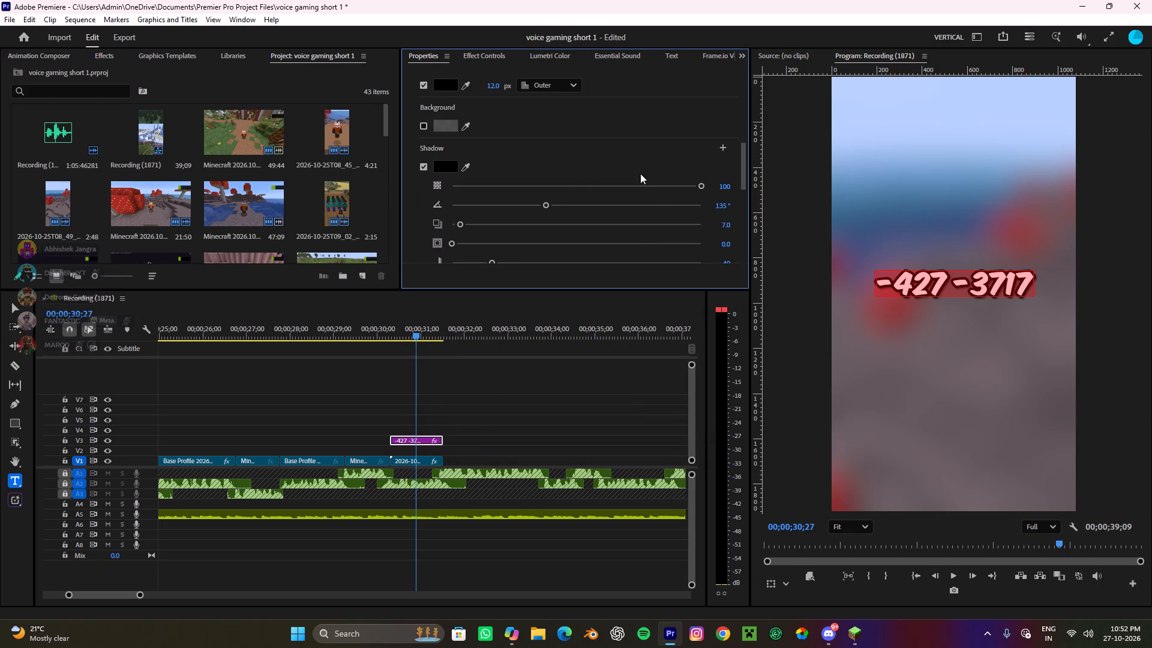
Reduce the title shadow's blur to 0 and set its size to about 12.5.
{"action": "scroll", "coordinate": [520, 265], "scroll_direction": "down", "scroll_amount": 4}
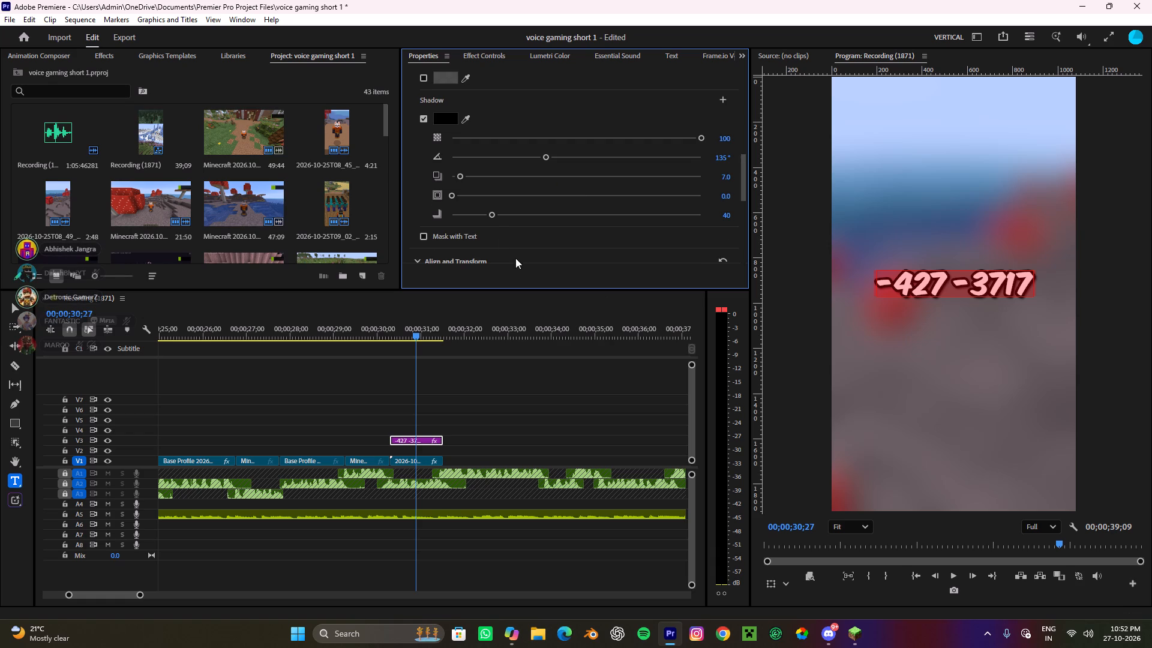
{"action": "left_click_drag", "start_coordinate": [493, 212], "coordinate": [429, 207]}
{"action": "left_click", "coordinate": [464, 193]}
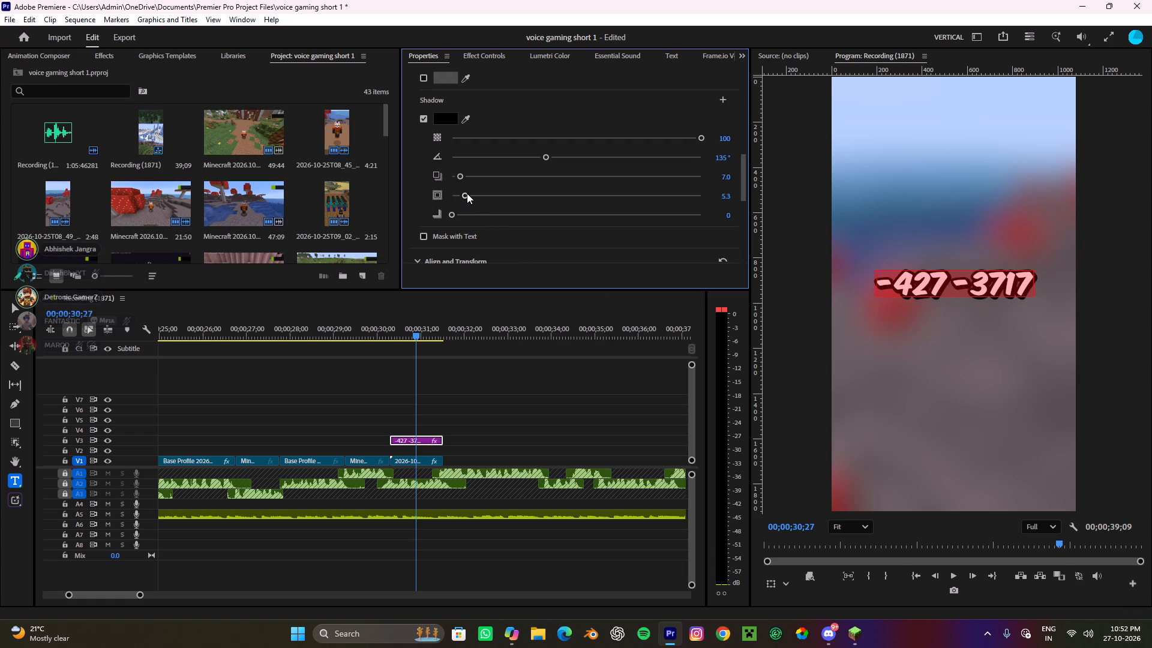
{"action": "left_click", "coordinate": [482, 196]}
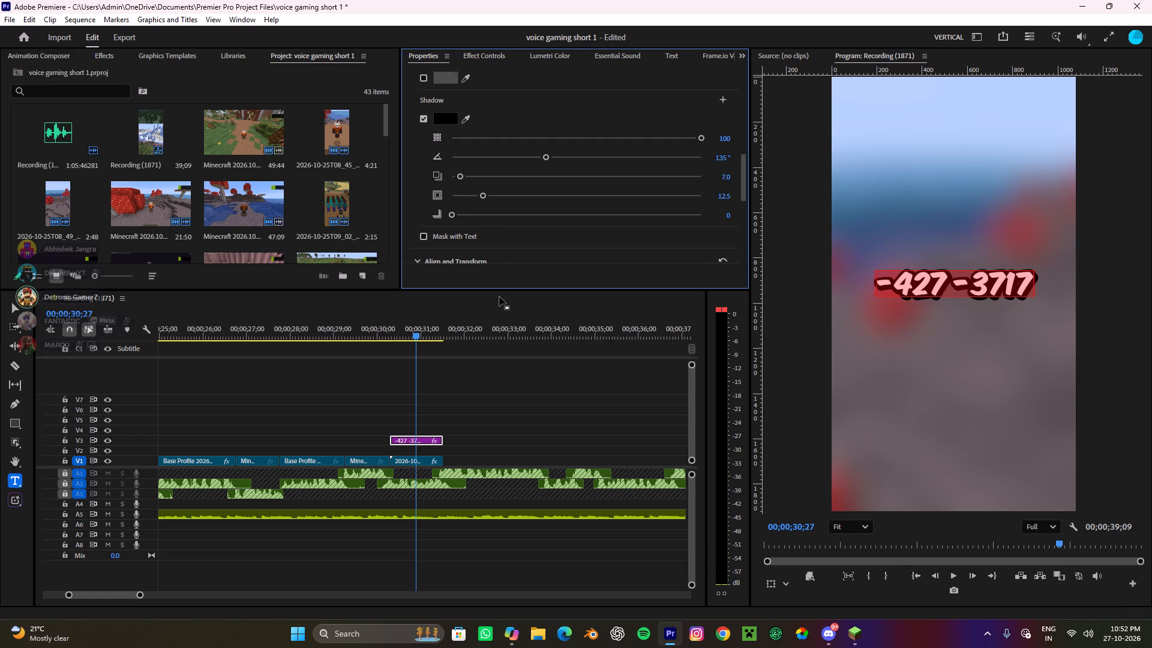
{"action": "left_click", "coordinate": [549, 401]}
Find the YOOOOOO preset by searching effects for "yoo" and apply it to the -427 -3717 title clip.
{"action": "left_click", "coordinate": [420, 435]}
{"action": "left_click", "coordinate": [410, 438]}
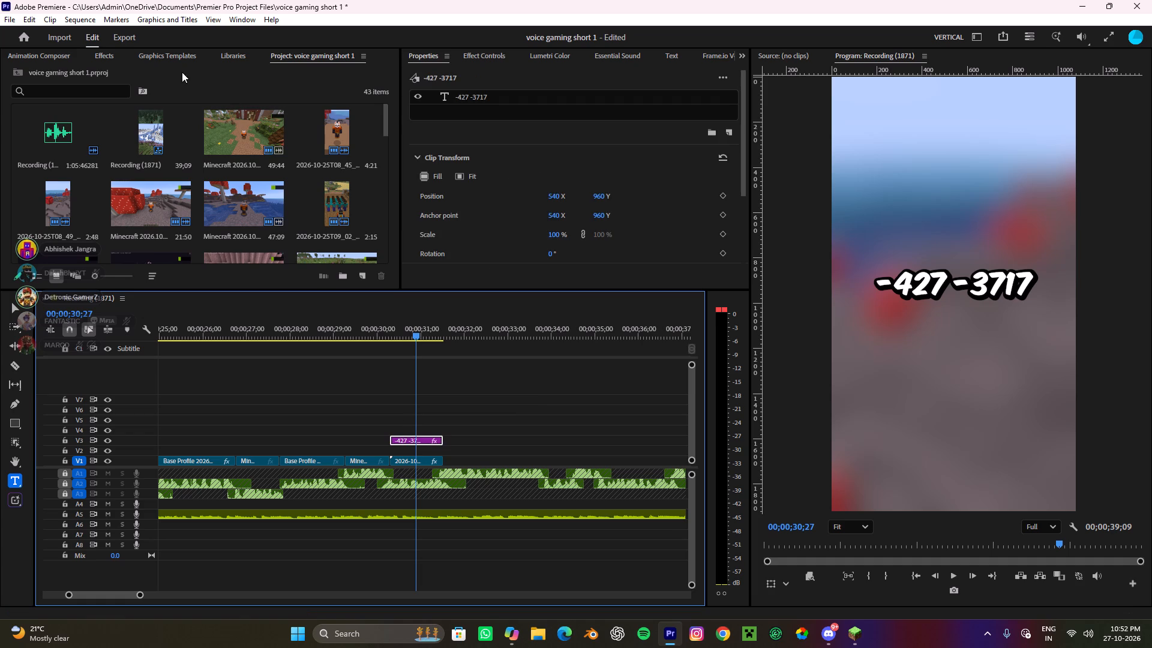
{"action": "left_click", "coordinate": [89, 56]}
{"action": "left_click", "coordinate": [55, 79]}
{"action": "key", "text": "y"}
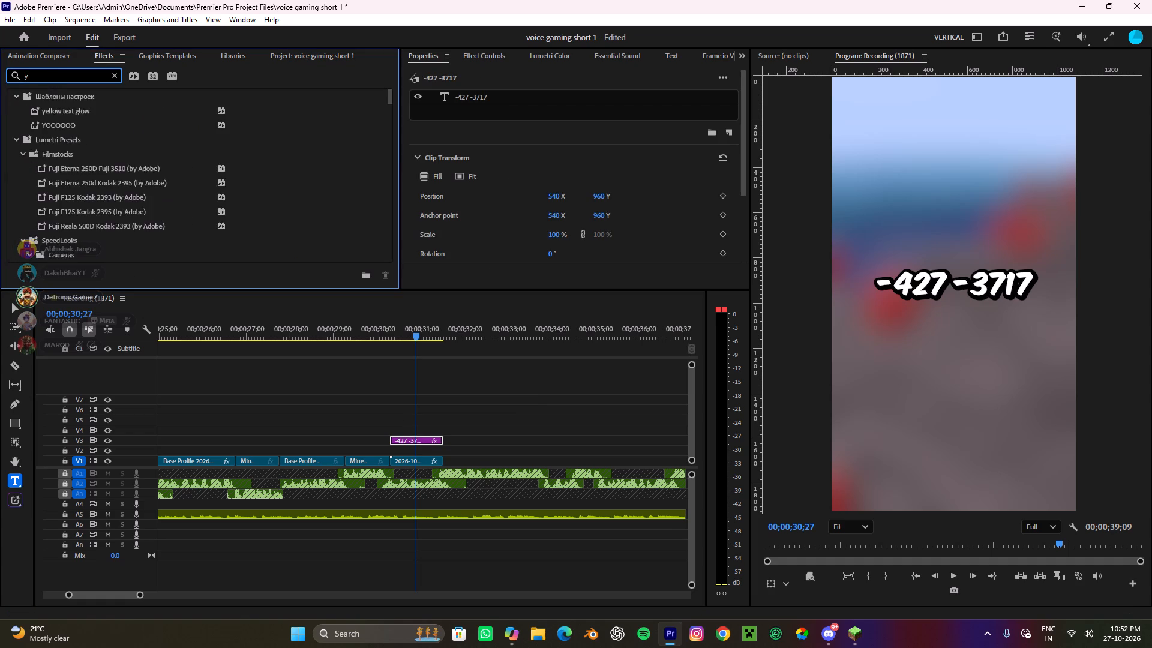
{"action": "key", "text": "o"}
{"action": "key", "text": "o"}
{"action": "left_click_drag", "start_coordinate": [71, 113], "coordinate": [439, 442]}
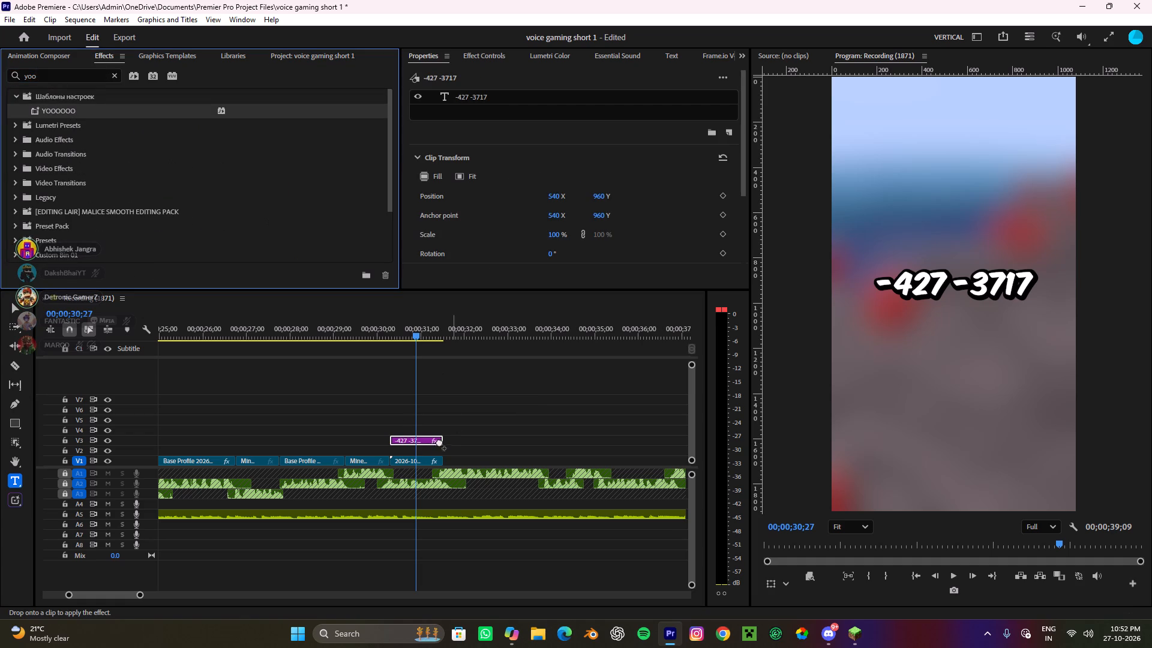
{"action": "left_click_drag", "start_coordinate": [439, 442], "coordinate": [421, 437]}
{"action": "left_click", "coordinate": [485, 422]}
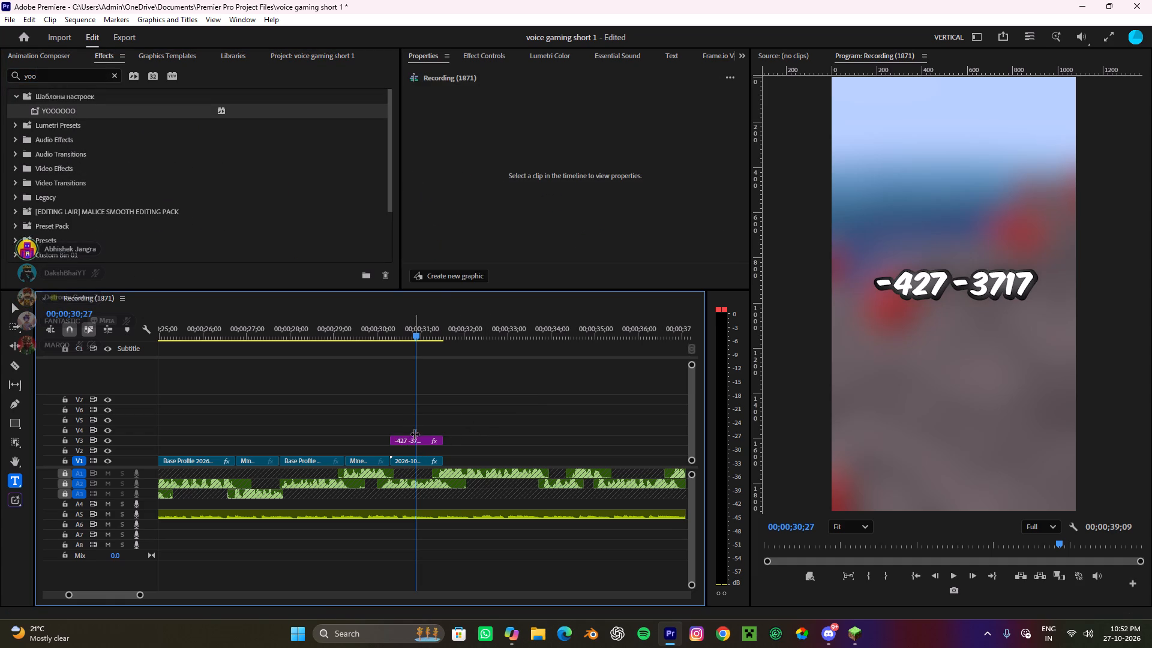
Find the Pop Motion transition by searching effects for "pop" and apply it to the start of the title clip.
{"action": "left_click", "coordinate": [402, 437]}
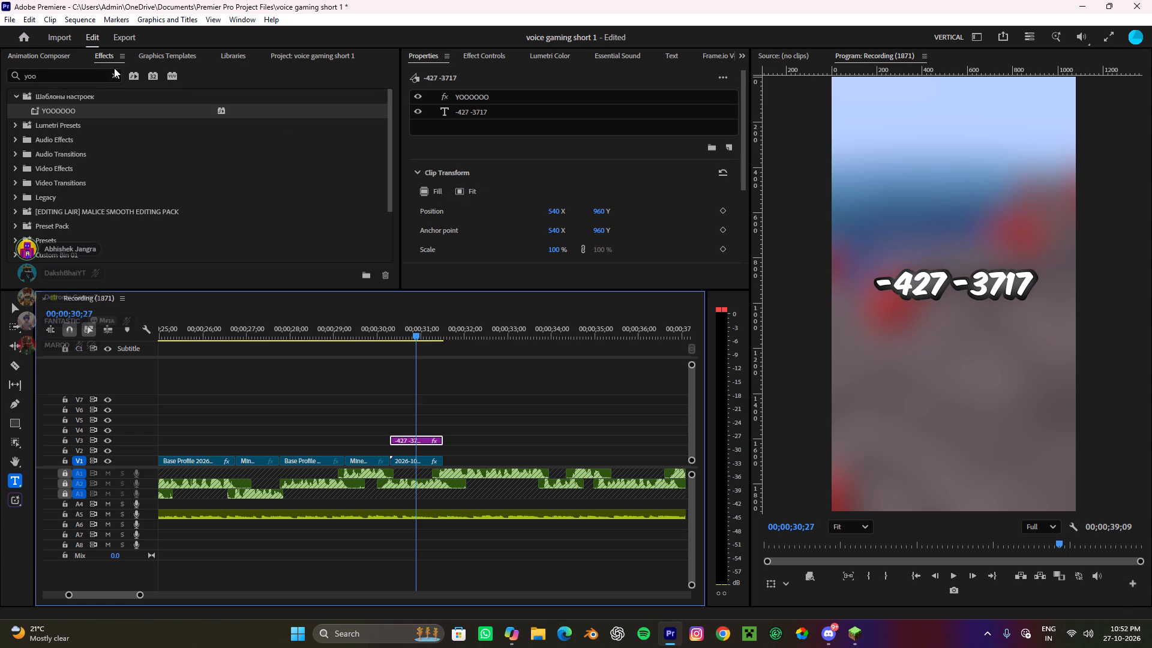
{"action": "left_click", "coordinate": [110, 74]}
{"action": "left_click", "coordinate": [100, 74]}
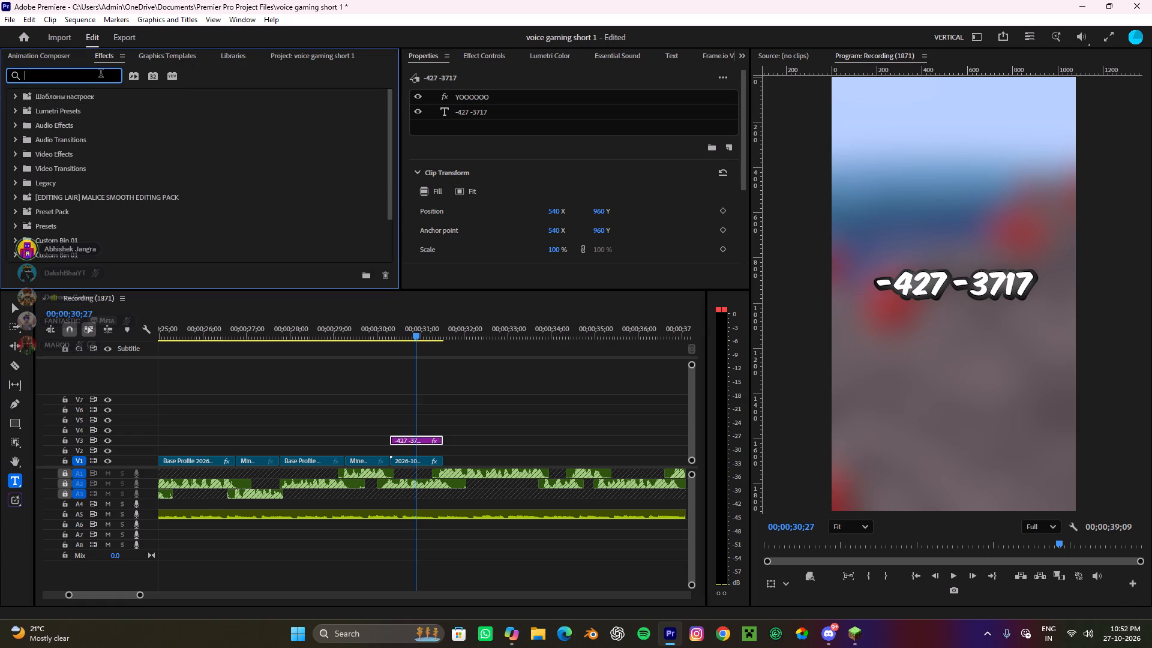
{"action": "key", "text": "p"}
{"action": "type", "text": "op"}
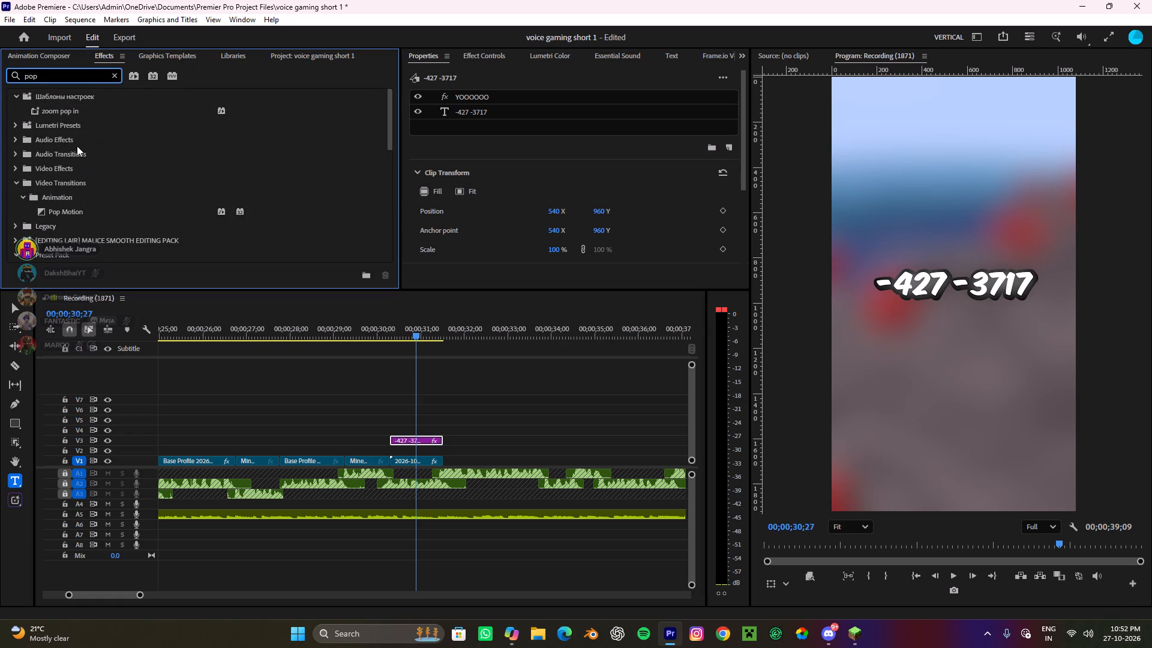
{"action": "left_click_drag", "start_coordinate": [43, 211], "coordinate": [411, 443]}
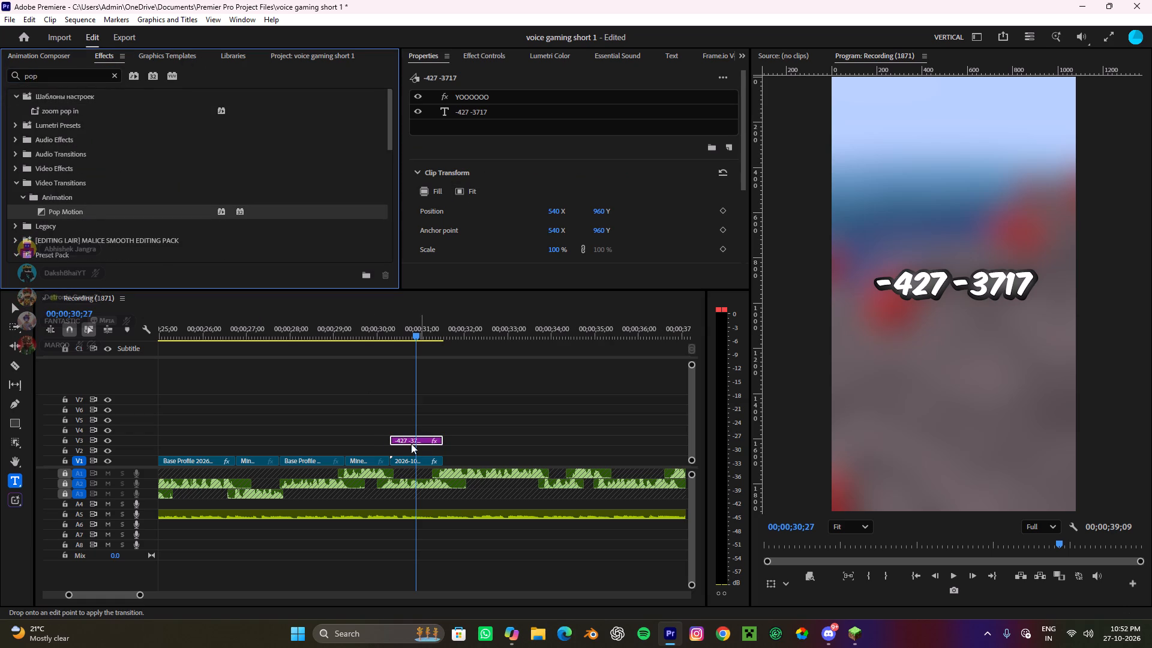
{"action": "left_click_drag", "start_coordinate": [411, 443], "coordinate": [397, 438]}
{"action": "key", "text": "alt+space"}
{"action": "scroll", "coordinate": [395, 439], "scroll_direction": "up", "scroll_amount": 4, "text": "alt"}
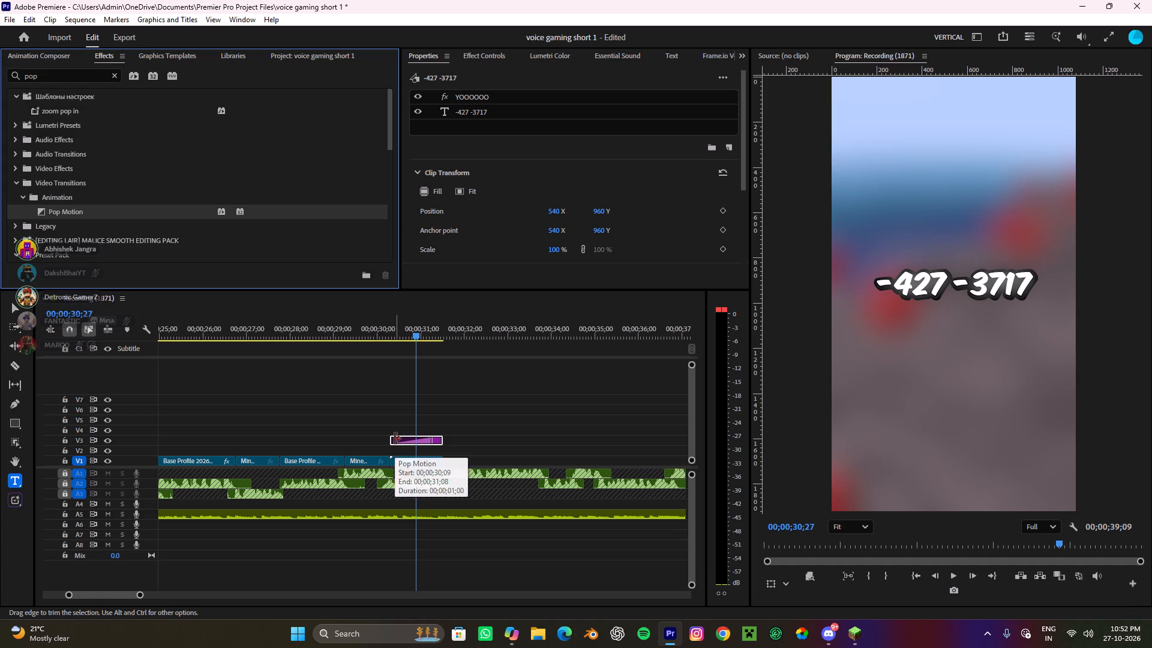
{"action": "key", "text": "v"}
{"action": "left_click", "coordinate": [489, 425]}
Shorten the Pop Motion transition on the title clip to about 15 frames by trimming its end.
{"action": "left_click", "coordinate": [406, 439]}
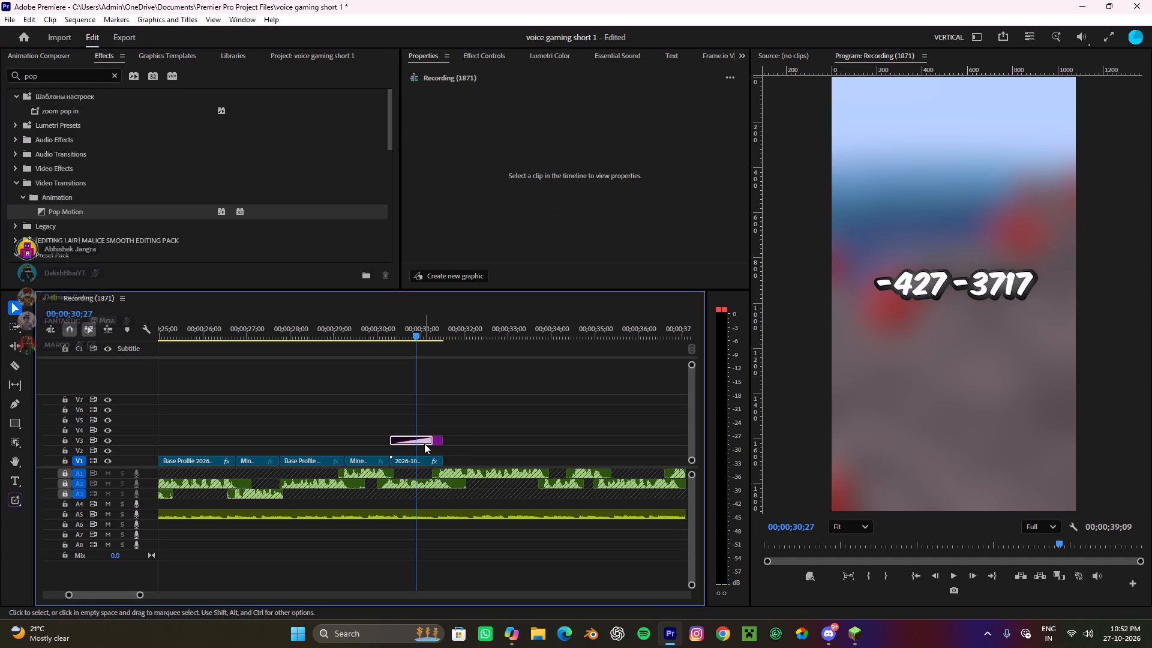
{"action": "left_click", "coordinate": [424, 443]}
{"action": "left_click", "coordinate": [481, 437]}
{"action": "left_click", "coordinate": [425, 439]}
{"action": "left_click_drag", "start_coordinate": [429, 440], "coordinate": [411, 455]}
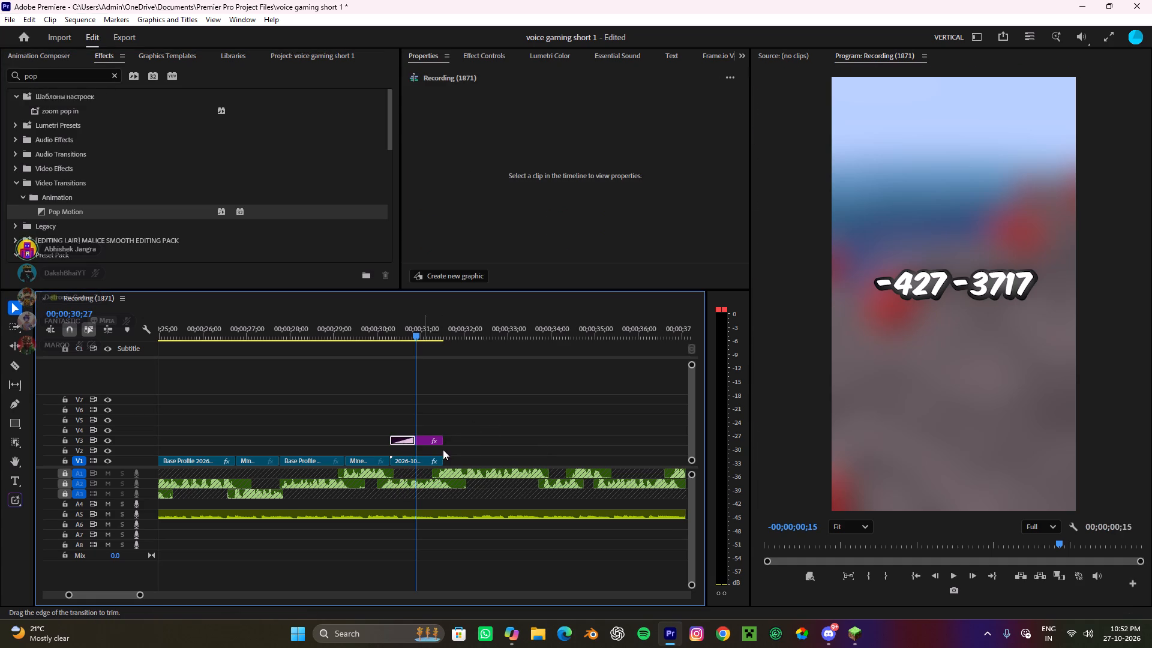
{"action": "left_click", "coordinate": [470, 442]}
{"action": "scroll", "coordinate": [443, 441], "scroll_direction": "down", "scroll_amount": 3, "text": "alt"}
{"action": "scroll", "coordinate": [443, 441], "scroll_direction": "up", "scroll_amount": 4, "text": "alt"}
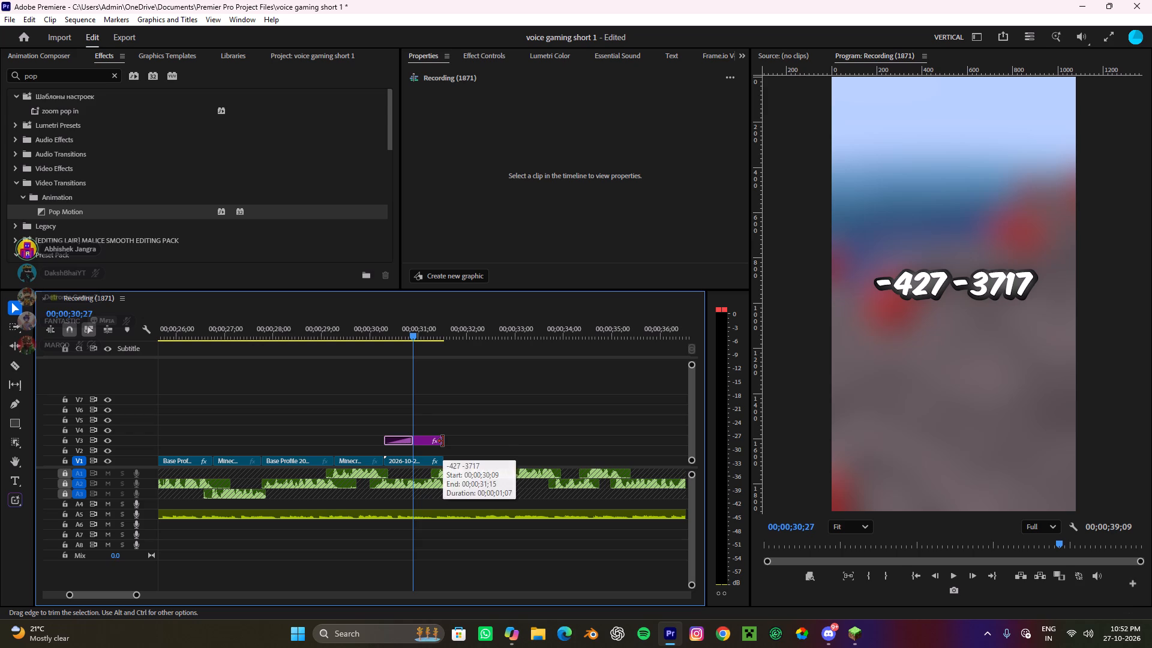
Play back the pop-in animation of the -427 -3717 title from about 00;00;30;01.
{"action": "key", "text": "v"}
{"action": "scroll", "coordinate": [451, 441], "scroll_direction": "down", "scroll_amount": 8}
{"action": "key", "text": "v"}
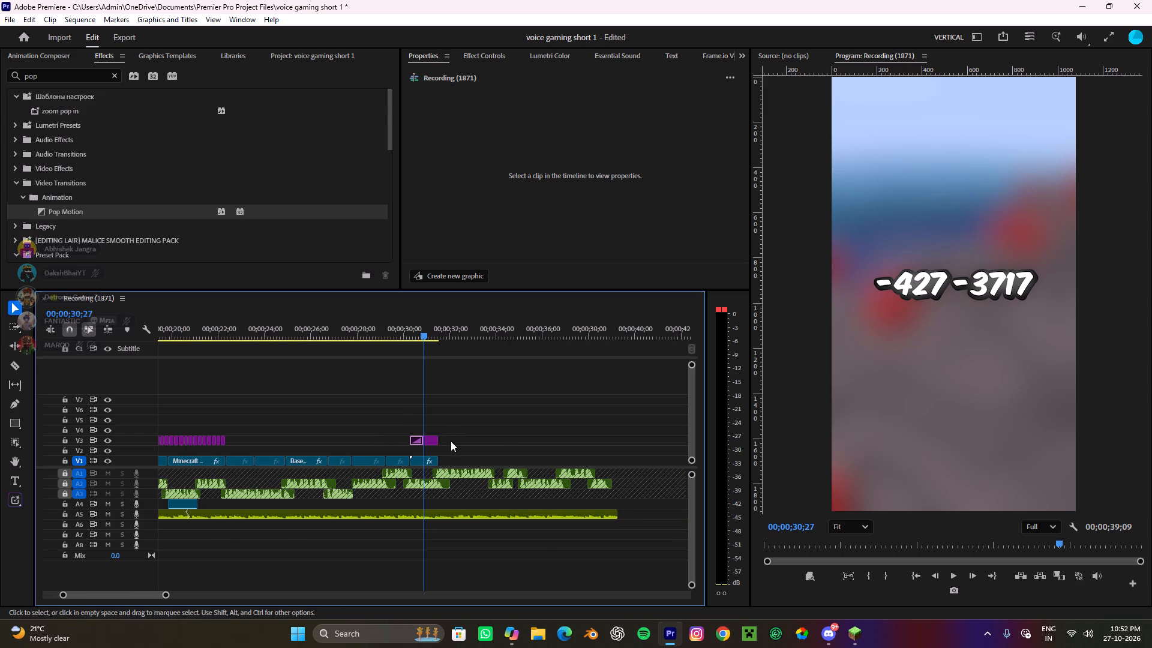
{"action": "scroll", "coordinate": [447, 441], "scroll_direction": "down", "scroll_amount": 2, "text": "alt"}
{"action": "scroll", "coordinate": [447, 441], "scroll_direction": "up", "scroll_amount": 10, "text": "alt"}
{"action": "left_click_drag", "start_coordinate": [400, 335], "coordinate": [349, 361]}
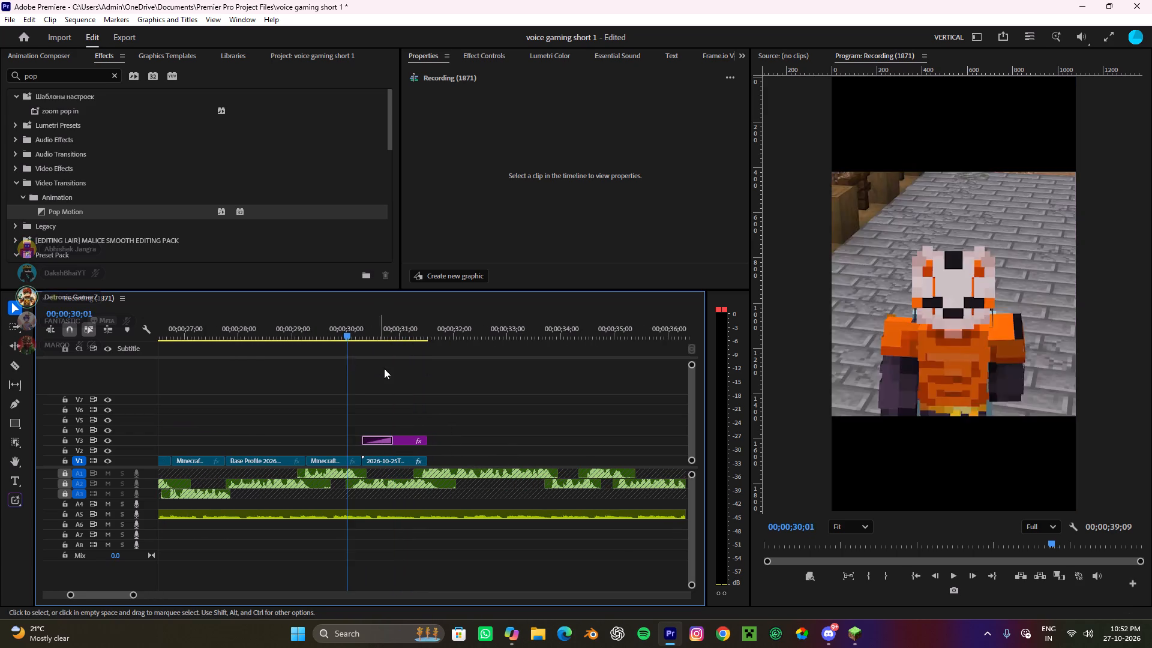
{"action": "key", "text": "space"}
{"action": "scroll", "coordinate": [404, 377], "scroll_direction": "down", "scroll_amount": 5, "text": "alt"}
{"action": "key", "text": "space"}
{"action": "scroll", "coordinate": [371, 434], "scroll_direction": "up", "scroll_amount": 4, "text": "alt"}
{"action": "scroll", "coordinate": [371, 434], "scroll_direction": "down", "scroll_amount": 5, "text": "alt"}
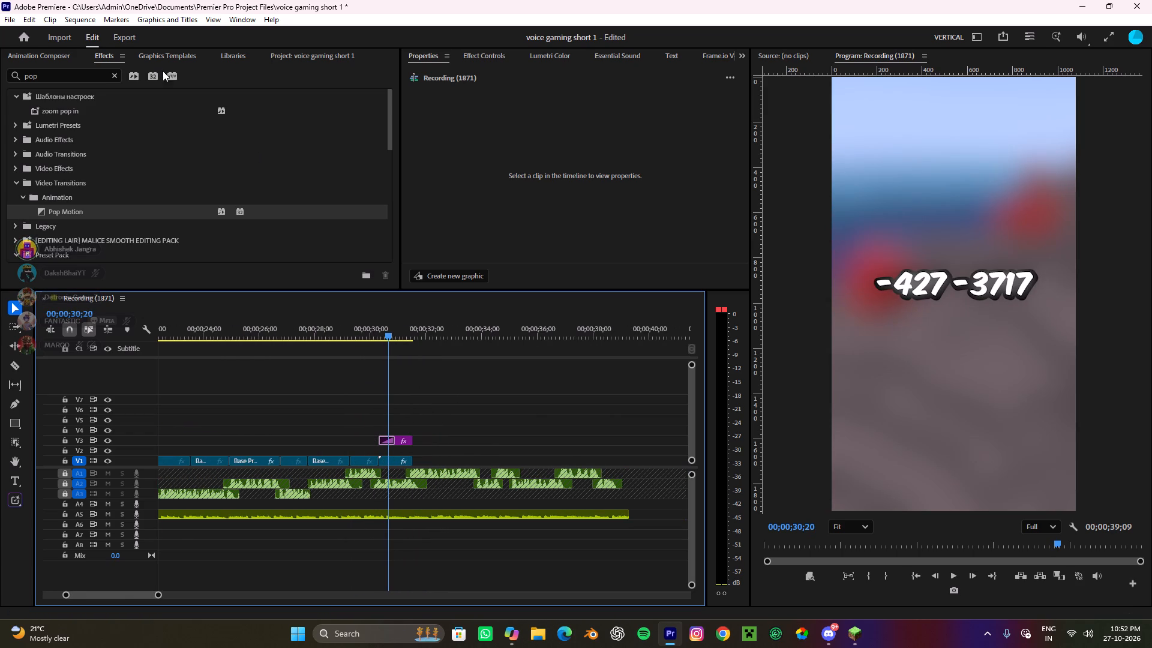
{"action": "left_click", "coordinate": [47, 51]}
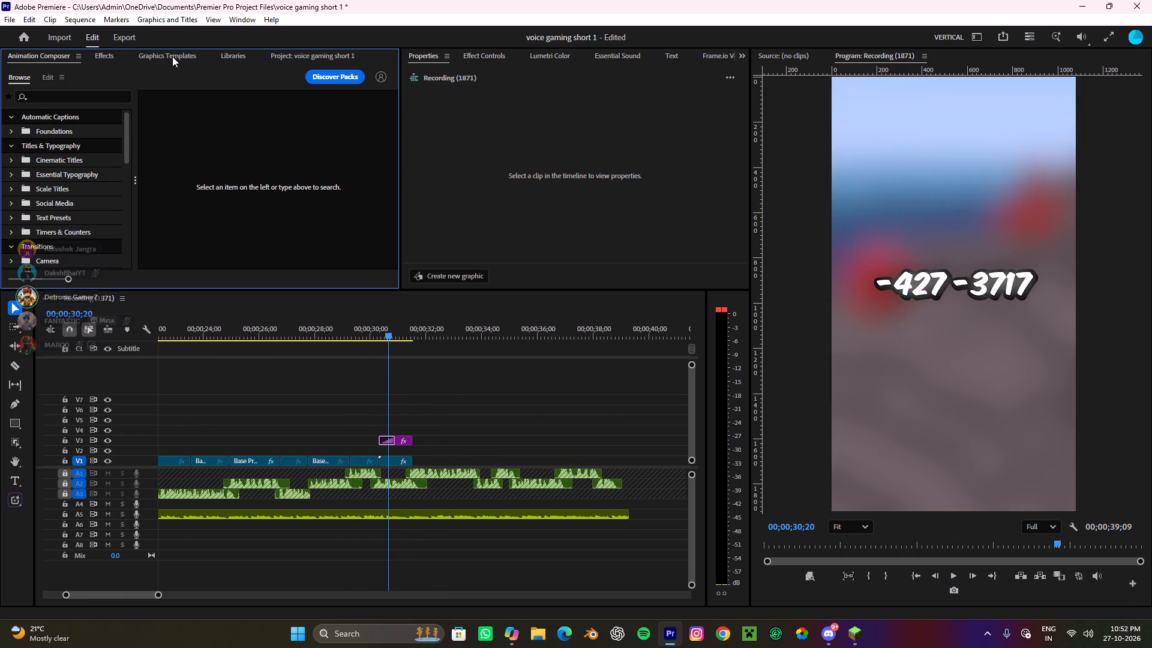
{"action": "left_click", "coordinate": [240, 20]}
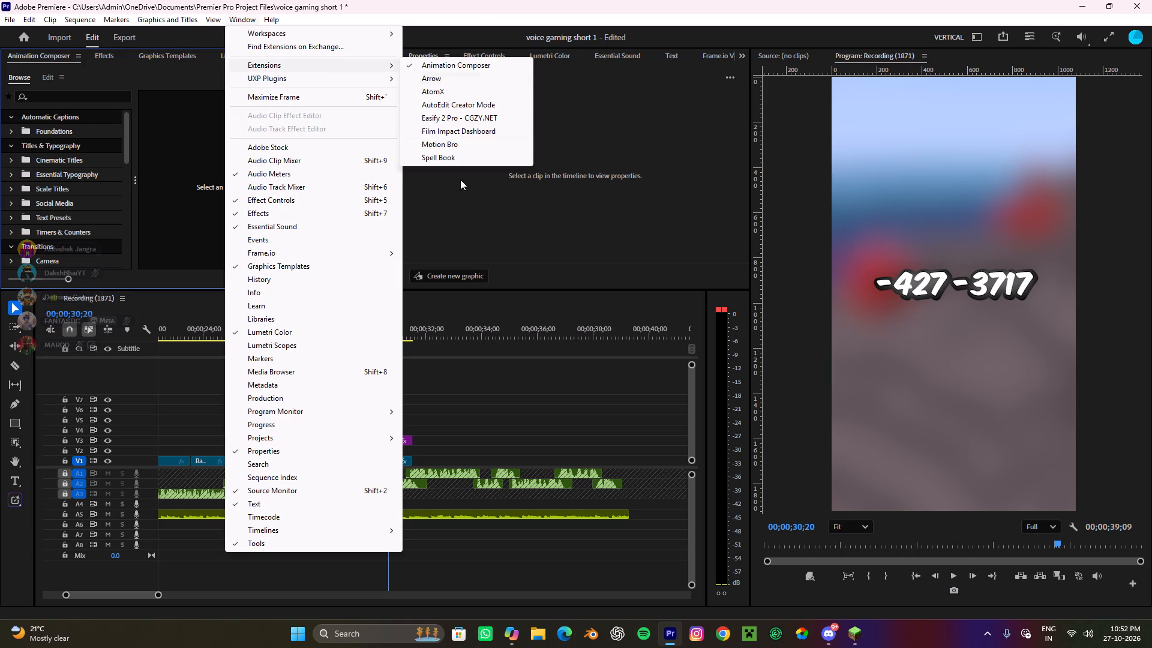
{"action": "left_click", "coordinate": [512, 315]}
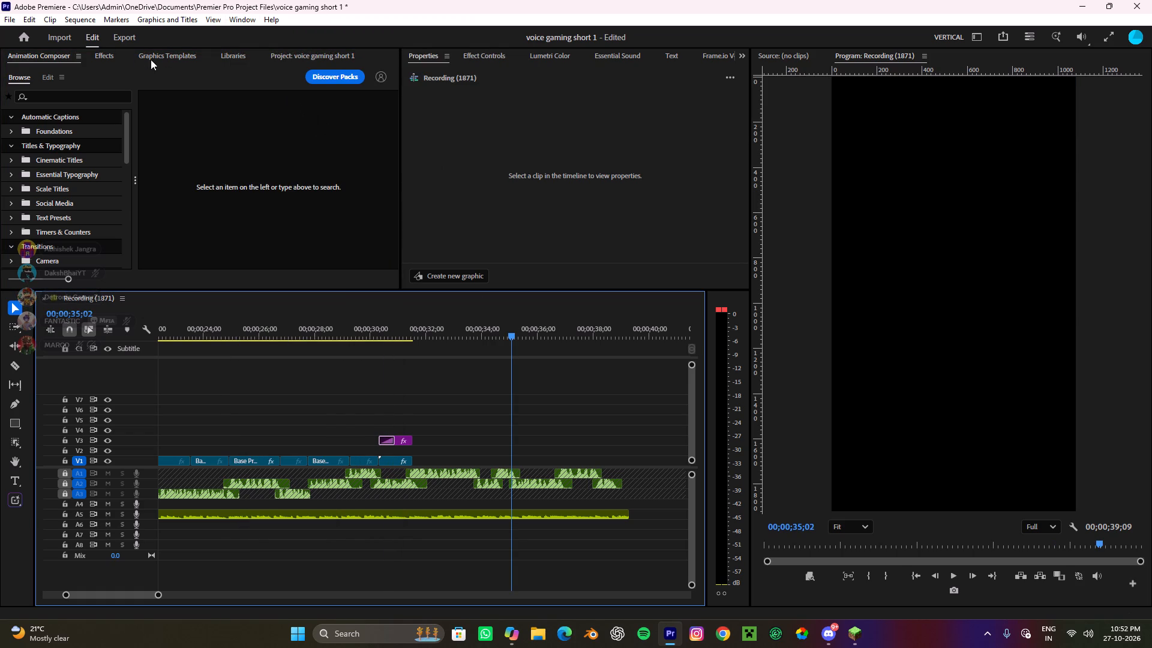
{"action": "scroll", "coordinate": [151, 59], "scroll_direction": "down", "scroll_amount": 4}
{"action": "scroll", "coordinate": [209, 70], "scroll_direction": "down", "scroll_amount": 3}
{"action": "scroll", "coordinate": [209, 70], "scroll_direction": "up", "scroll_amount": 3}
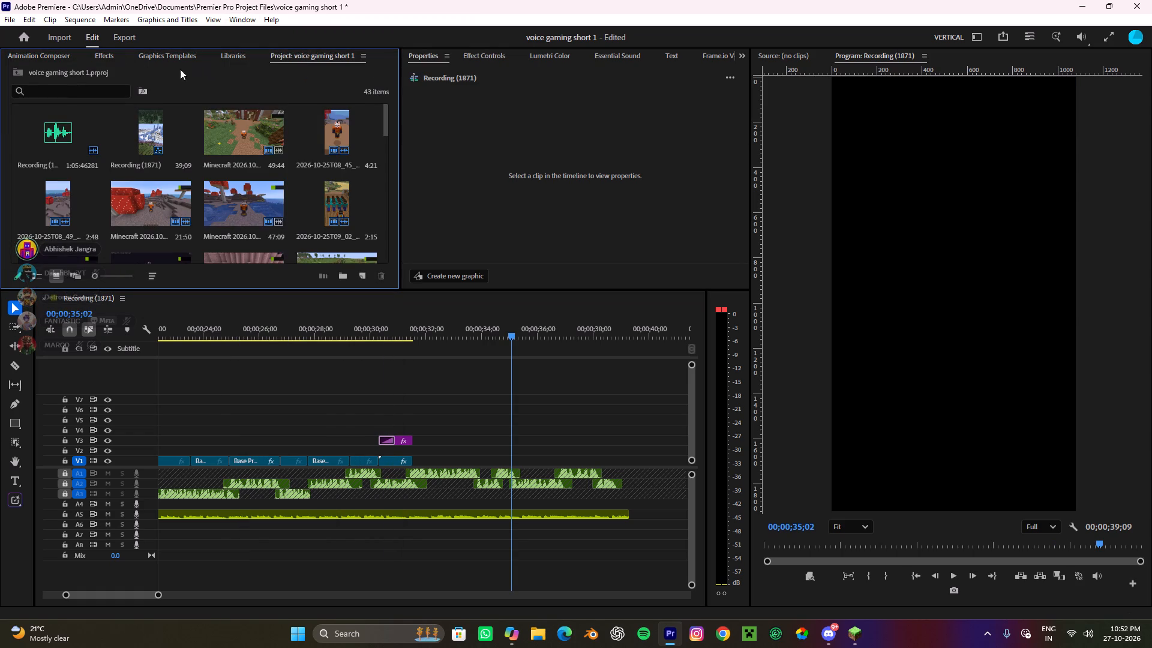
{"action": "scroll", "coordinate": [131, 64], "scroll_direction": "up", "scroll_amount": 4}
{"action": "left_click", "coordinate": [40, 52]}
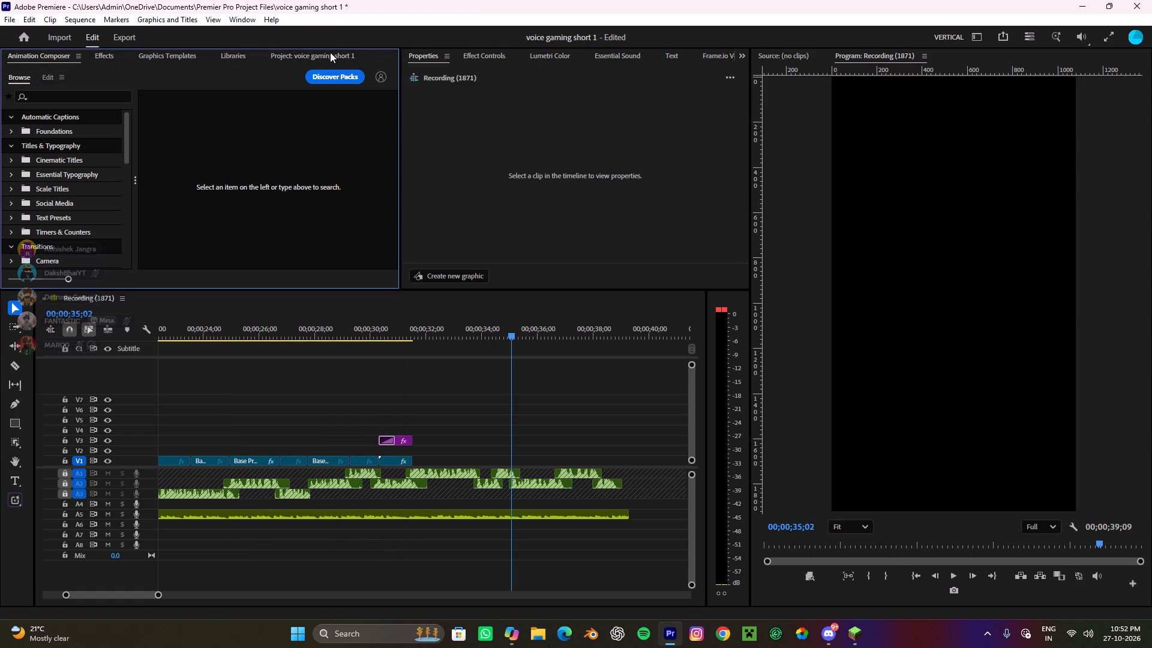
Move the Project panel ahead of Animation Composer in its panel group.
{"action": "left_click_drag", "start_coordinate": [330, 52], "coordinate": [60, 51]}
Find Breast Twitch.mp3 by searching Animation Composer for "breast" and add it to audio track A6 near the title's start.
{"action": "left_click", "coordinate": [179, 53]}
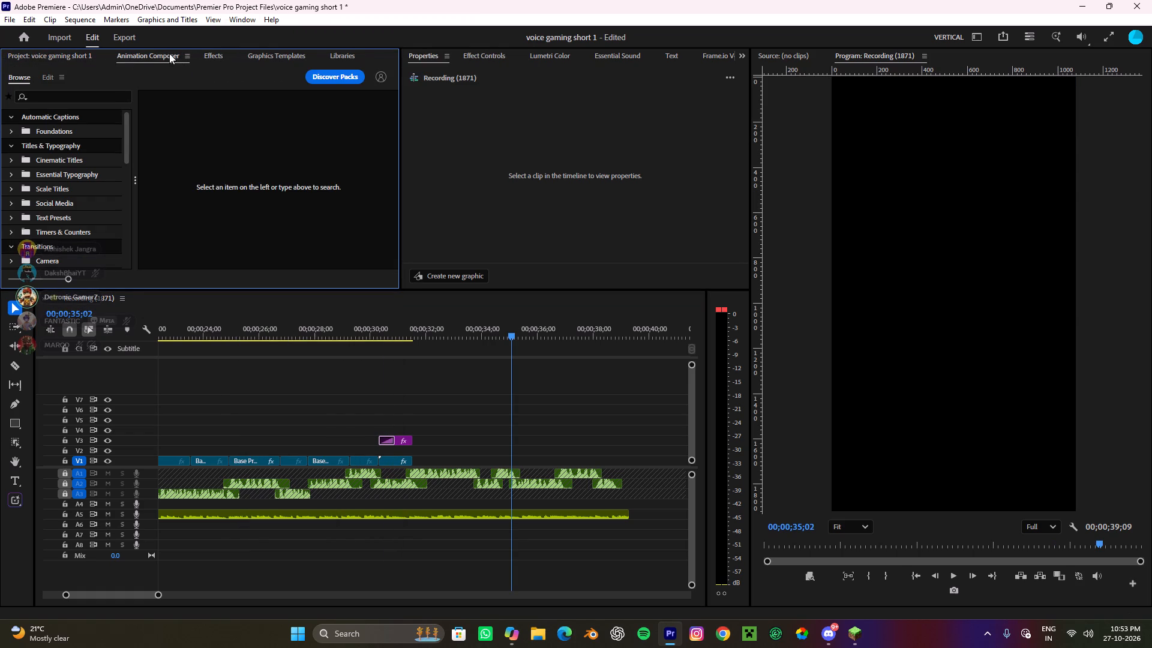
{"action": "left_click", "coordinate": [77, 97]}
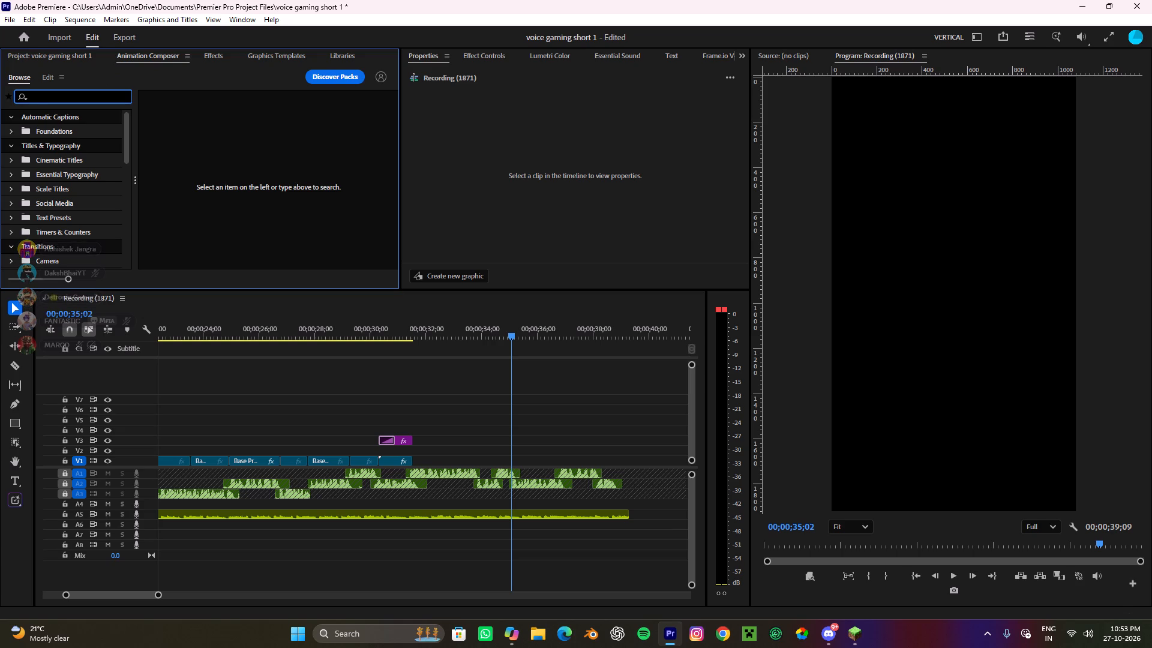
{"action": "type", "text": "bres"}
{"action": "key", "text": "t"}
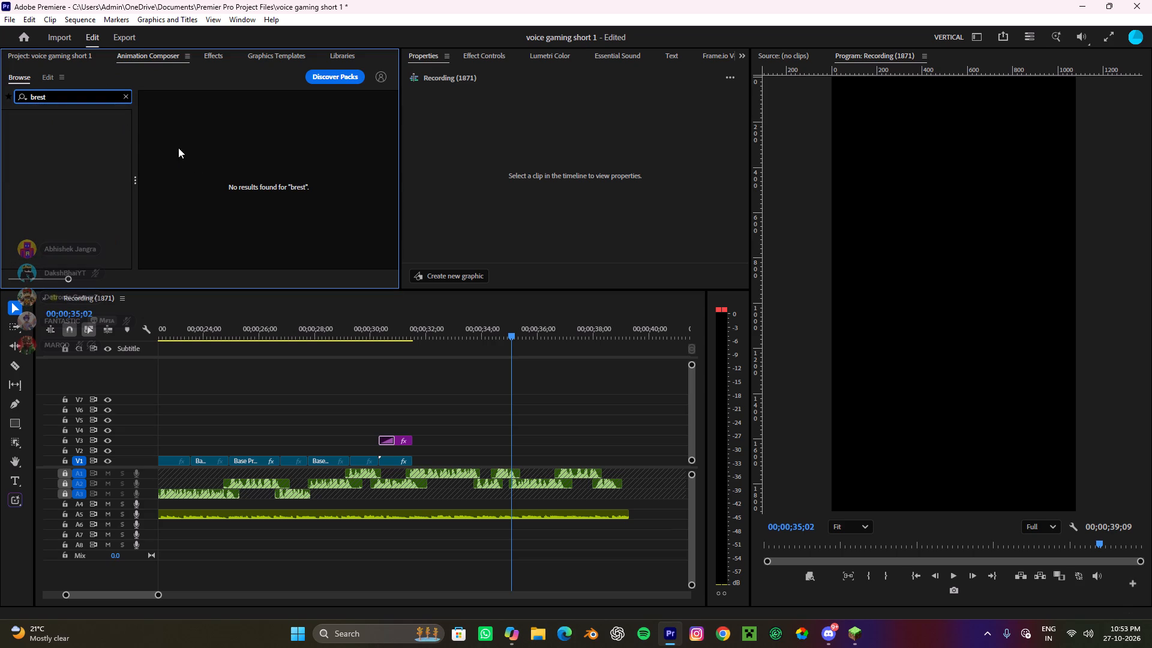
{"action": "key", "text": "BackSpace"}
{"action": "key", "text": "BackSpace"}
{"action": "type", "text": "ast"}
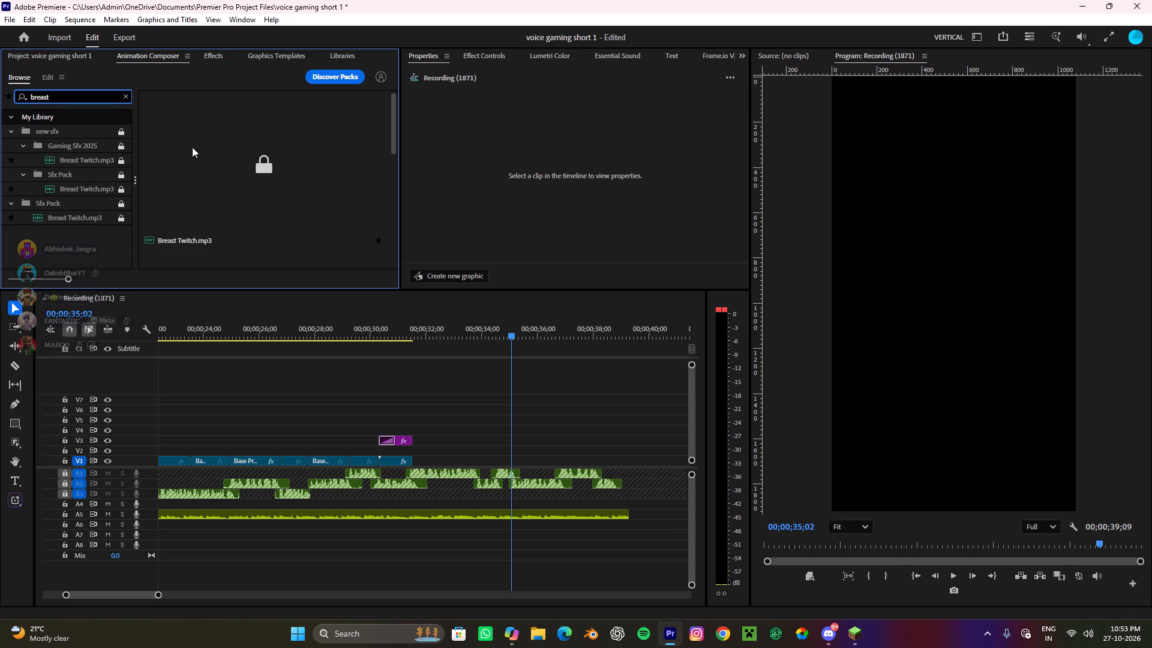
{"action": "left_click", "coordinate": [224, 135]}
{"action": "left_click", "coordinate": [222, 134]}
{"action": "left_click_drag", "start_coordinate": [202, 127], "coordinate": [395, 518]}
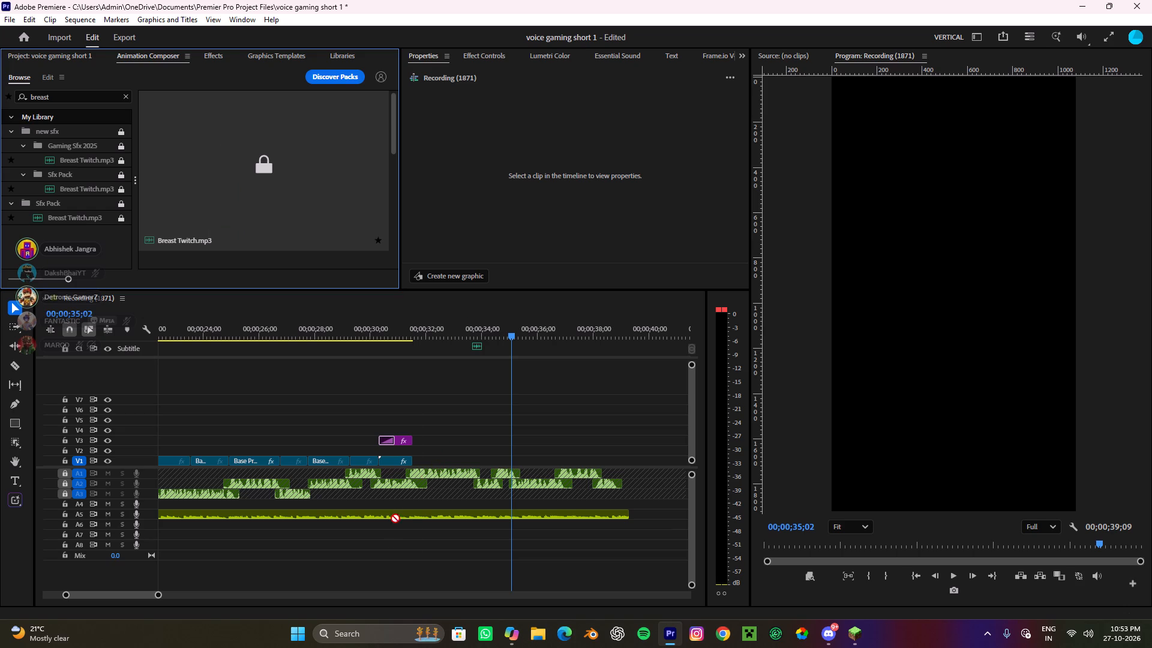
{"action": "left_click_drag", "start_coordinate": [395, 518], "coordinate": [373, 520]}
{"action": "scroll", "coordinate": [390, 521], "scroll_direction": "up", "scroll_amount": 14, "text": "alt"}
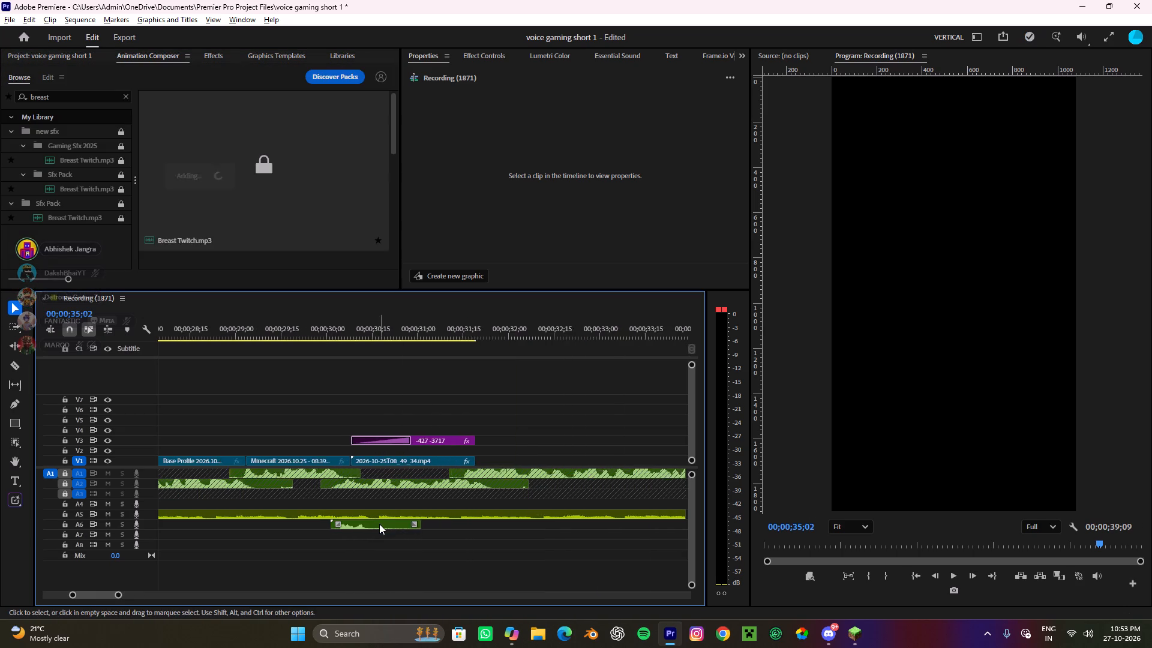
{"action": "scroll", "coordinate": [379, 524], "scroll_direction": "up", "scroll_amount": 7, "text": "alt"}
Shift the Breast Twitch.mp3 clip on A6 slightly later, closer to the title's start, and place the playhead at 00;00;29;25.
{"action": "left_click", "coordinate": [362, 529]}
{"action": "left_click", "coordinate": [365, 527]}
{"action": "left_click_drag", "start_coordinate": [373, 521], "coordinate": [394, 525]}
{"action": "scroll", "coordinate": [388, 522], "scroll_direction": "down", "scroll_amount": 11, "text": "alt"}
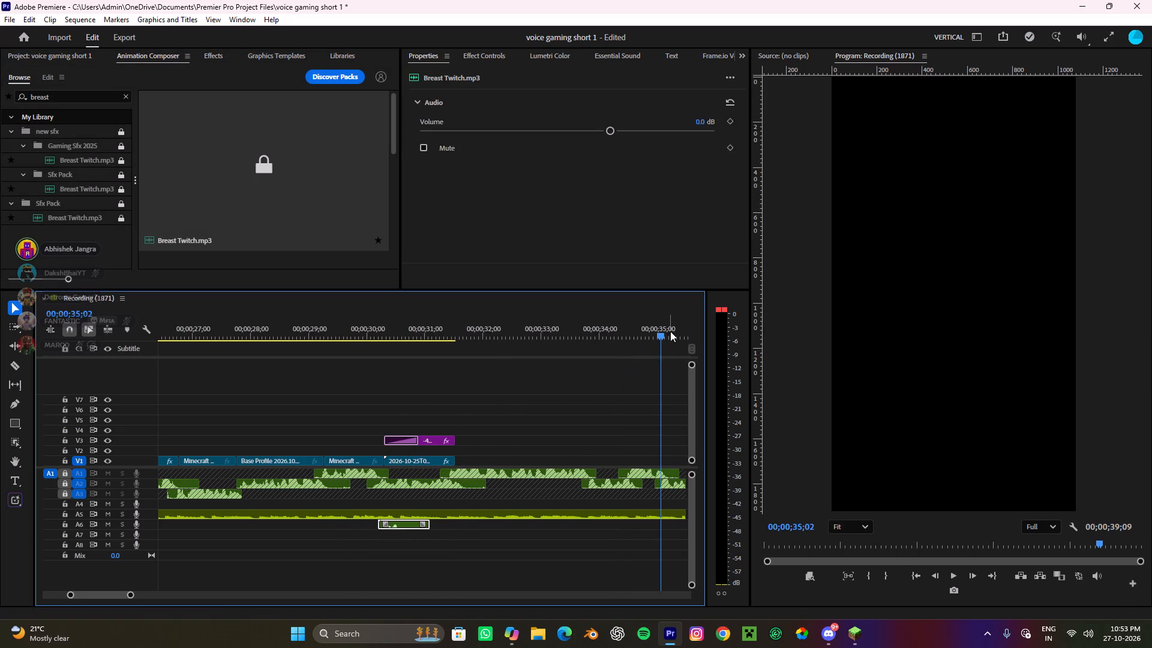
{"action": "left_click_drag", "start_coordinate": [670, 331], "coordinate": [359, 367]}
{"action": "left_click", "coordinate": [466, 362]}
{"action": "scroll", "coordinate": [454, 383], "scroll_direction": "down", "scroll_amount": 8, "text": "alt"}
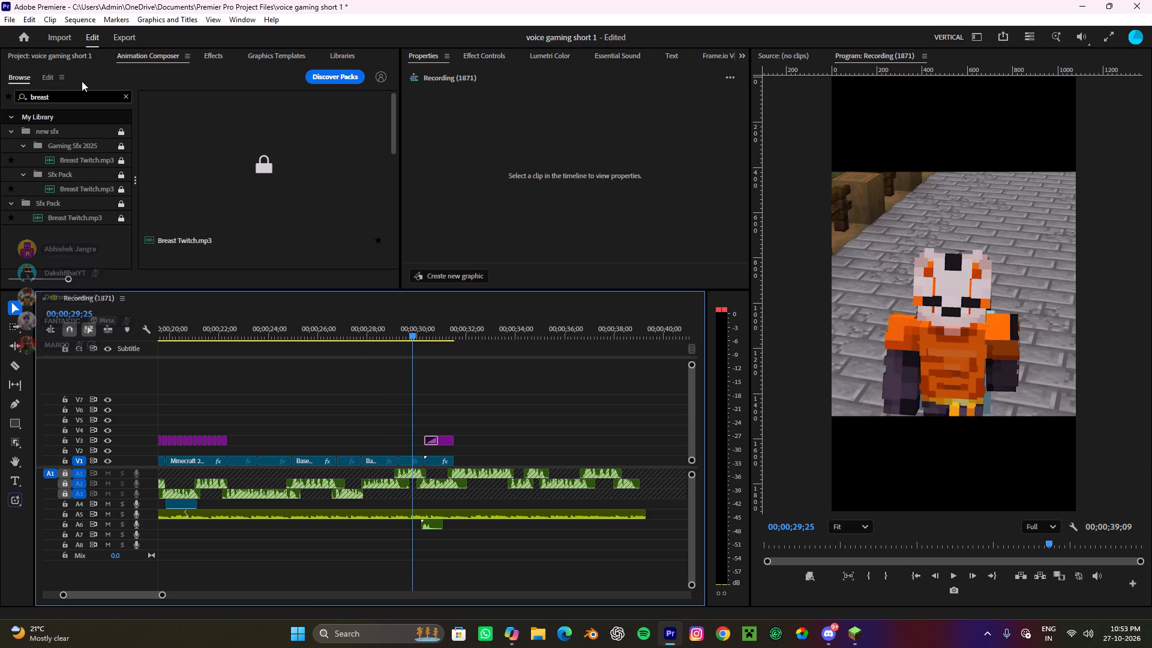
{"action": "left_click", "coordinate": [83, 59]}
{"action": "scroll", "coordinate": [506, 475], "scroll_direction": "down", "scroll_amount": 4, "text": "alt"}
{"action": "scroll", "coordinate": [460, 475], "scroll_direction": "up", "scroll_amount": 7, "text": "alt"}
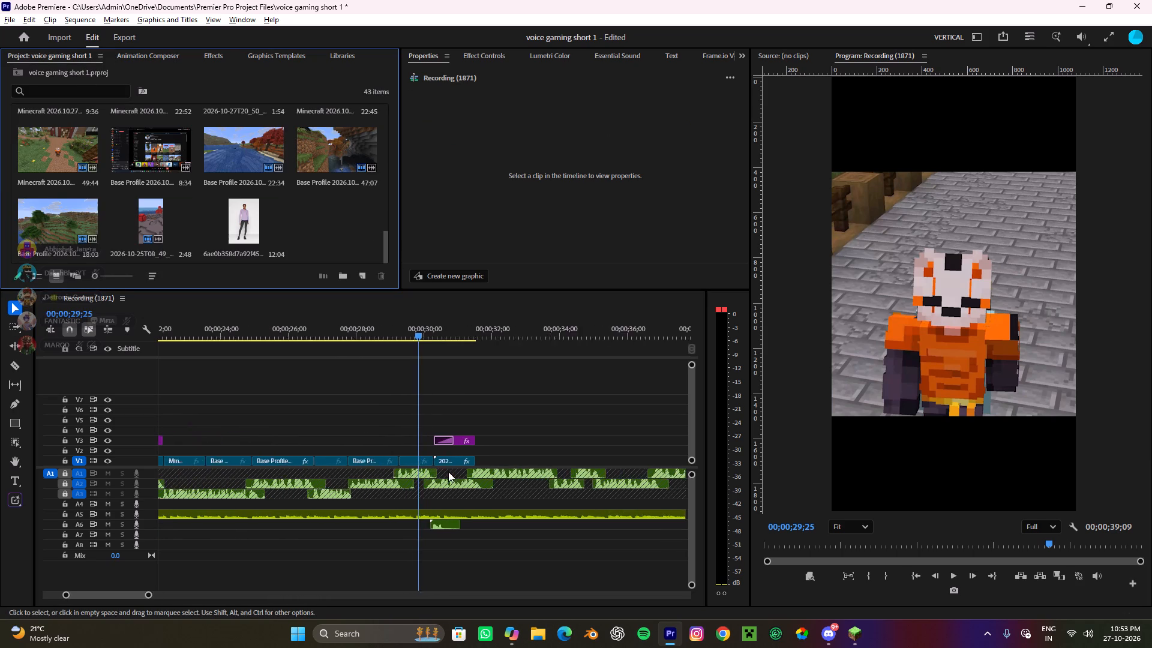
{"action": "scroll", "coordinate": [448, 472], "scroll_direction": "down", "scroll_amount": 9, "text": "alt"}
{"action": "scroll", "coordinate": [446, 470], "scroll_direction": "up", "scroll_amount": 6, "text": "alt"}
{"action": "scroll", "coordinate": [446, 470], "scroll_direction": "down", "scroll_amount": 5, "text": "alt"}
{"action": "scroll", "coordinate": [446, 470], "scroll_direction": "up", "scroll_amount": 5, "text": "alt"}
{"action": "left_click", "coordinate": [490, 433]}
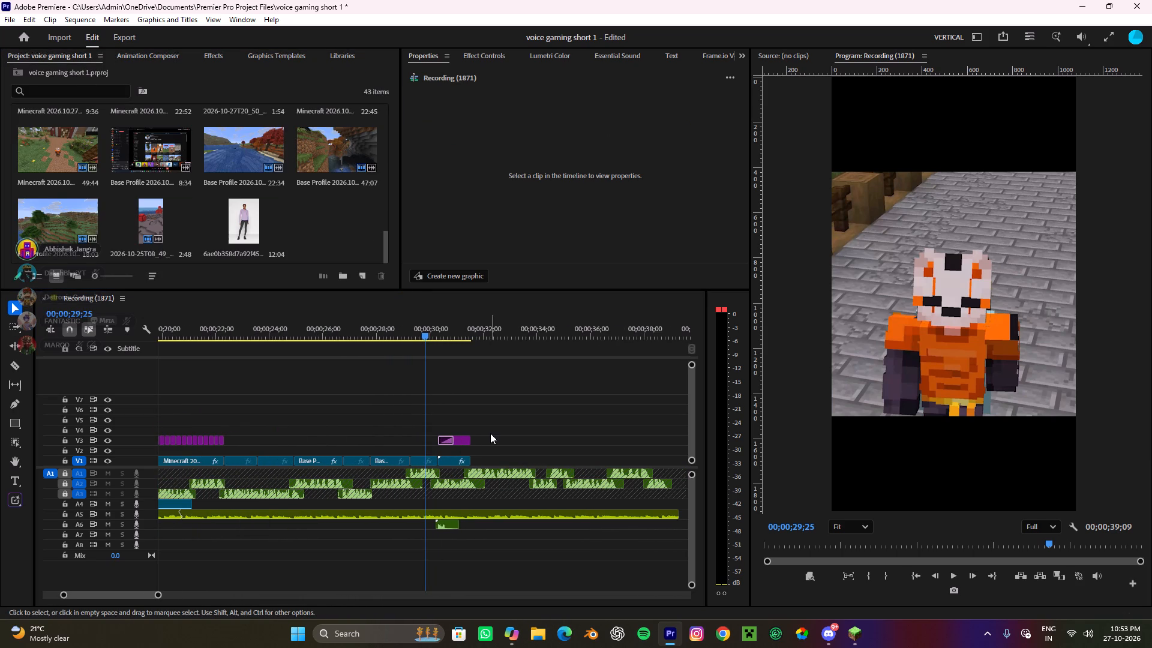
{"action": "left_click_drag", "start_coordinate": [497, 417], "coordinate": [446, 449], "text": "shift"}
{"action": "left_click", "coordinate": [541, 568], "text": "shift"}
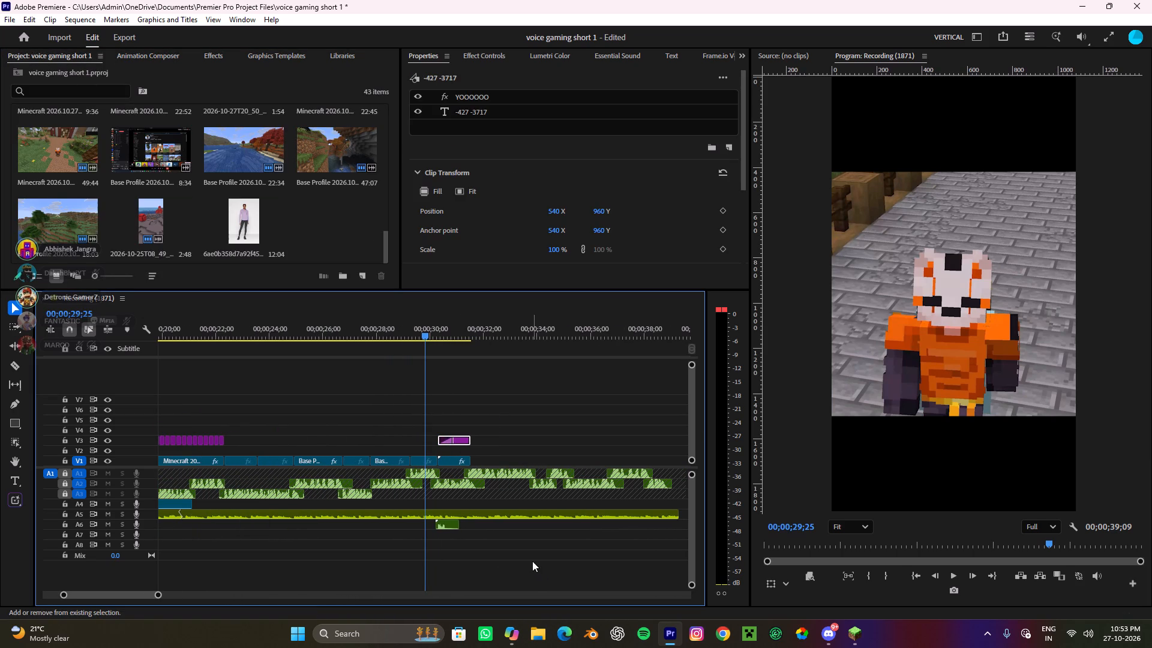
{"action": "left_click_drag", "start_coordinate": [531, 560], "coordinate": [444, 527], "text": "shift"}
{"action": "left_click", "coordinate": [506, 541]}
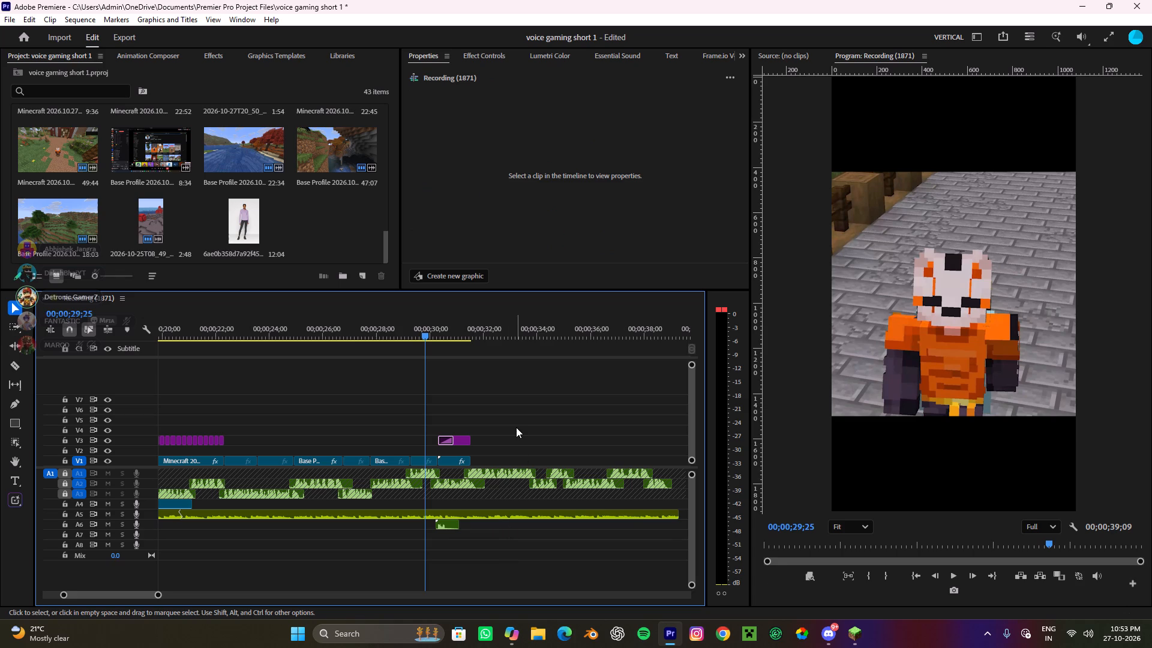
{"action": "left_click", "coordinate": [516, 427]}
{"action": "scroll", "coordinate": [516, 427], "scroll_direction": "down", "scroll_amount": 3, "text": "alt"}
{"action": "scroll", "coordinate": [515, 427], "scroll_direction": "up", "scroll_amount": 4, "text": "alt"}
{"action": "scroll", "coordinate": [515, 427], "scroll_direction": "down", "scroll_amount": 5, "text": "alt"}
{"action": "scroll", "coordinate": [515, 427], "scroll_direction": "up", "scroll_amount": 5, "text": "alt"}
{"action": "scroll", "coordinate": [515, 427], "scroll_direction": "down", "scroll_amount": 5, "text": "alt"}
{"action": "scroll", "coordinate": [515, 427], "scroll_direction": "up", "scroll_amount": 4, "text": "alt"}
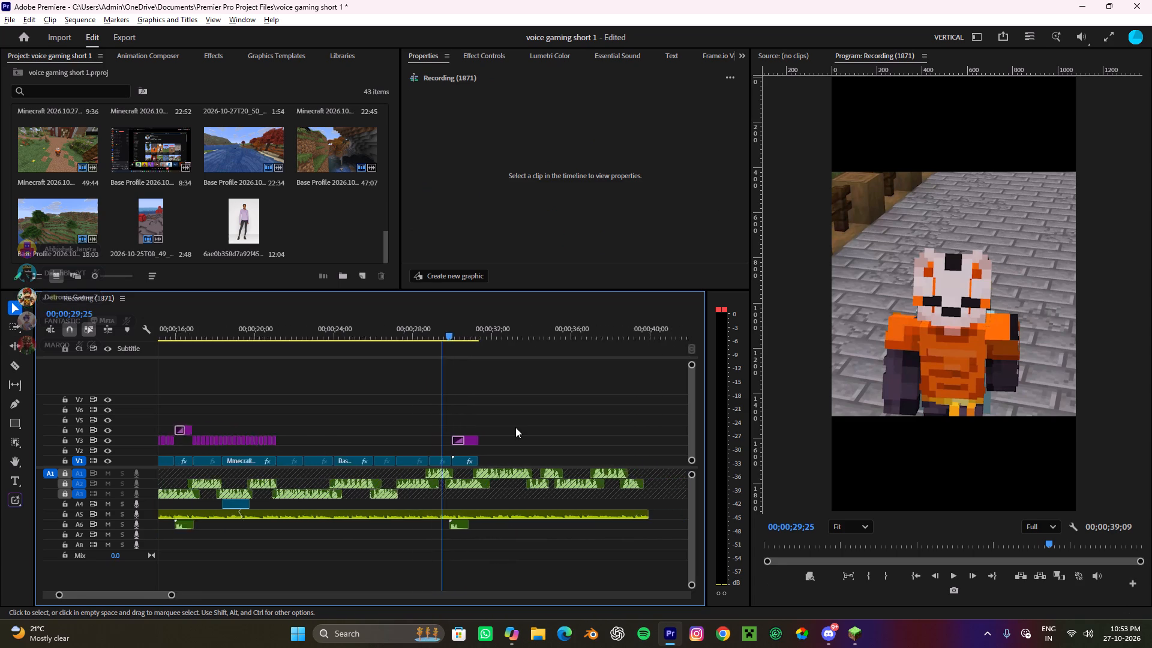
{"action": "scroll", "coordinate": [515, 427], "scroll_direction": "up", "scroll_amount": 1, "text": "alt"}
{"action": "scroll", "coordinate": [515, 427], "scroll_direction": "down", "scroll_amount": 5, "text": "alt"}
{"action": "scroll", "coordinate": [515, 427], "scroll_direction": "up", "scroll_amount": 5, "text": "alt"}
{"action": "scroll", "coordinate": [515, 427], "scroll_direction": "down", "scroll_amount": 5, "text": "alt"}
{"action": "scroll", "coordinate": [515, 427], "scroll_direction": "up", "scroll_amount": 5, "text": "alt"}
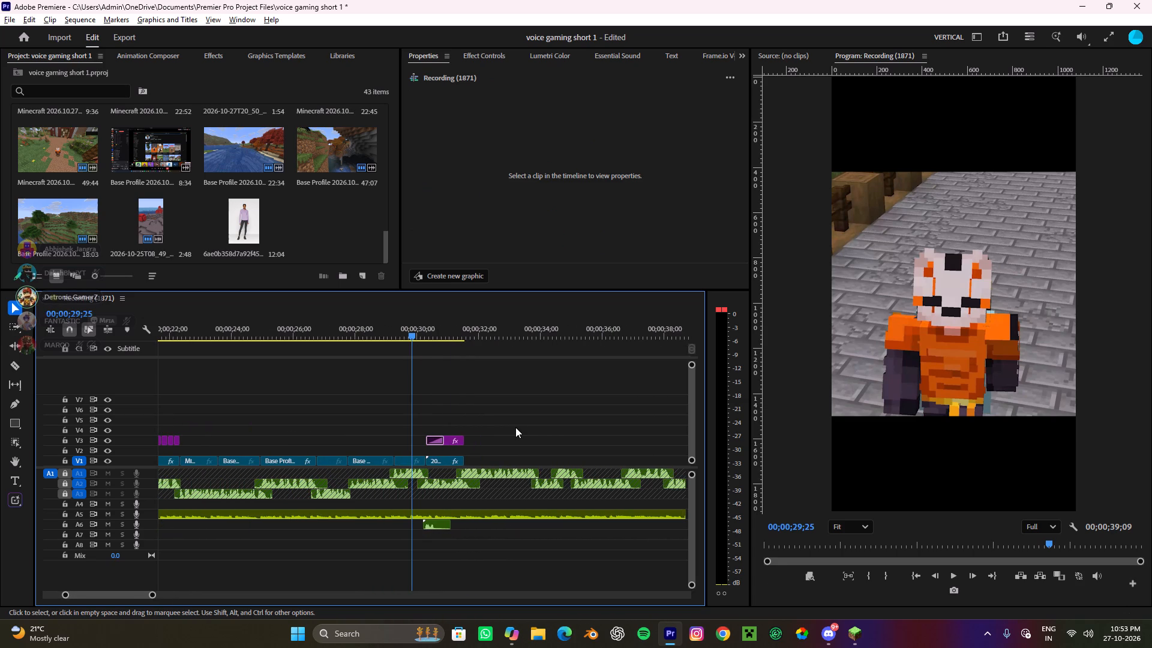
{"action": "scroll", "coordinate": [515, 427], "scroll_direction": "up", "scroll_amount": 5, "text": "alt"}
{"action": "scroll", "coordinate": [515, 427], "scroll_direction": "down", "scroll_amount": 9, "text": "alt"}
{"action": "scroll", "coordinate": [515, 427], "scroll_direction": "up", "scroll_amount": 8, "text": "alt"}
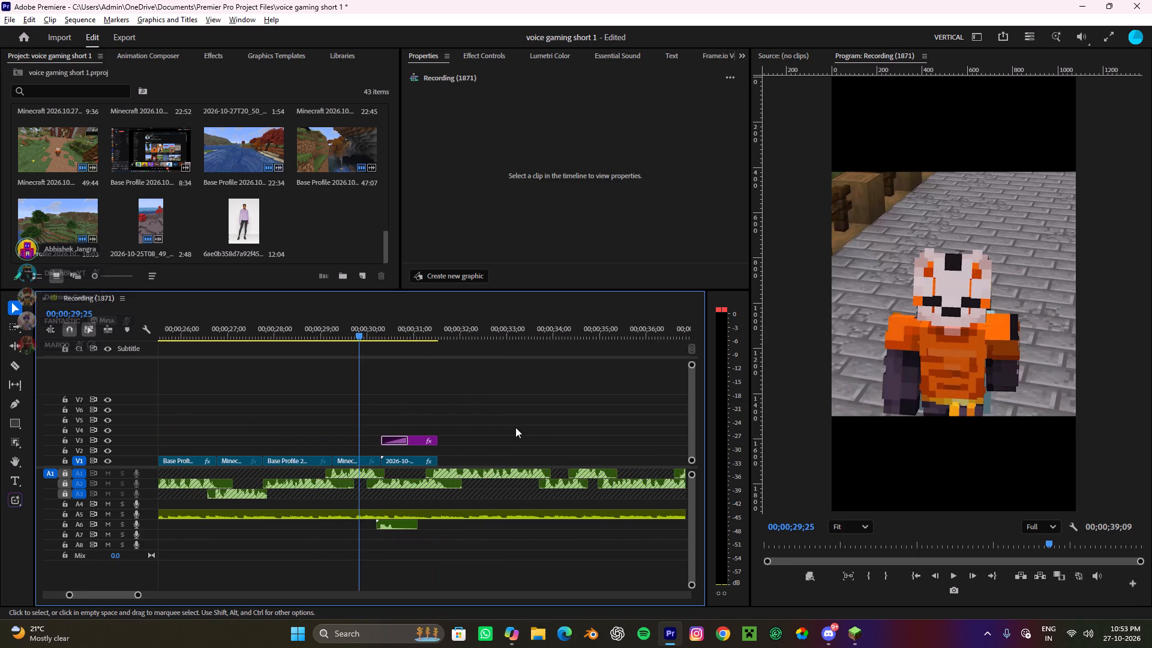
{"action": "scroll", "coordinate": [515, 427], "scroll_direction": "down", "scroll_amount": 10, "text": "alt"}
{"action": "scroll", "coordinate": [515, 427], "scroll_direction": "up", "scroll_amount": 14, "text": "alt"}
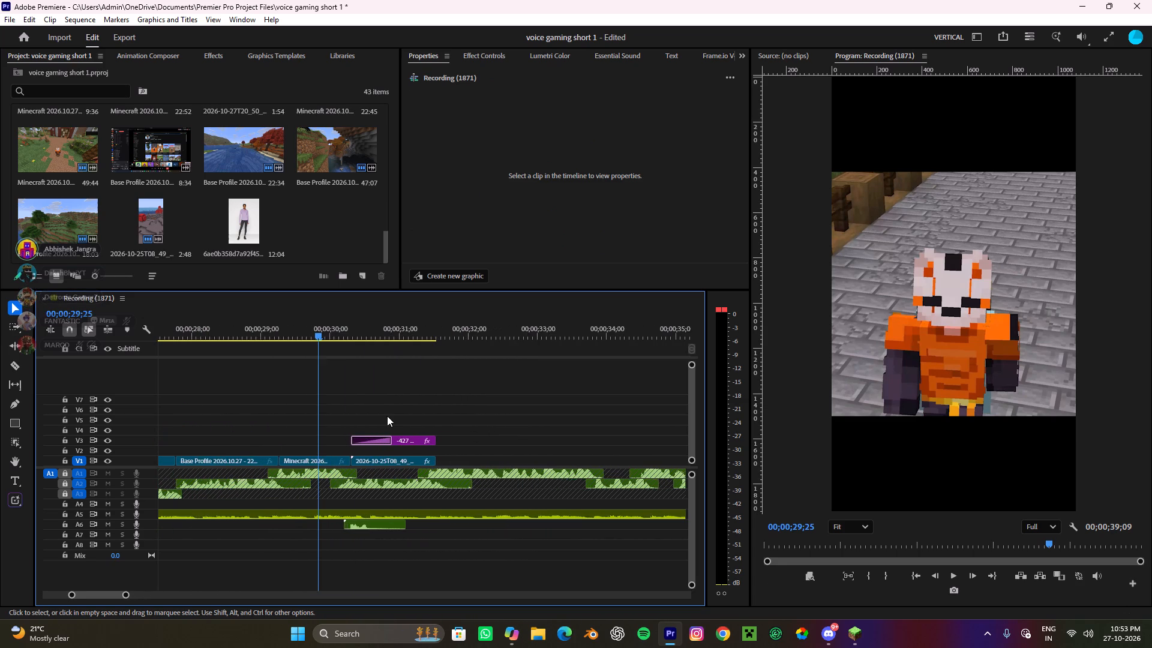
Play the title with its sound effect and align the start of Breast Twitch.mp3 with the start of the title clip.
{"action": "scroll", "coordinate": [387, 416], "scroll_direction": "up", "scroll_amount": 4}
{"action": "key", "text": "space"}
{"action": "key", "text": "space"}
{"action": "scroll", "coordinate": [506, 427], "scroll_direction": "down", "scroll_amount": 5, "text": "alt"}
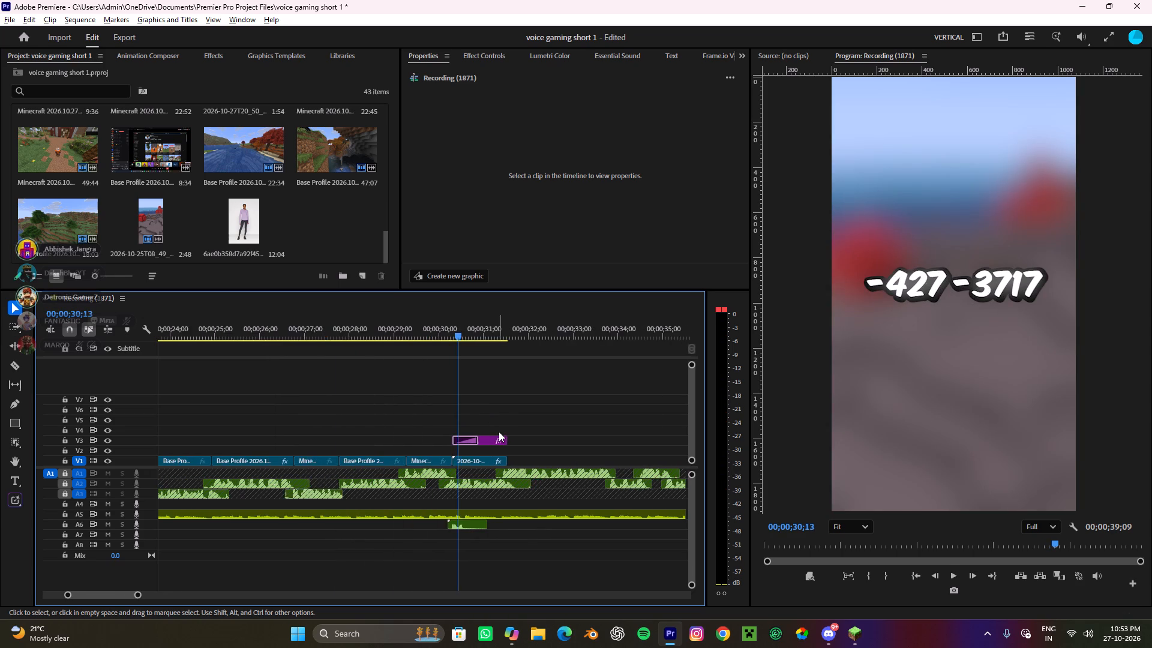
{"action": "scroll", "coordinate": [499, 431], "scroll_direction": "down", "scroll_amount": 2, "text": "alt"}
{"action": "scroll", "coordinate": [490, 445], "scroll_direction": "up", "scroll_amount": 14, "text": "alt"}
{"action": "key", "text": "space"}
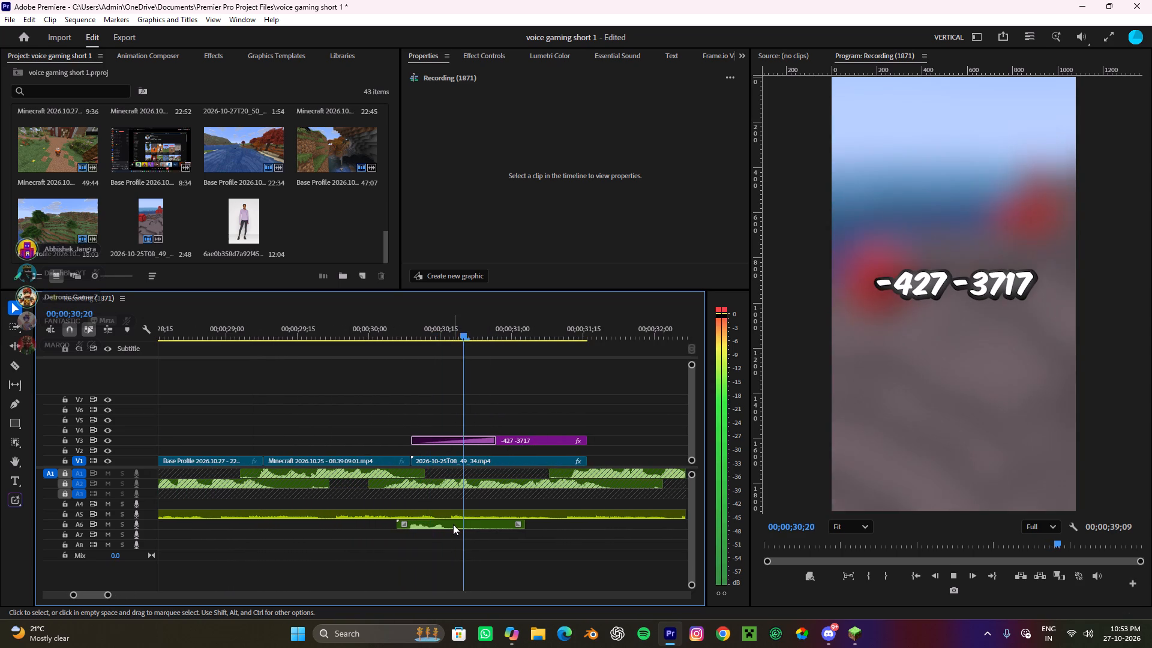
{"action": "key", "text": "space"}
{"action": "left_click_drag", "start_coordinate": [439, 523], "coordinate": [452, 523]}
{"action": "scroll", "coordinate": [458, 508], "scroll_direction": "down", "scroll_amount": 5, "text": "alt"}
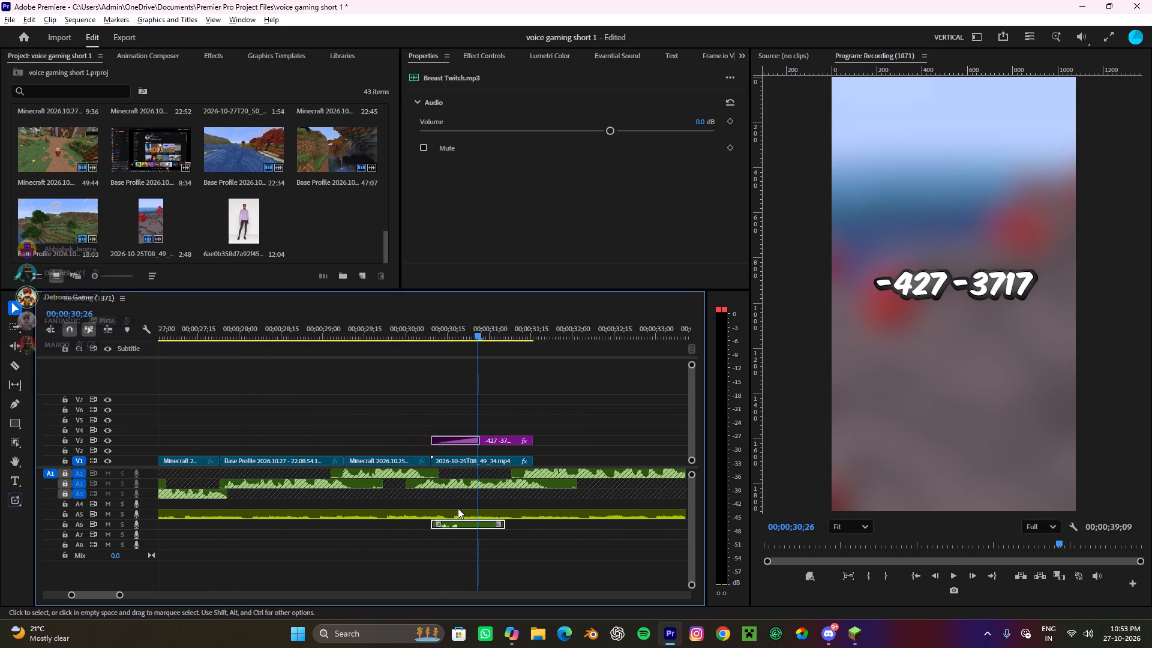
Split Breast Twitch.mp3 on A6 just before its waveform begins and cut out the short silent piece at the start.
{"action": "scroll", "coordinate": [458, 508], "scroll_direction": "up", "scroll_amount": 15, "text": "alt"}
{"action": "key", "text": "c"}
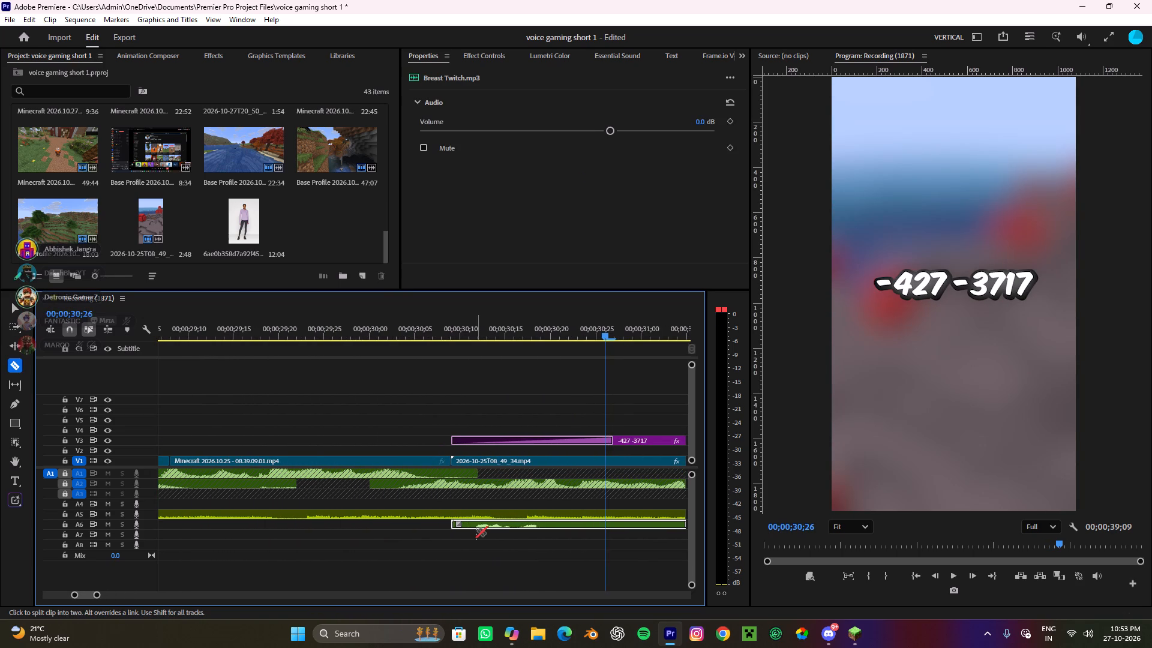
{"action": "left_click", "coordinate": [473, 527]}
{"action": "key", "text": "v"}
{"action": "left_click_drag", "start_coordinate": [470, 548], "coordinate": [469, 526]}
{"action": "key", "text": "ctrl+x"}
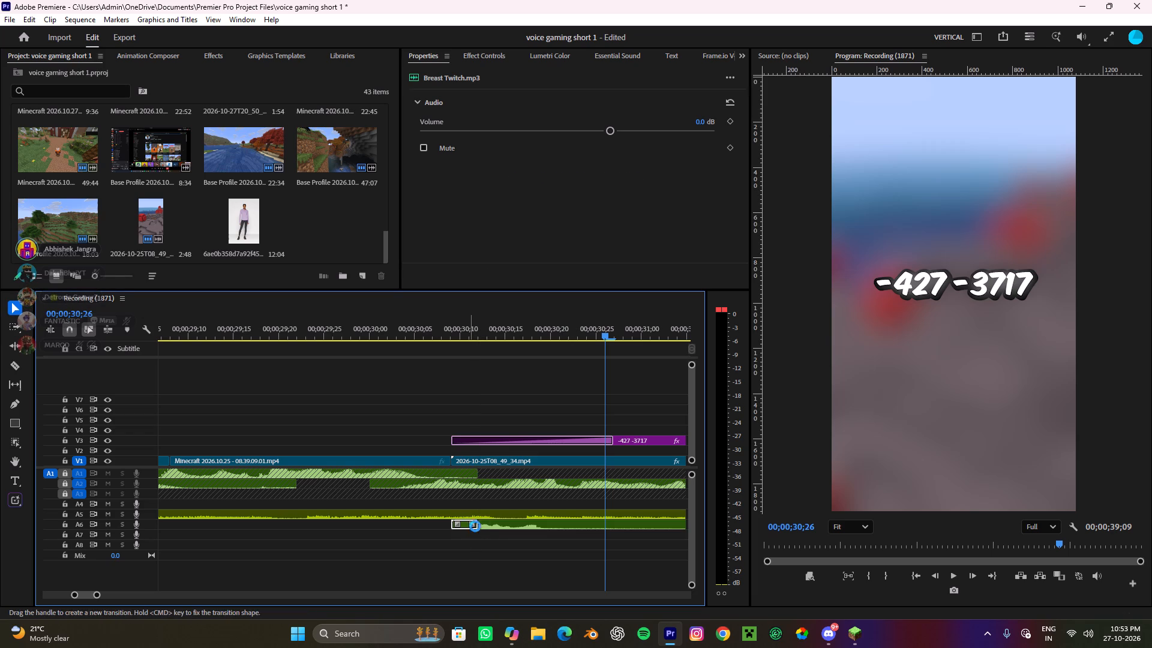
Move the remaining Breast Twitch.mp3 clip back so it starts exactly at the start of the title clip.
{"action": "left_click", "coordinate": [488, 529]}
{"action": "left_click_drag", "start_coordinate": [479, 527], "coordinate": [476, 532]}
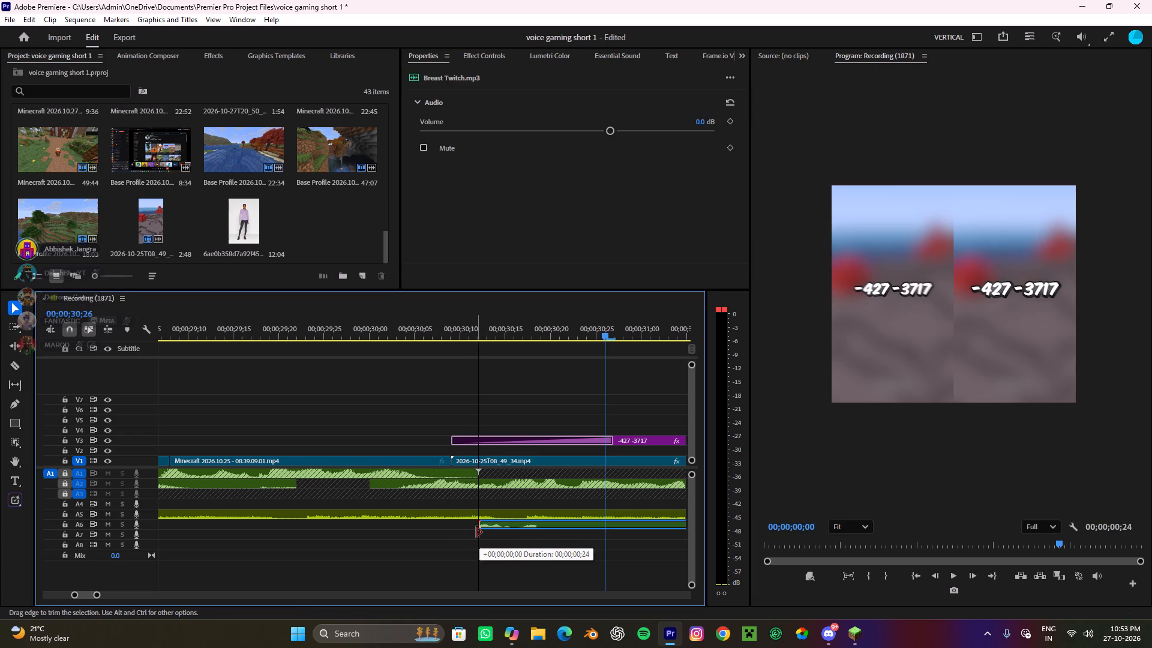
{"action": "left_click_drag", "start_coordinate": [476, 532], "coordinate": [475, 537]}
{"action": "left_click", "coordinate": [507, 526]}
{"action": "left_click_drag", "start_coordinate": [507, 526], "coordinate": [491, 526]}
{"action": "scroll", "coordinate": [497, 511], "scroll_direction": "down", "scroll_amount": 10, "text": "alt"}
{"action": "left_click", "coordinate": [559, 412]}
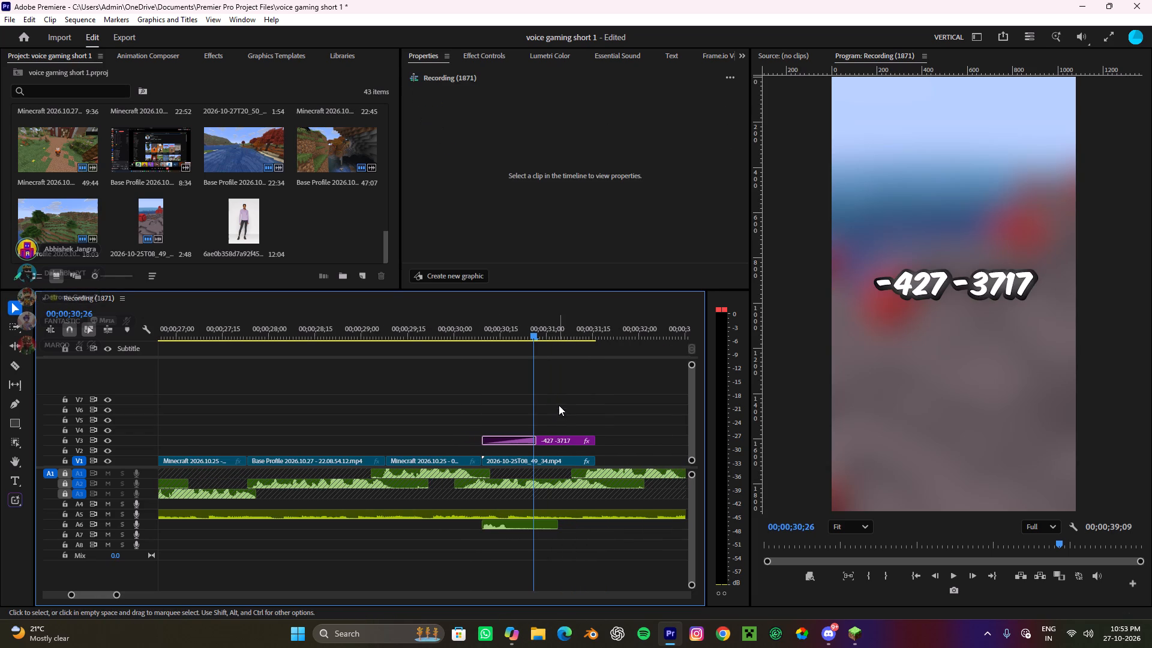
Shorten the Pop Motion transition on the title clip by a few more frames by trimming its end.
{"action": "left_click", "coordinate": [522, 441]}
{"action": "left_click_drag", "start_coordinate": [535, 442], "coordinate": [519, 475]}
{"action": "left_click", "coordinate": [560, 423]}
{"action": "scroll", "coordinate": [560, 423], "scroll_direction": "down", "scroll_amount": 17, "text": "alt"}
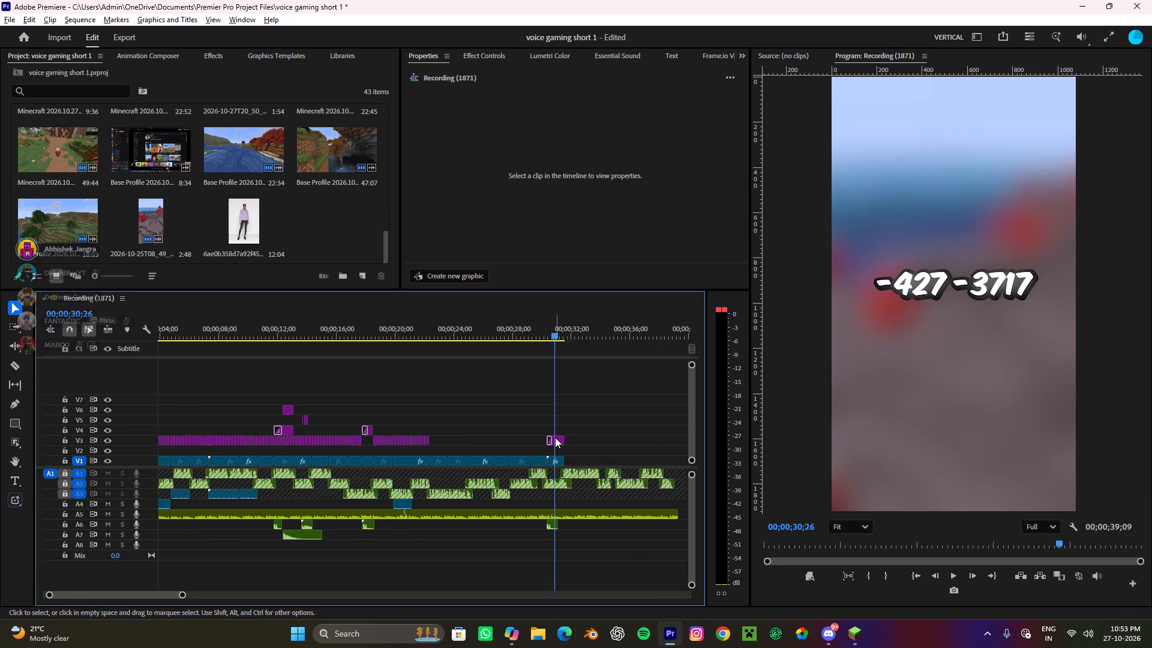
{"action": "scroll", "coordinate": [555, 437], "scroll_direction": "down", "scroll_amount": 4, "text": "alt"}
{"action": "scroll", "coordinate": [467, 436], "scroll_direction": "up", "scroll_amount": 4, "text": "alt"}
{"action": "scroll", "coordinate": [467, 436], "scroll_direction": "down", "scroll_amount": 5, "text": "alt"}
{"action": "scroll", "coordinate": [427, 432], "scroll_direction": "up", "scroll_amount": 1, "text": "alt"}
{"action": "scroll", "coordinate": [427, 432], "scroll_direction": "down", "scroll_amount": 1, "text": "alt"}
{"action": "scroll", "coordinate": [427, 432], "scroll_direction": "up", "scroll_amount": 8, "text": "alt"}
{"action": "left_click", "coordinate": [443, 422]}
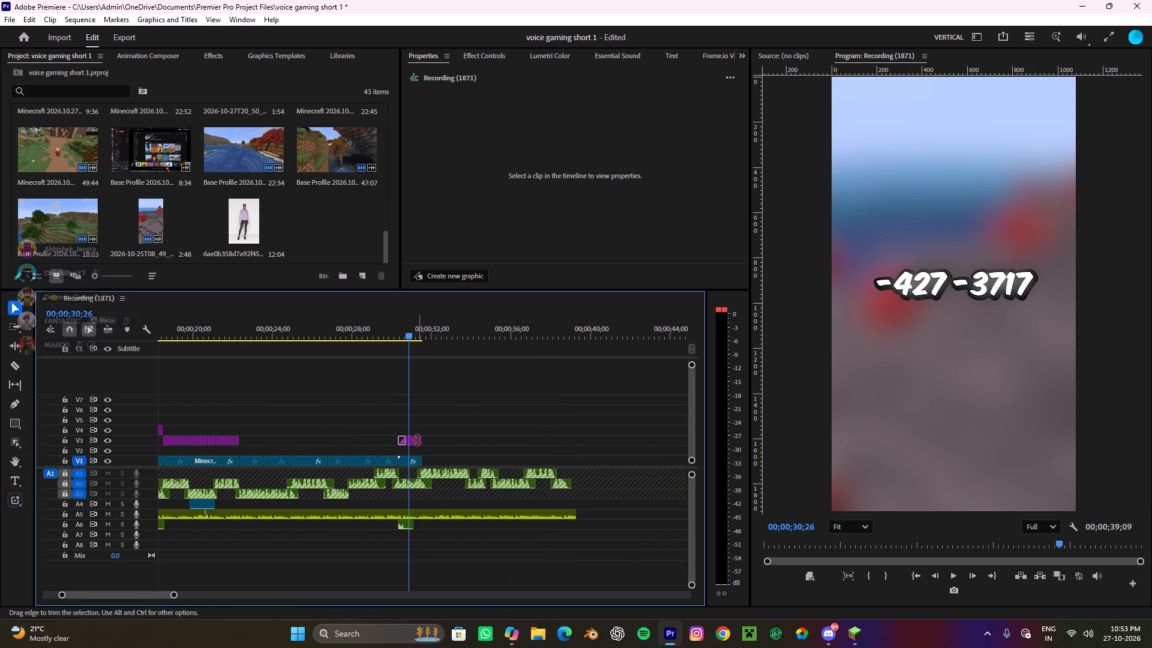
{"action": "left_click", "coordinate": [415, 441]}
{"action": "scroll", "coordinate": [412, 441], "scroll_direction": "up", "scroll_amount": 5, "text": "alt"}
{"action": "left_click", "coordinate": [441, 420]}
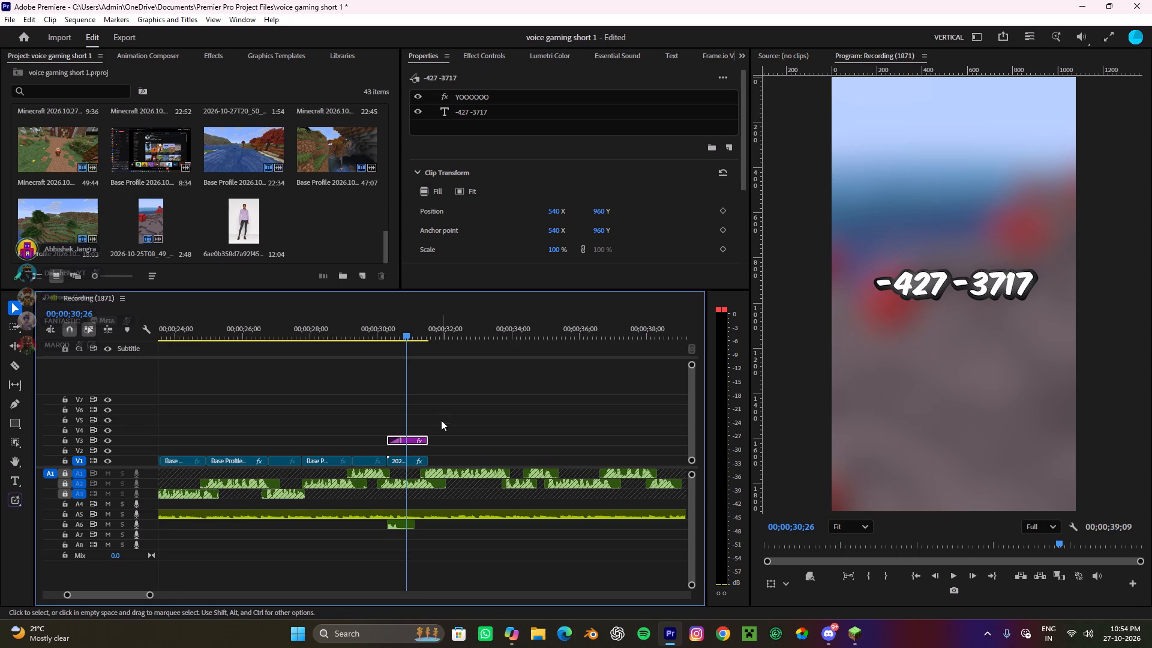
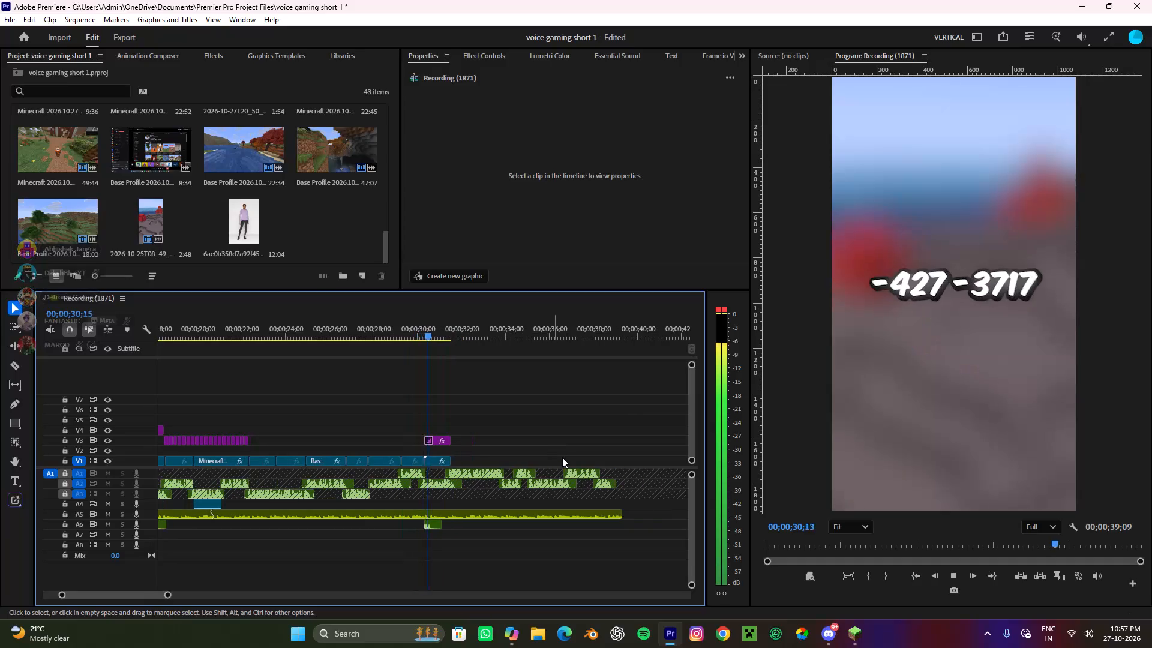
Play the sequence on past the coordinates title into the empty section and stop playback at about 33 seconds.
{"action": "scroll", "coordinate": [562, 457], "scroll_direction": "down", "scroll_amount": 3, "text": "alt"}
{"action": "scroll", "coordinate": [562, 457], "scroll_direction": "up", "scroll_amount": 4, "text": "alt"}
{"action": "scroll", "coordinate": [562, 457], "scroll_direction": "down", "scroll_amount": 4, "text": "alt"}
{"action": "scroll", "coordinate": [562, 469], "scroll_direction": "up", "scroll_amount": 4, "text": "alt"}
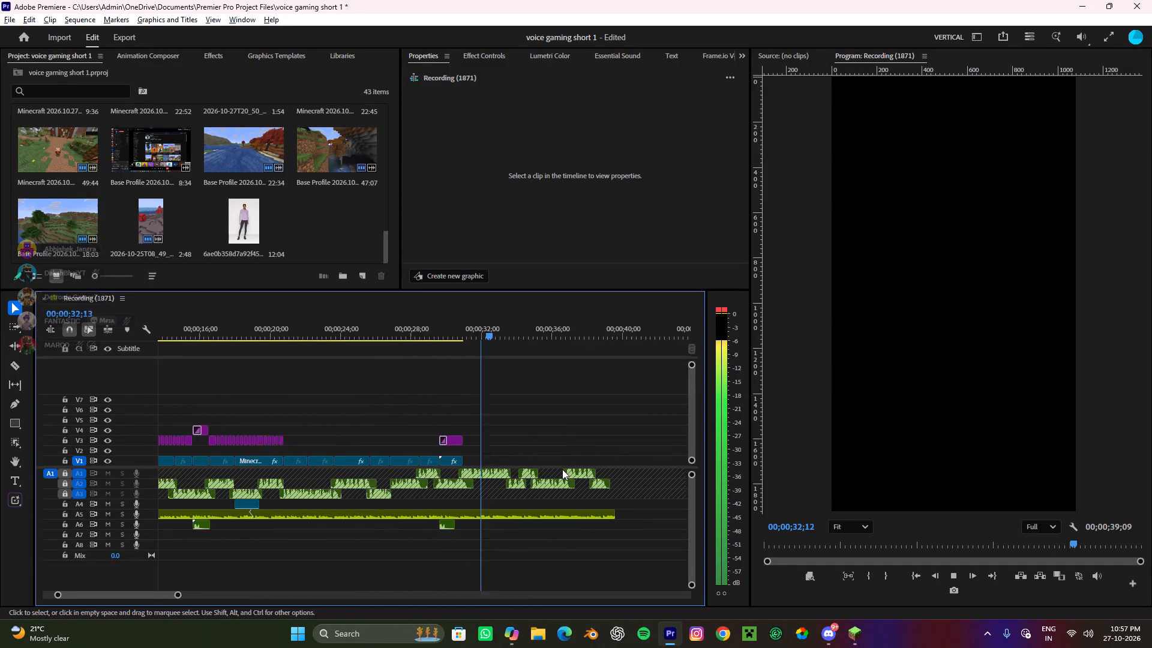
{"action": "key", "text": "space"}
Switch to Minecraft and sprint the player away from the log and wool builds to the open riverside grass, ending in first-person view.
{"action": "left_click", "coordinate": [854, 640]}
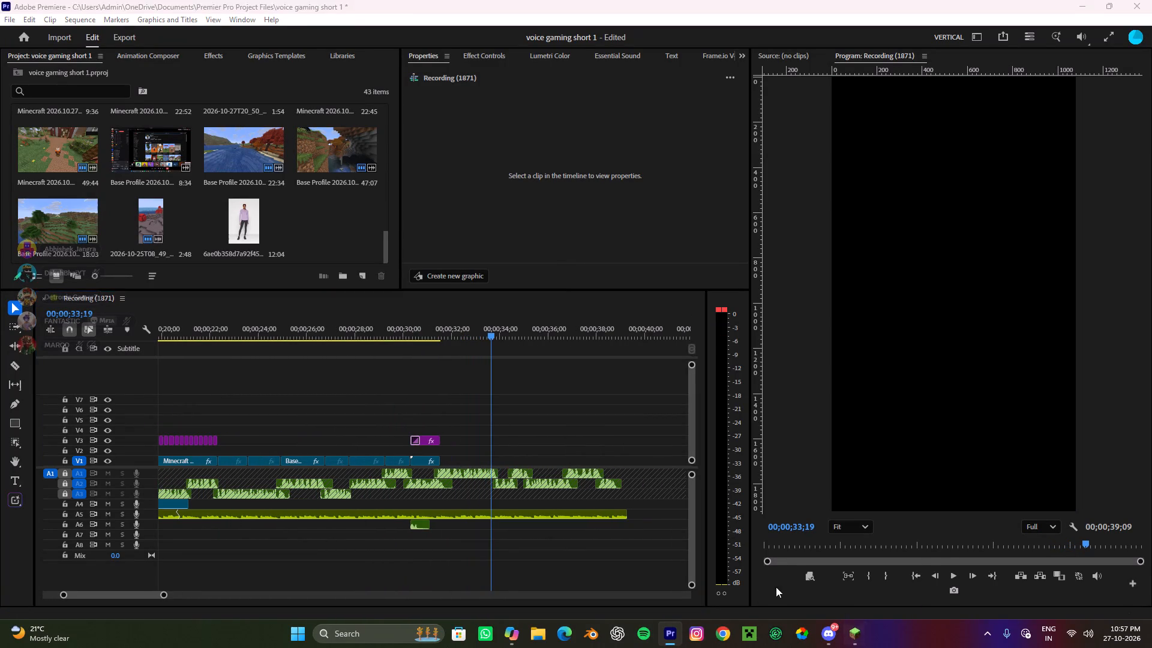
{"action": "left_click_drag", "start_coordinate": [620, 184], "coordinate": [576, 324]}
{"action": "key", "text": "ctrl+w"}
{"action": "key", "text": "ctrl+space"}
{"action": "key", "text": "ctrl+r"}
{"action": "key", "text": "ctrl+r"}
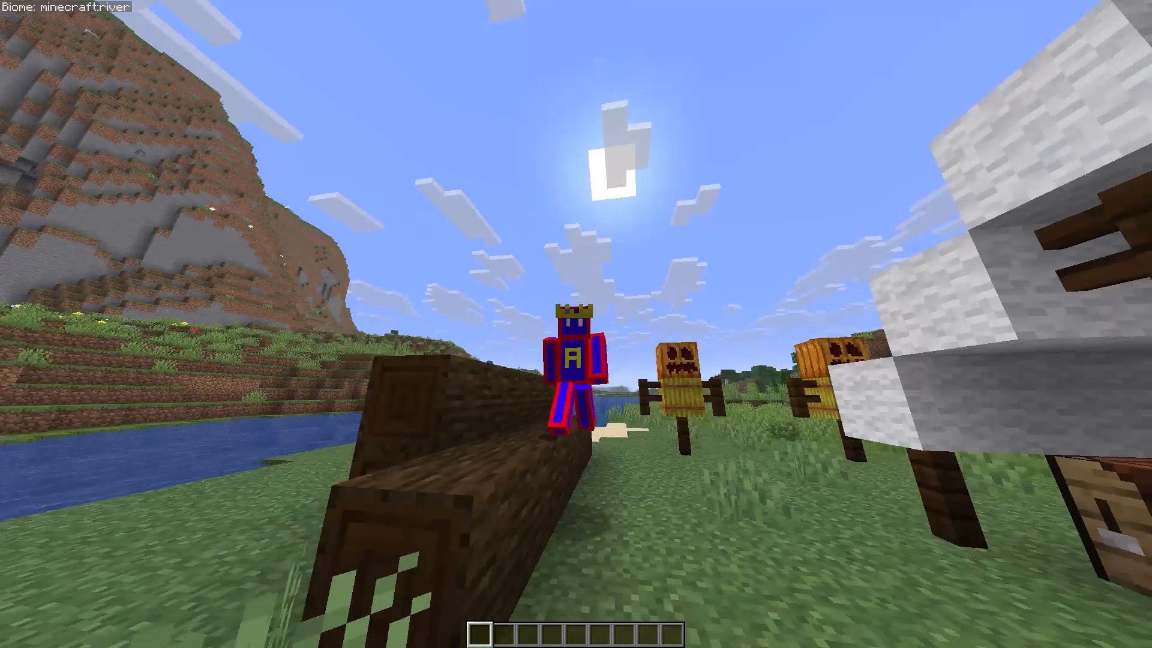
{"action": "key", "text": "ctrl+r"}
{"action": "key", "text": "ctrl+space"}
{"action": "key", "text": "ctrl+r"}
{"action": "key", "text": "ctrl+a"}
{"action": "key", "text": "ctrl+r"}
{"action": "key", "text": "ctrl+r"}
{"action": "key", "text": "ctrl+a"}
{"action": "key", "text": "ctrl+r"}
{"action": "key", "text": "ctrl+r"}
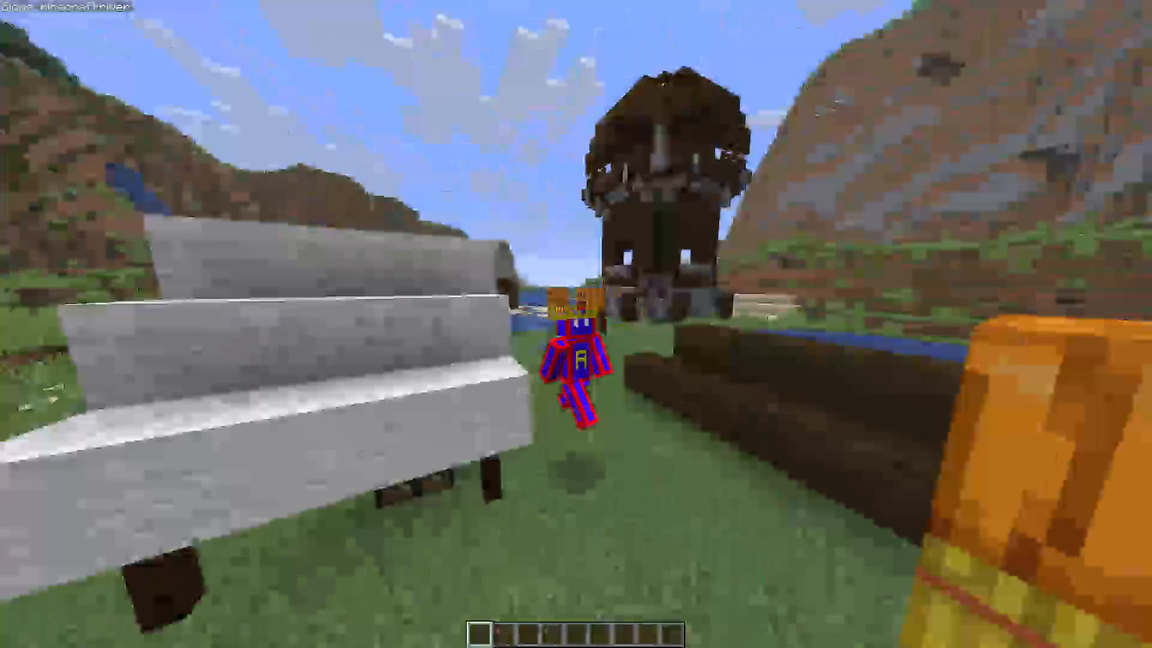
{"action": "key", "text": "ctrl+r"}
{"action": "key", "text": "ctrl+r"}
{"action": "key", "text": "ctrl+a"}
{"action": "key", "text": "ctrl+r"}
{"action": "key", "text": "ctrl+r"}
{"action": "key", "text": "ctrl+r"}
{"action": "key", "text": "ctrl+r"}
{"action": "key", "text": "ctrl+r"}
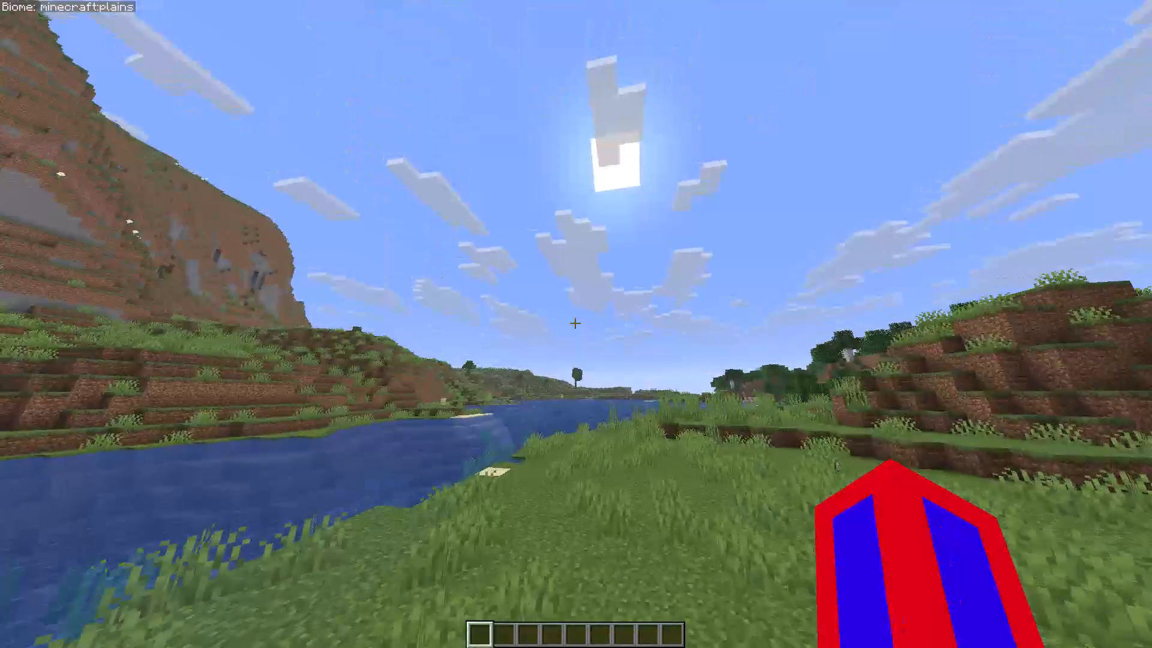
{"action": "key", "text": "s"}
Start a Flashback recording of the Minecraft world.
{"action": "key", "text": "Escape"}
{"action": "key", "text": "Escape"}
{"action": "key", "text": "Escape"}
{"action": "left_click", "coordinate": [712, 212]}
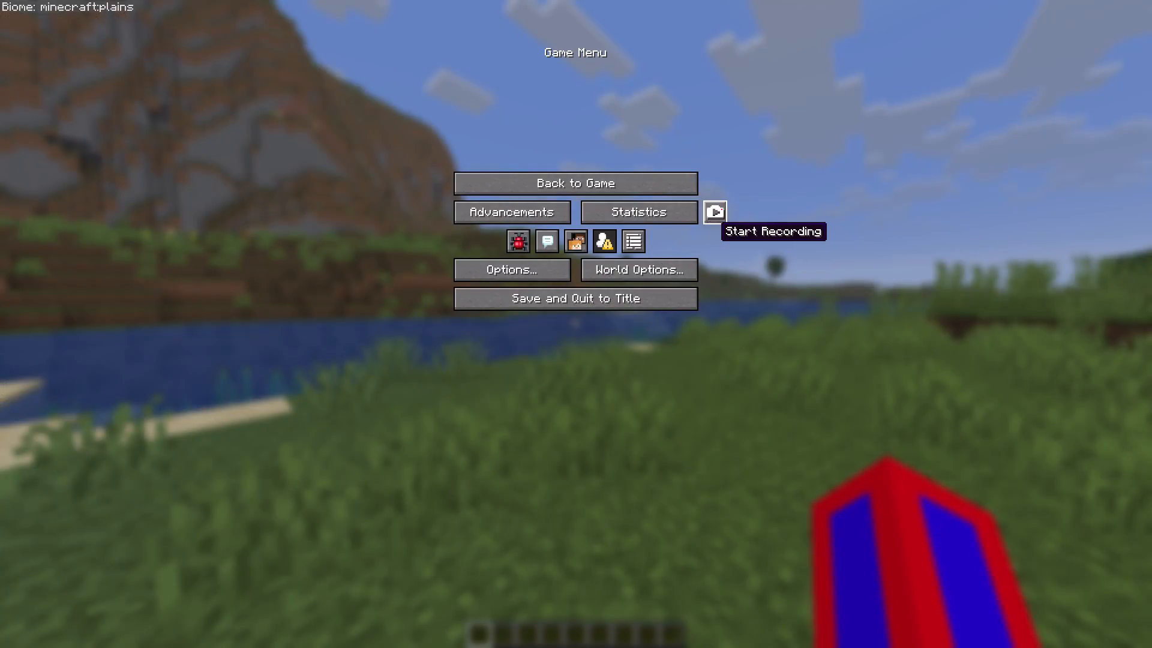
Reposition the player slightly on the grass and begin a /tp teleport command in the chat.
{"action": "key", "text": "s"}
{"action": "key", "text": "s"}
{"action": "key", "text": "s"}
{"action": "type", "text": "d"}
{"action": "key", "text": "space"}
{"action": "key", "text": "space"}
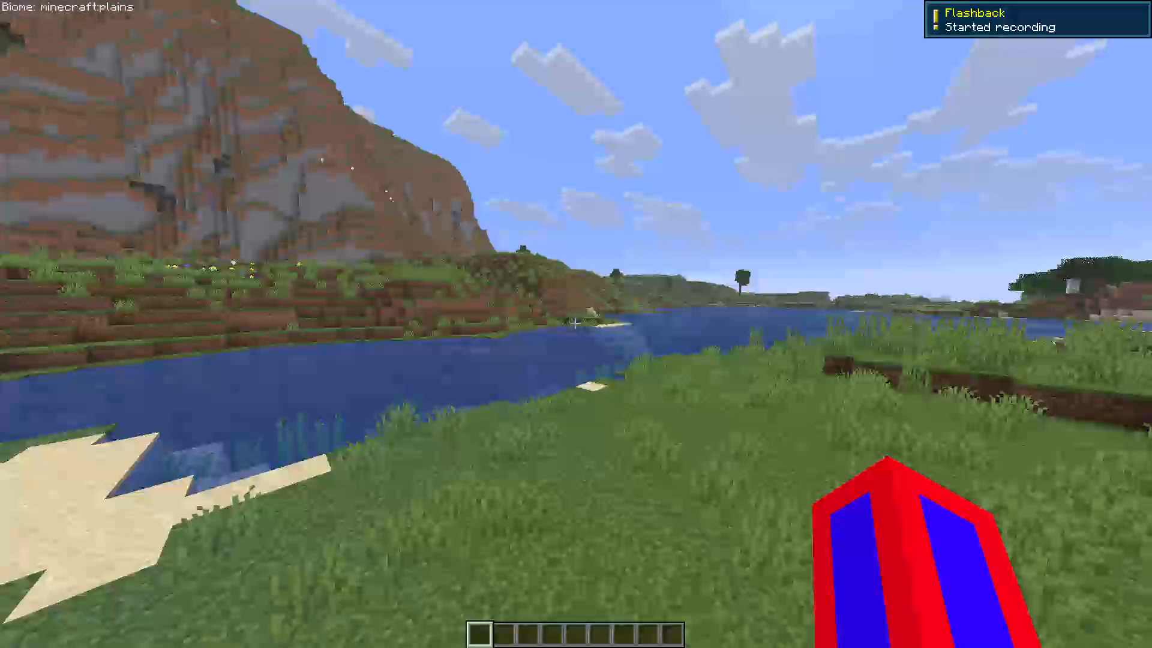
{"action": "type", "text": "/tp"}
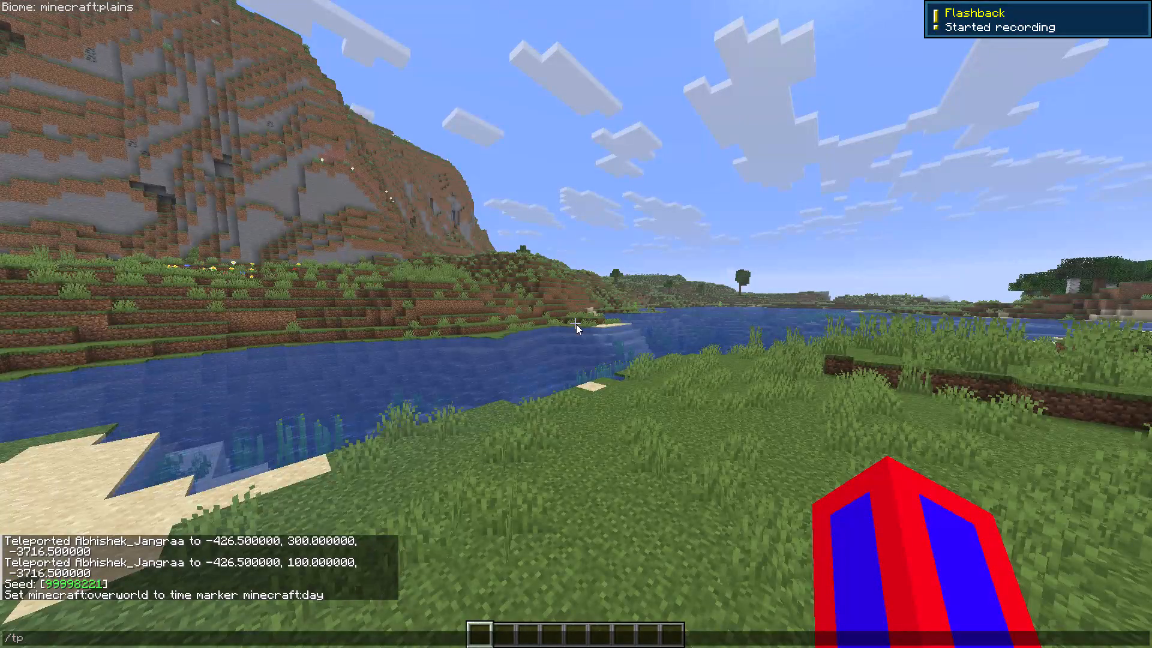
{"action": "key", "text": "space"}
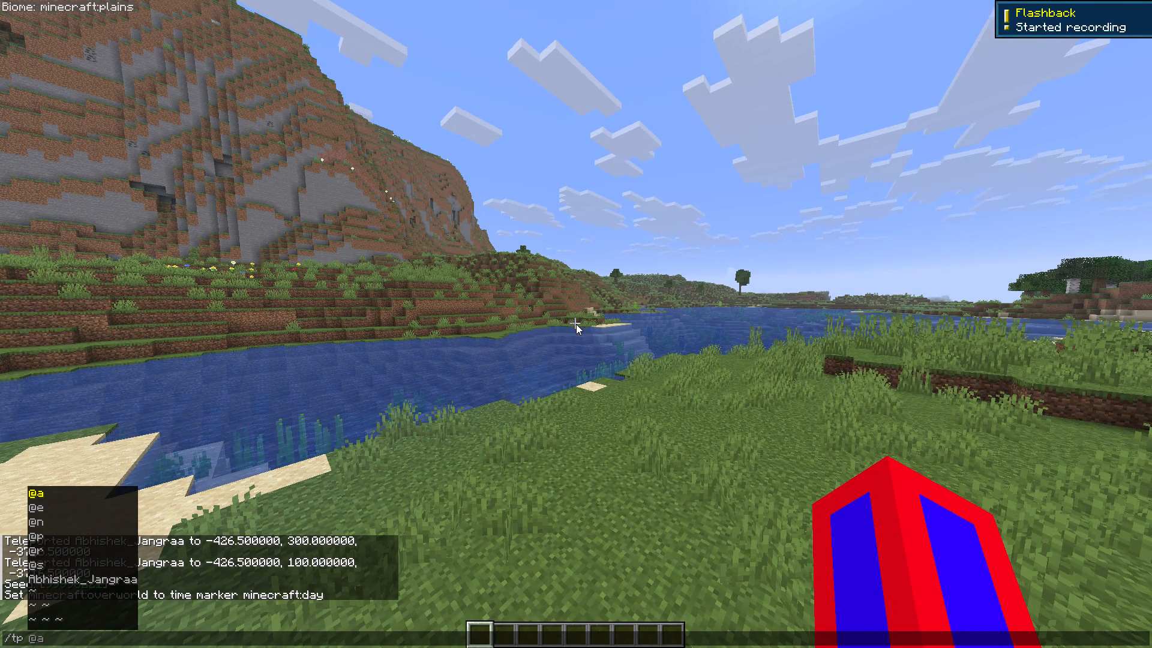
Switch back to Premiere and, with the playhead on the coordinates title at 00;00;30;28, change its text to "x-427 z-3717".
{"action": "key", "text": "alt+Tab"}
{"action": "left_click_drag", "start_coordinate": [490, 329], "coordinate": [427, 396]}
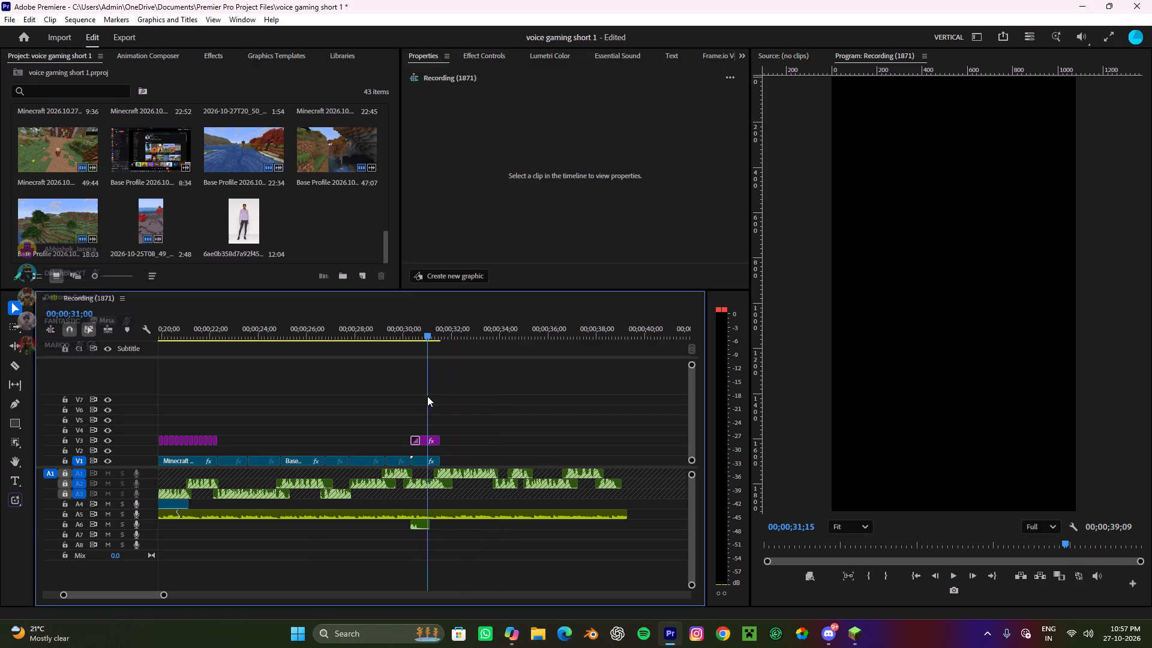
{"action": "left_click_drag", "start_coordinate": [427, 396], "coordinate": [427, 397]}
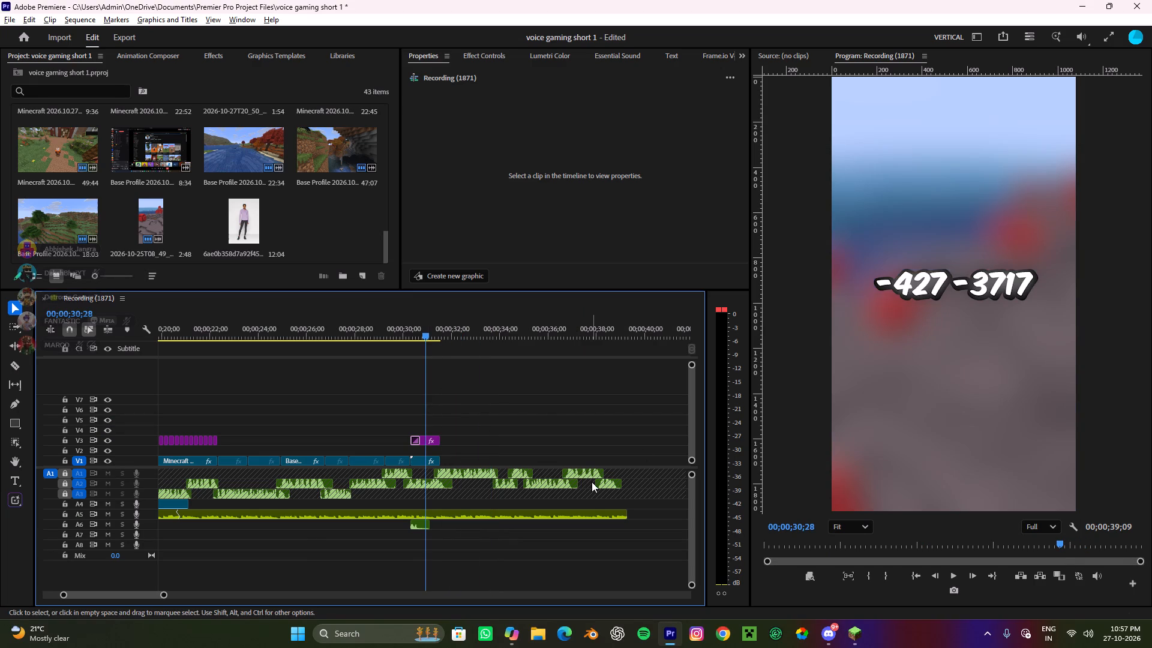
{"action": "scroll", "coordinate": [425, 446], "scroll_direction": "up", "scroll_amount": 4, "text": "alt"}
{"action": "left_click", "coordinate": [425, 445]}
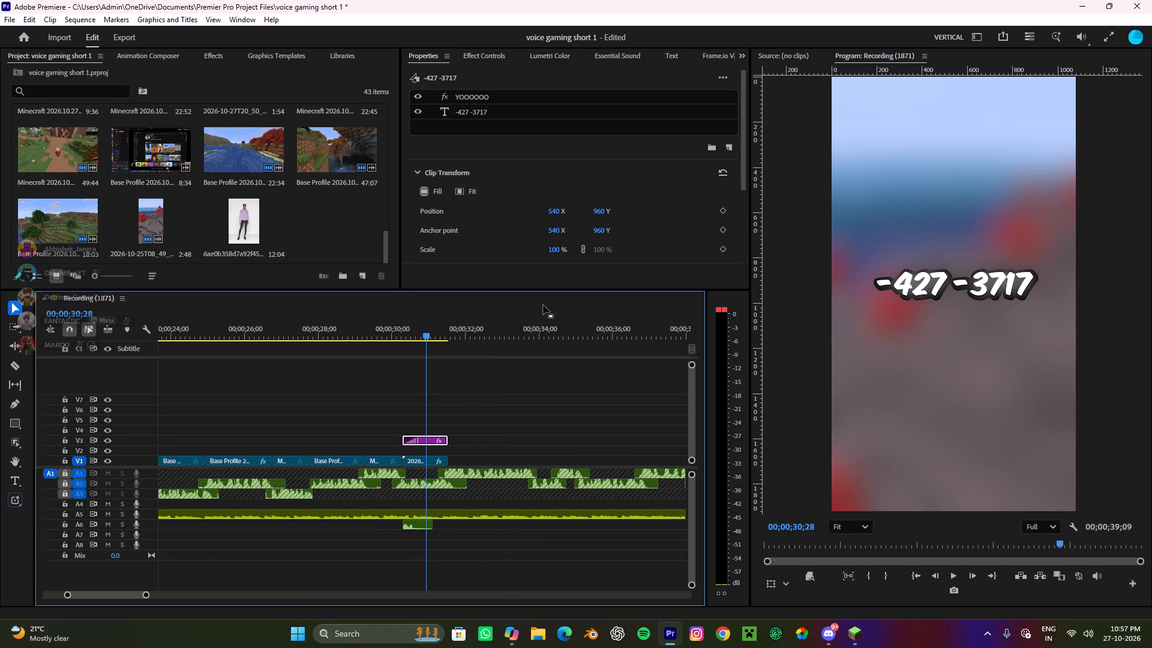
{"action": "double_click", "coordinate": [895, 276]}
{"action": "left_click", "coordinate": [887, 281]}
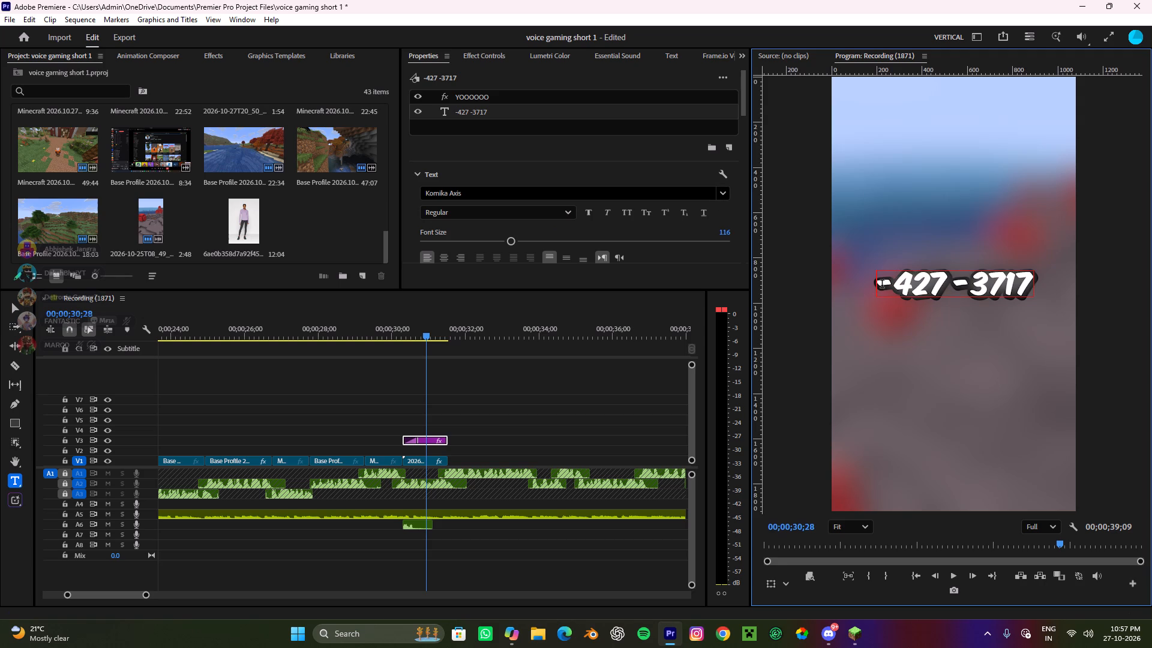
{"action": "left_click", "coordinate": [882, 285]}
{"action": "left_click", "coordinate": [882, 287]}
{"action": "left_click", "coordinate": [883, 283]}
{"action": "key", "text": "x"}
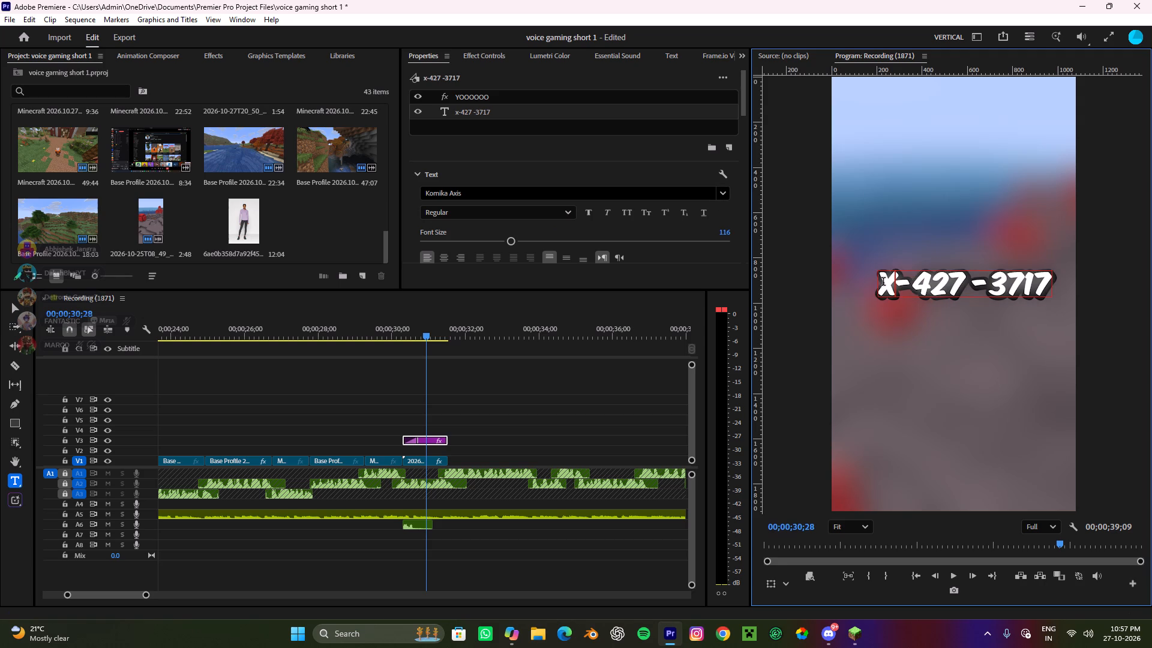
{"action": "left_click", "coordinate": [973, 282]}
{"action": "key", "text": "z"}
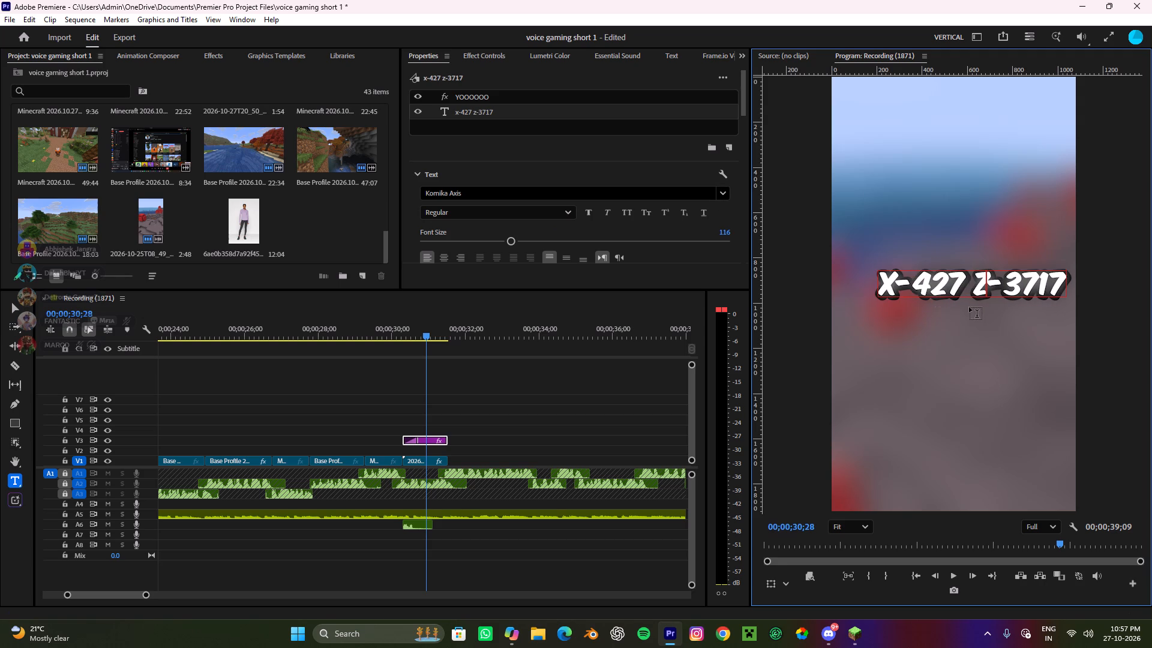
Shift the x-427 z-3717 title leftward so it is horizontally centred in the vertical frame, then deselect it.
{"action": "left_click", "coordinate": [560, 376]}
{"action": "key", "text": "v"}
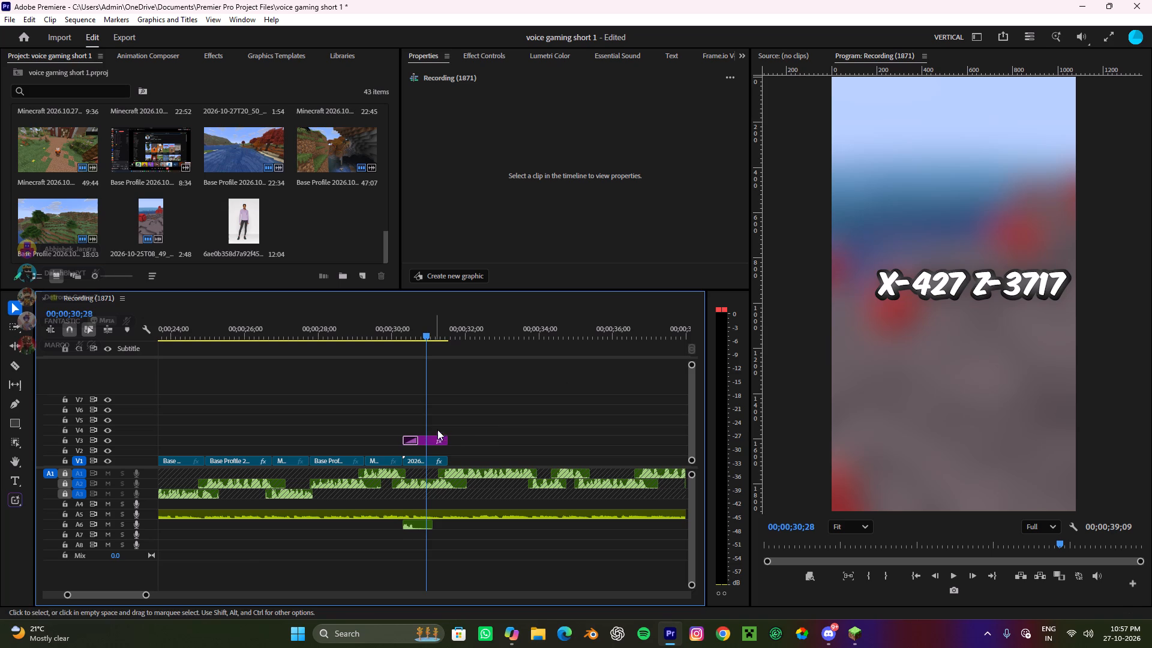
{"action": "left_click", "coordinate": [982, 304]}
{"action": "left_click", "coordinate": [1009, 289]}
{"action": "left_click_drag", "start_coordinate": [1009, 289], "coordinate": [992, 291]}
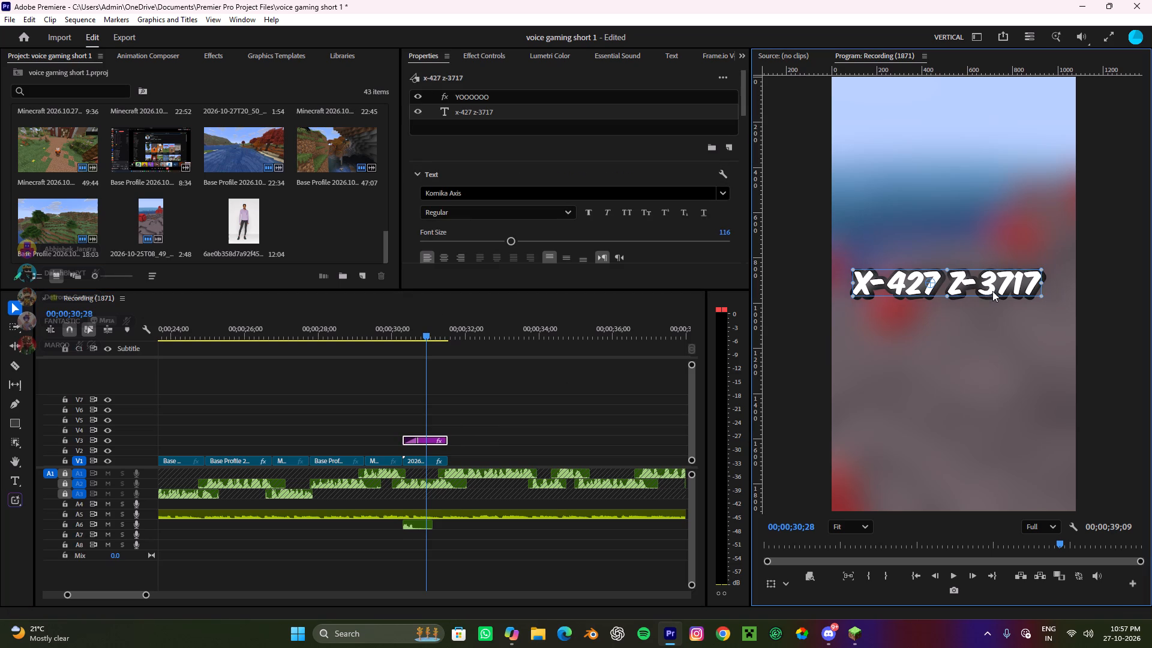
{"action": "left_click_drag", "start_coordinate": [992, 291], "coordinate": [992, 290]}
{"action": "left_click", "coordinate": [543, 422]}
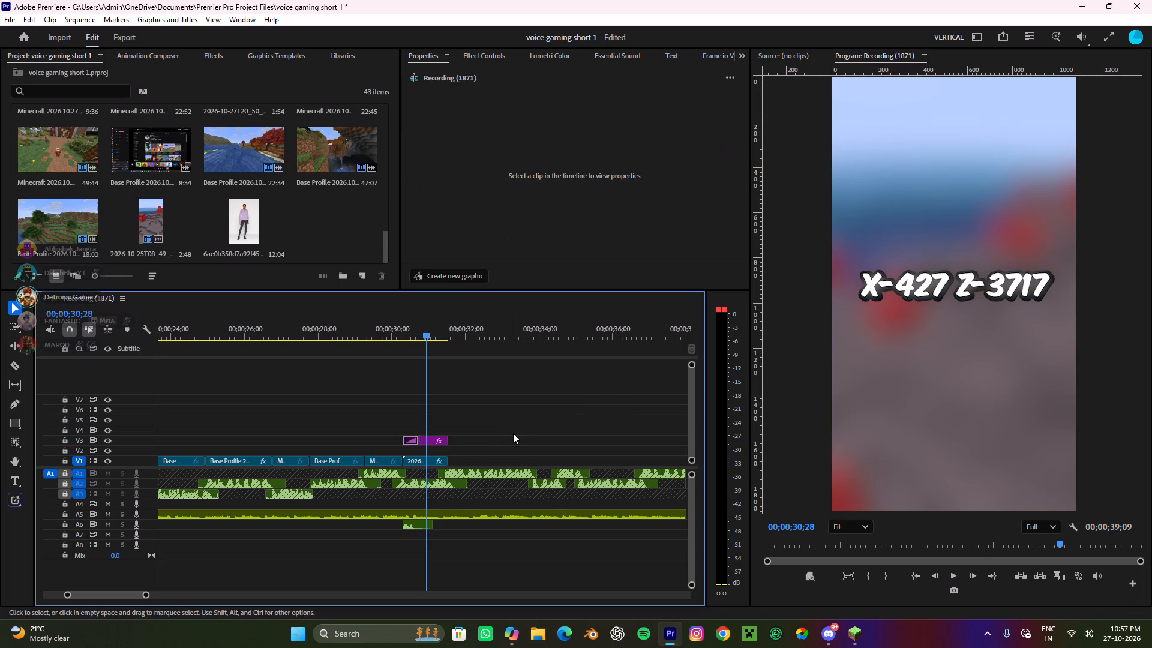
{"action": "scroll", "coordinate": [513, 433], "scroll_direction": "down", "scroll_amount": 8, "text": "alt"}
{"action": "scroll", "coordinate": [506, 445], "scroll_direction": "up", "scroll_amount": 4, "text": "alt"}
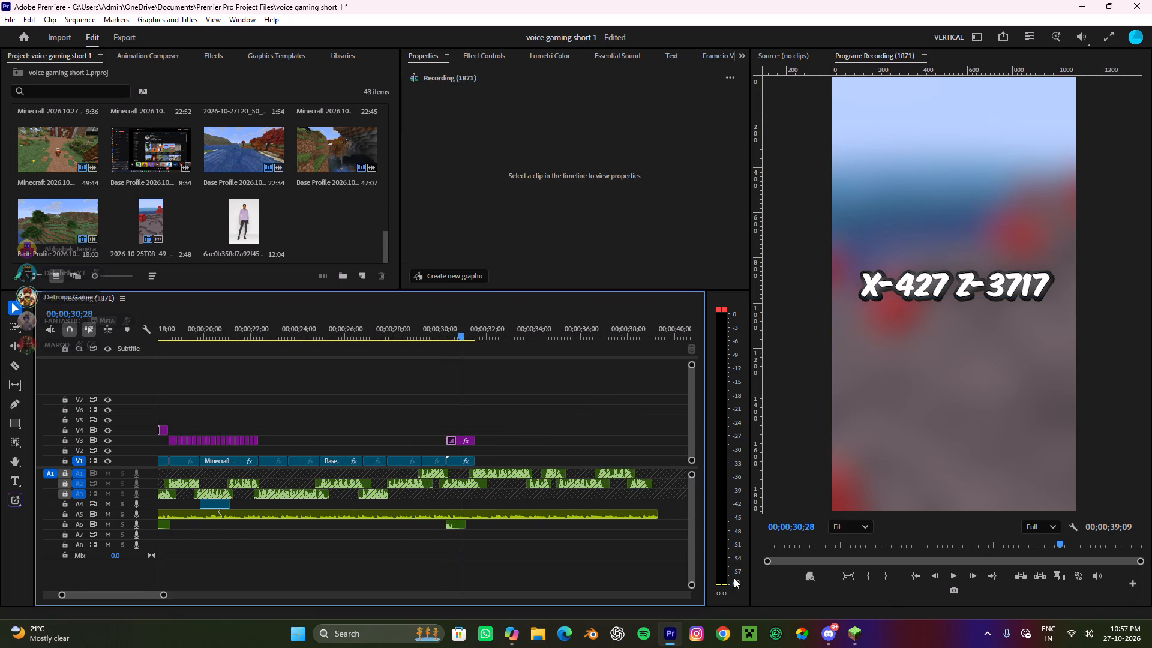
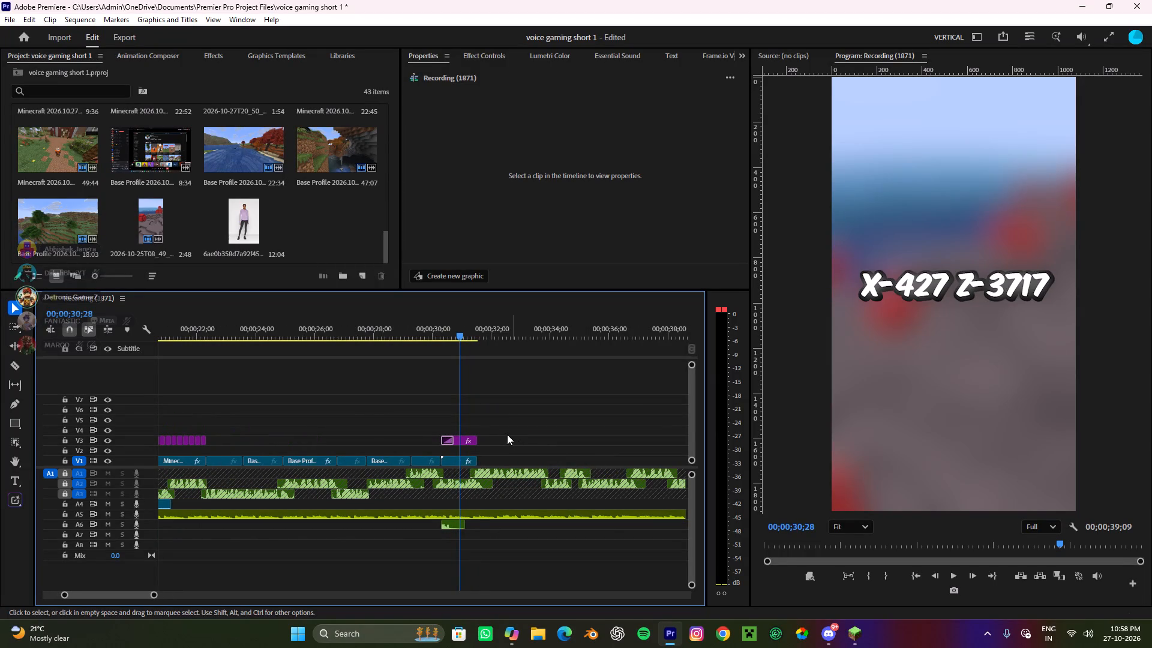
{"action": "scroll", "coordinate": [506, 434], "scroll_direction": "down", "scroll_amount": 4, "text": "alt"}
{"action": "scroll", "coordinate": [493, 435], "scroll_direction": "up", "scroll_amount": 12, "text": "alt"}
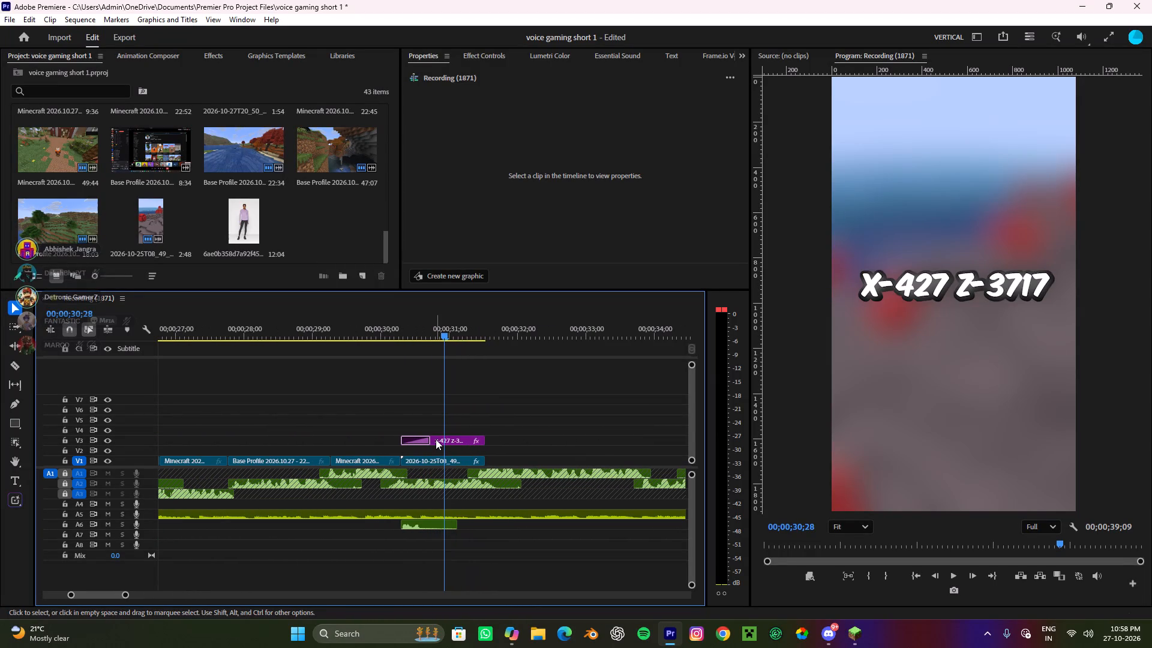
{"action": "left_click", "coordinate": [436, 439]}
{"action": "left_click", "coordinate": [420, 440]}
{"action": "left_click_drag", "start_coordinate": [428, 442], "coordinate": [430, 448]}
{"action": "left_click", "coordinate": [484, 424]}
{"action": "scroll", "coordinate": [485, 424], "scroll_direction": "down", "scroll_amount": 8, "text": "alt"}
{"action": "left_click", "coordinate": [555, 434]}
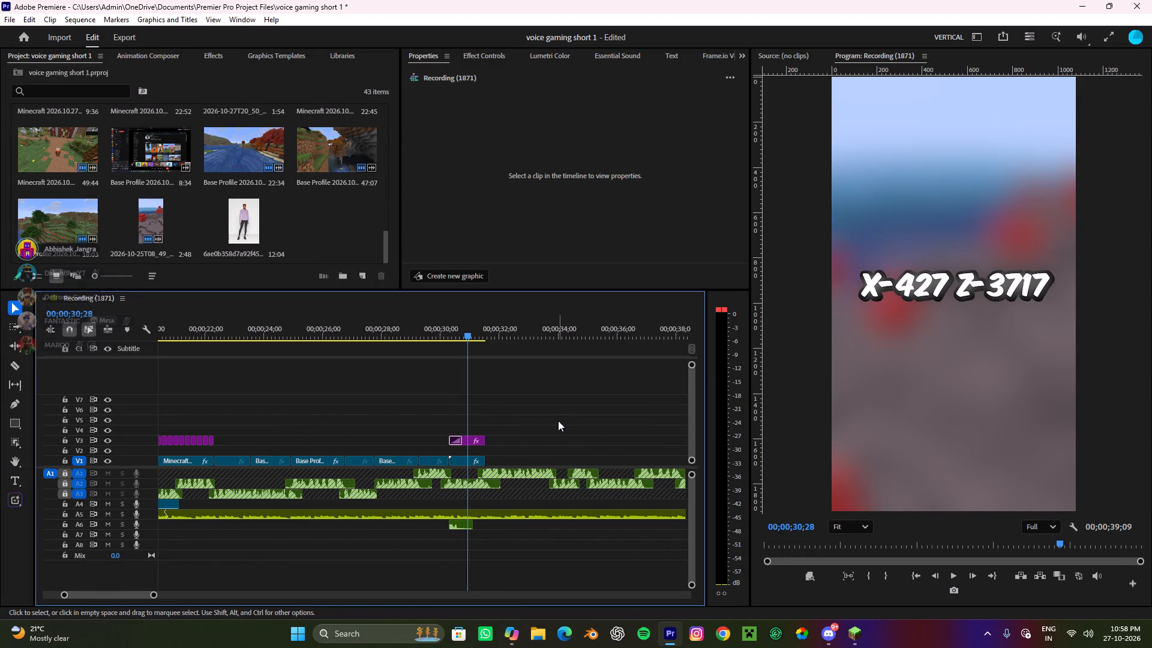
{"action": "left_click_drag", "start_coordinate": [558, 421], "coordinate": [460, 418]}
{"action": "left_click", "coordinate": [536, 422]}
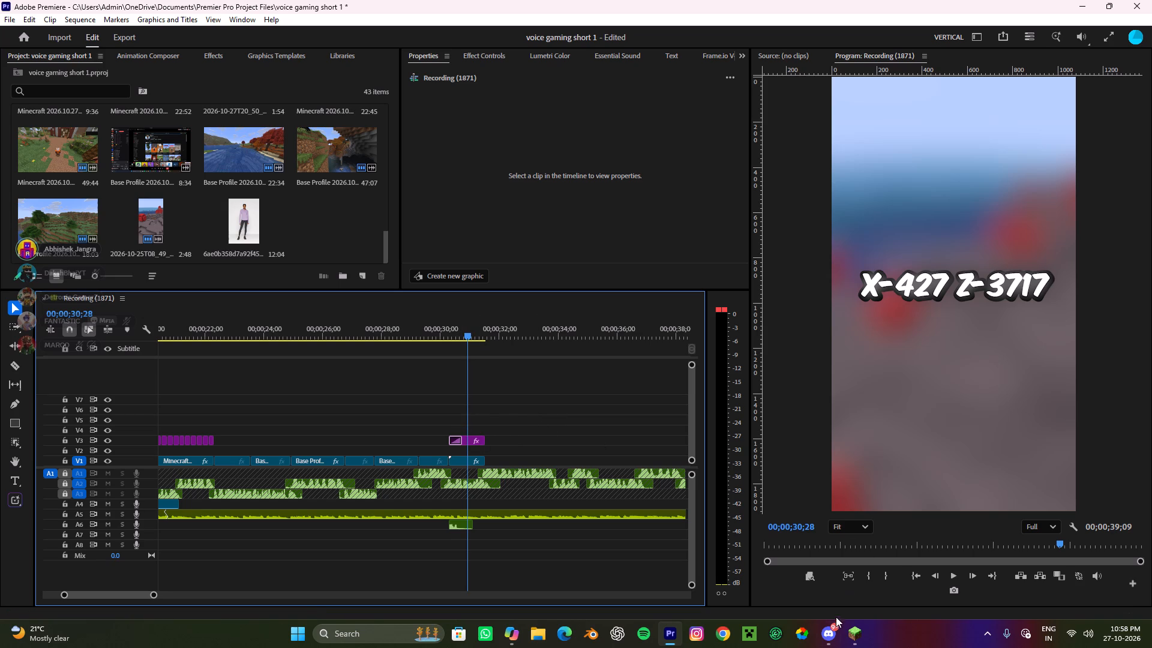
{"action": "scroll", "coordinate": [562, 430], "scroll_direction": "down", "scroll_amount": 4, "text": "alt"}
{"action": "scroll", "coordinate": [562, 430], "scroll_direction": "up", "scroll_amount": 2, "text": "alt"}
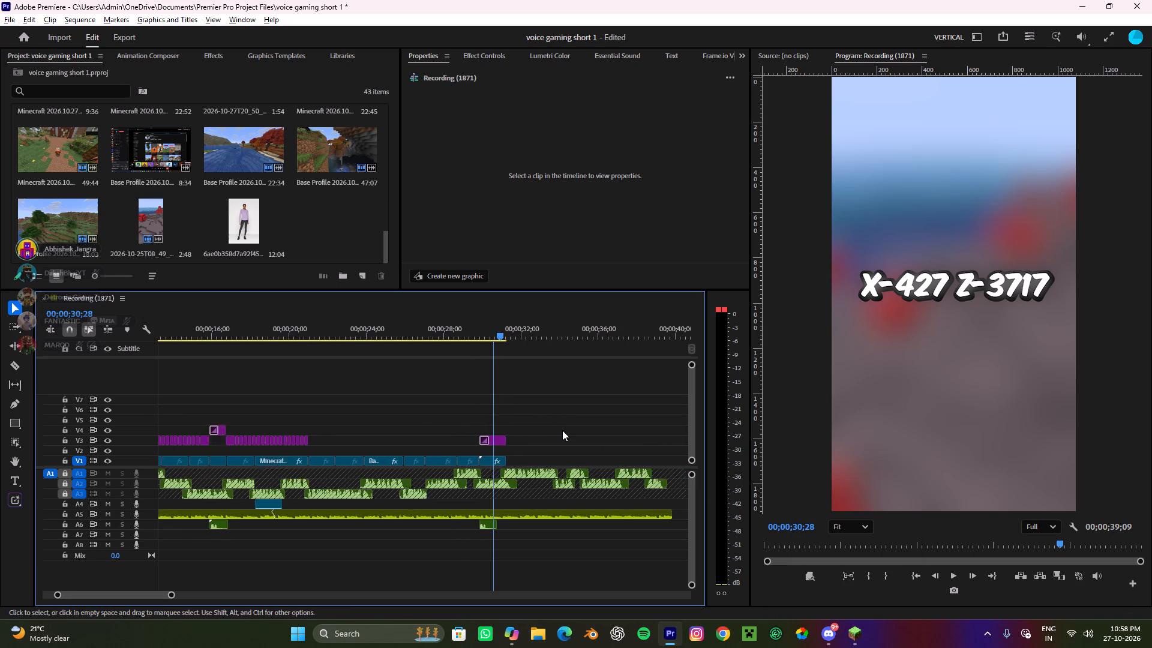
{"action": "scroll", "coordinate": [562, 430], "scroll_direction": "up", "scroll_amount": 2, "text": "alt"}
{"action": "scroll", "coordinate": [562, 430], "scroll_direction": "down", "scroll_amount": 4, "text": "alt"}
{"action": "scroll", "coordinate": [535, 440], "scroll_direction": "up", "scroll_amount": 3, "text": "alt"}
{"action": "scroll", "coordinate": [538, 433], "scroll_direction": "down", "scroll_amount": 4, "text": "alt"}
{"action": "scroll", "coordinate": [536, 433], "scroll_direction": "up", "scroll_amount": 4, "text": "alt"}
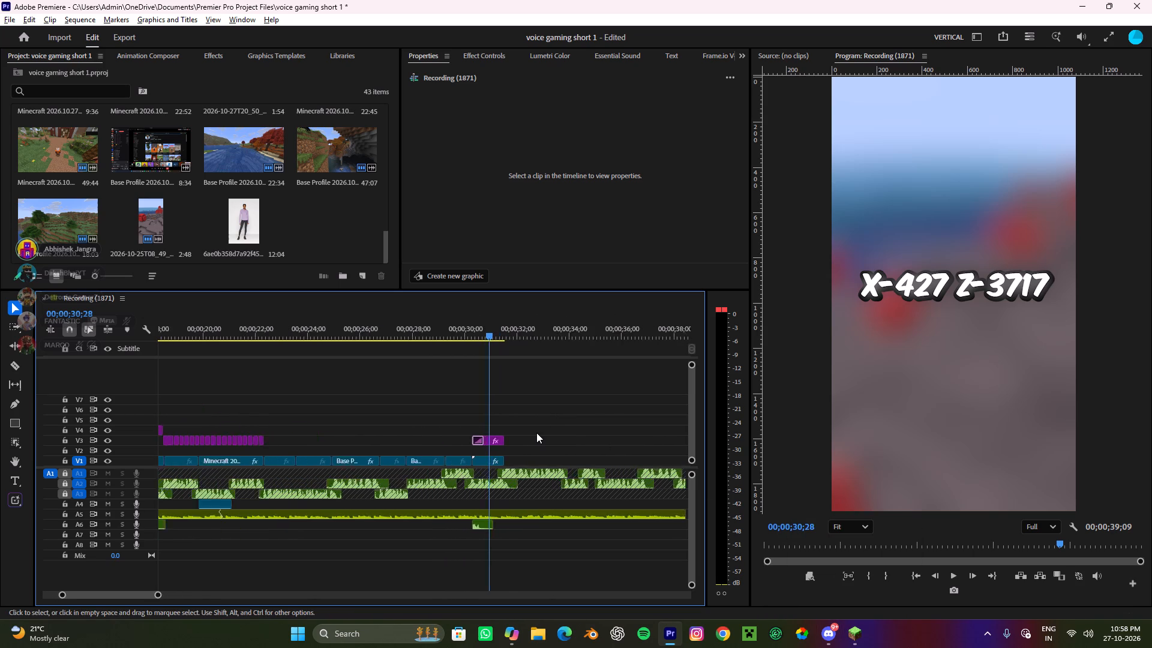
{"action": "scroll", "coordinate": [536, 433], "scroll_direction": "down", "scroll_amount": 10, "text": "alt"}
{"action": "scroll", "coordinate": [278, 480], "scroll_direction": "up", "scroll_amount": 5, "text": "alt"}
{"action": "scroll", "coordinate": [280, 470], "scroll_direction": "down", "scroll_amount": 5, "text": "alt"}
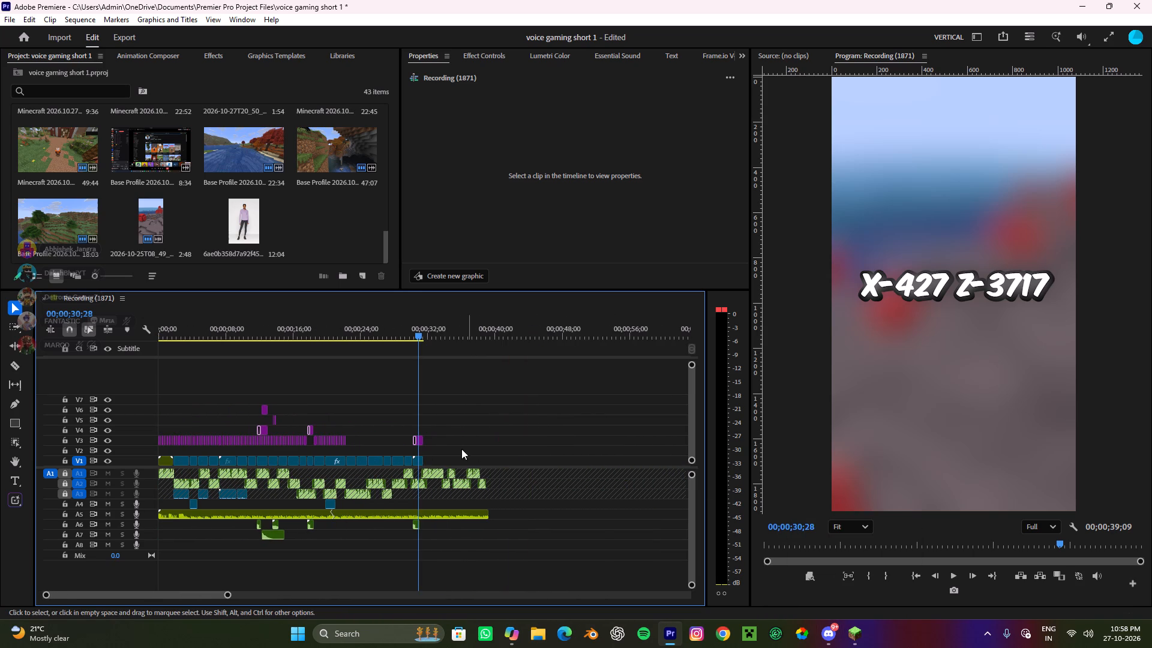
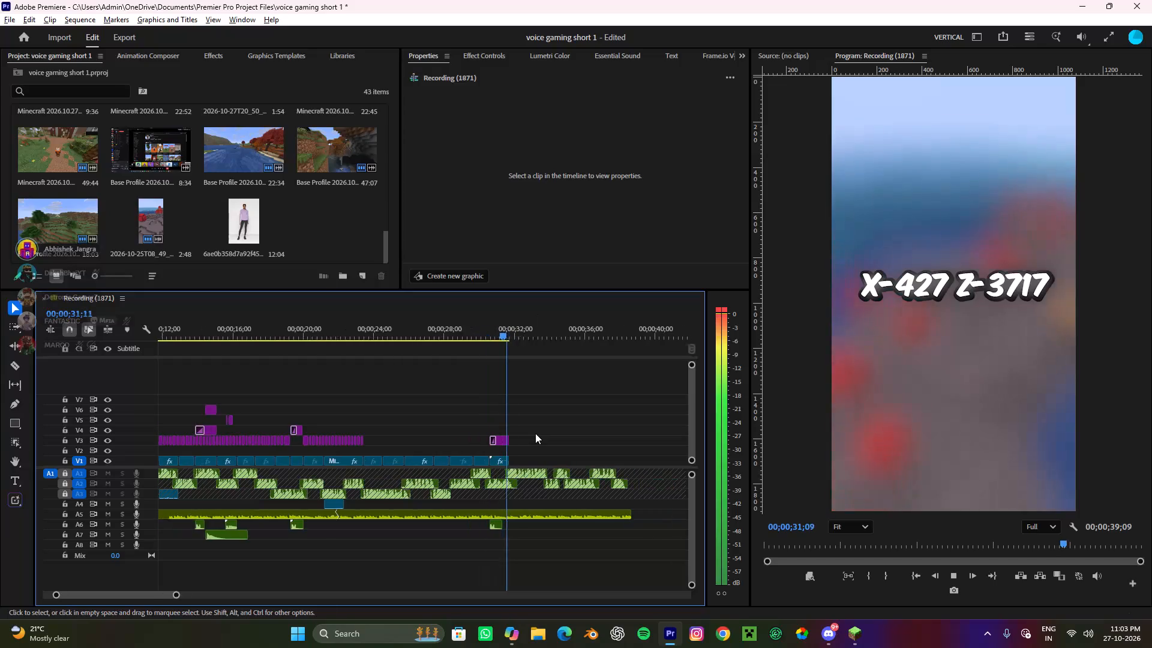
Play back the last section of the sequence with the coordinates title and stop just after it.
{"action": "scroll", "coordinate": [535, 433], "scroll_direction": "up", "scroll_amount": 4, "text": "alt"}
{"action": "key", "text": "space"}
{"action": "scroll", "coordinate": [475, 458], "scroll_direction": "down", "scroll_amount": 3, "text": "alt"}
{"action": "scroll", "coordinate": [475, 458], "scroll_direction": "up", "scroll_amount": 4, "text": "alt"}
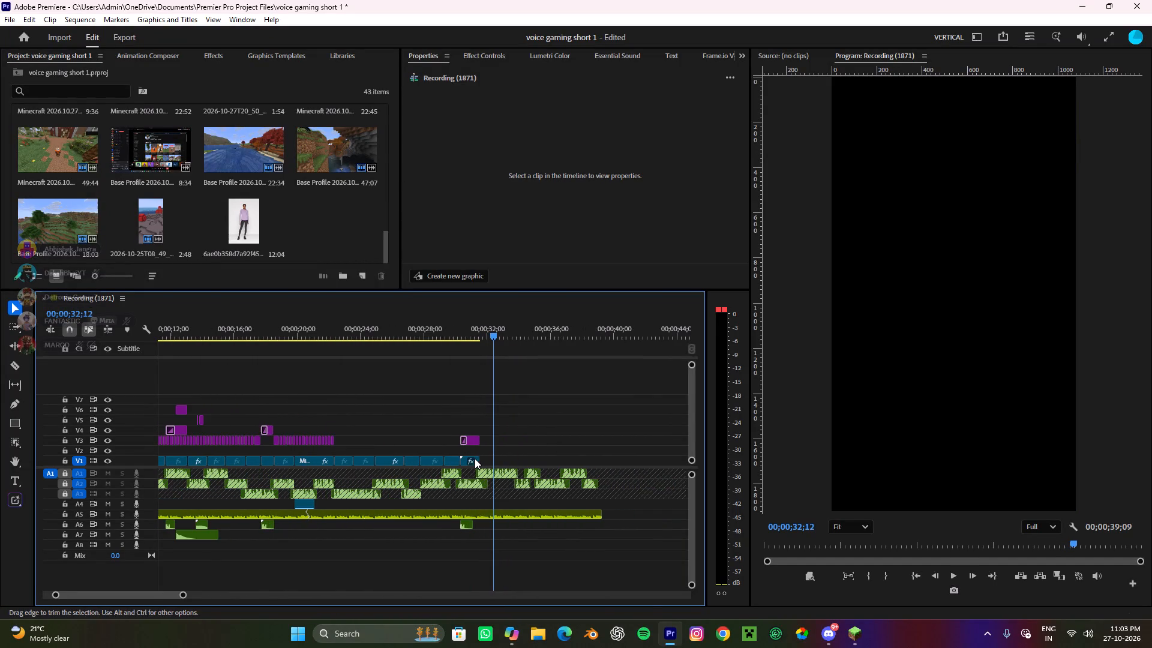
Switch to Minecraft, save and quit the current world to the title screen, and hide the debug overlay.
{"action": "left_click", "coordinate": [847, 632]}
{"action": "left_click_drag", "start_coordinate": [635, 195], "coordinate": [576, 324]}
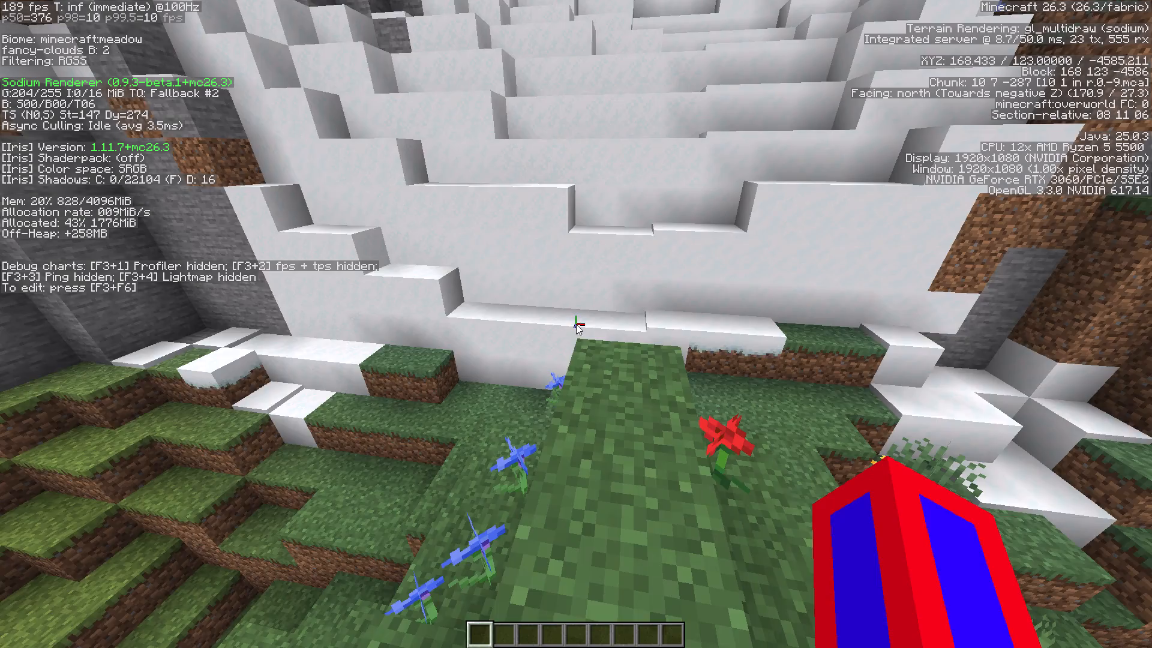
{"action": "key", "text": "Escape"}
{"action": "left_click", "coordinate": [587, 306]}
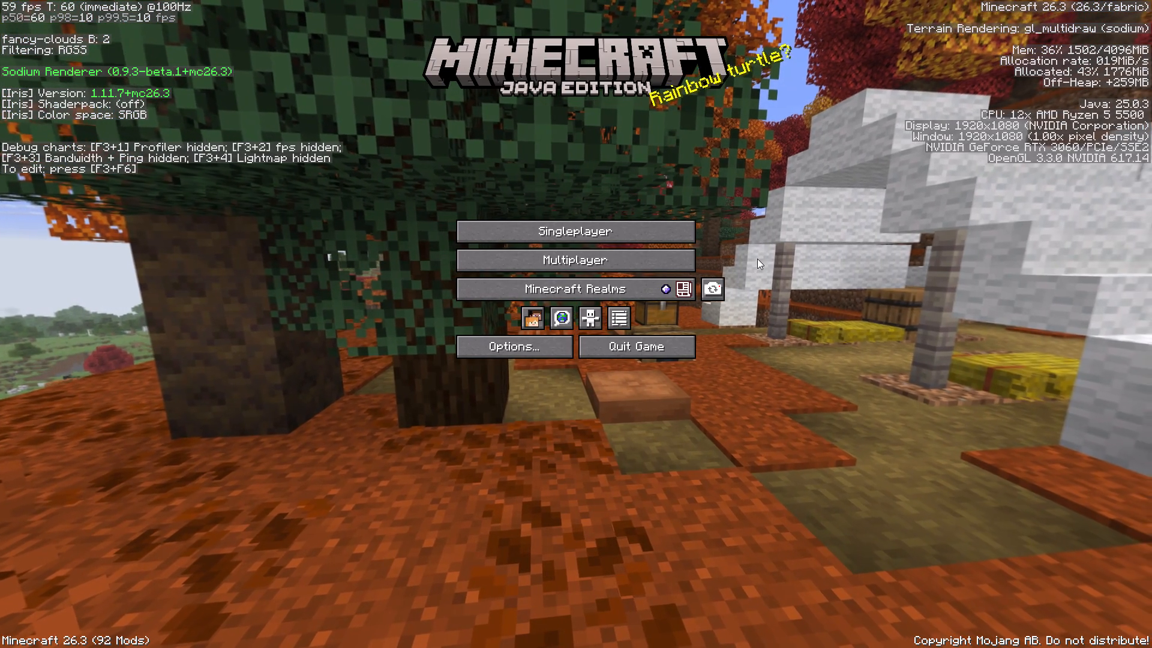
{"action": "key", "text": "F3"}
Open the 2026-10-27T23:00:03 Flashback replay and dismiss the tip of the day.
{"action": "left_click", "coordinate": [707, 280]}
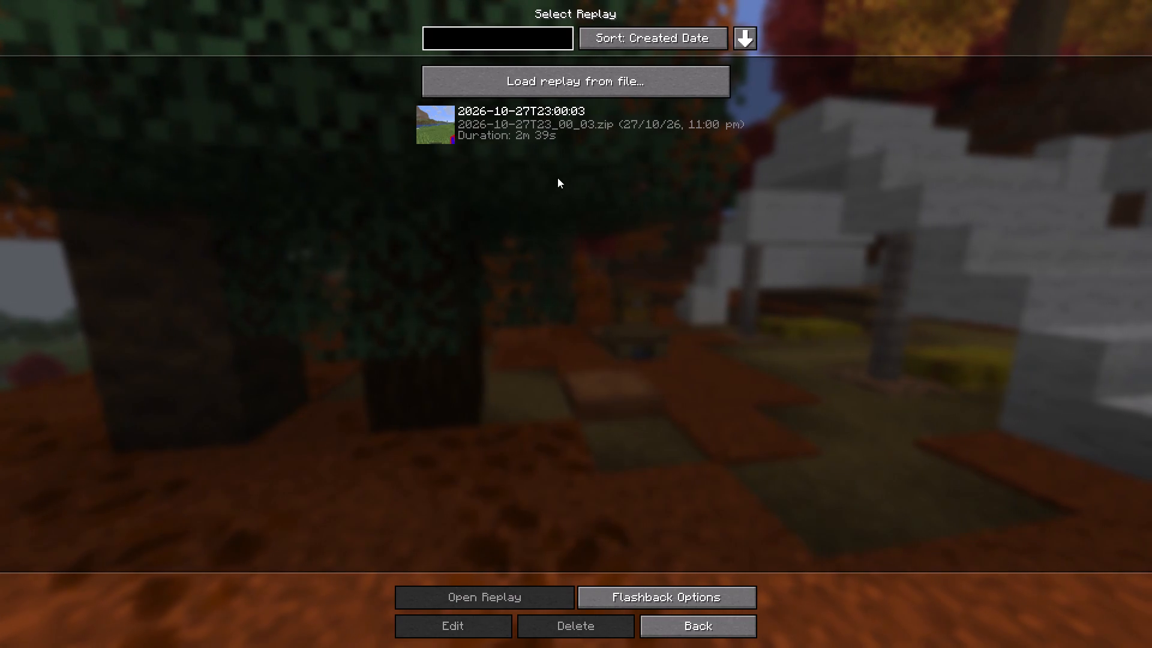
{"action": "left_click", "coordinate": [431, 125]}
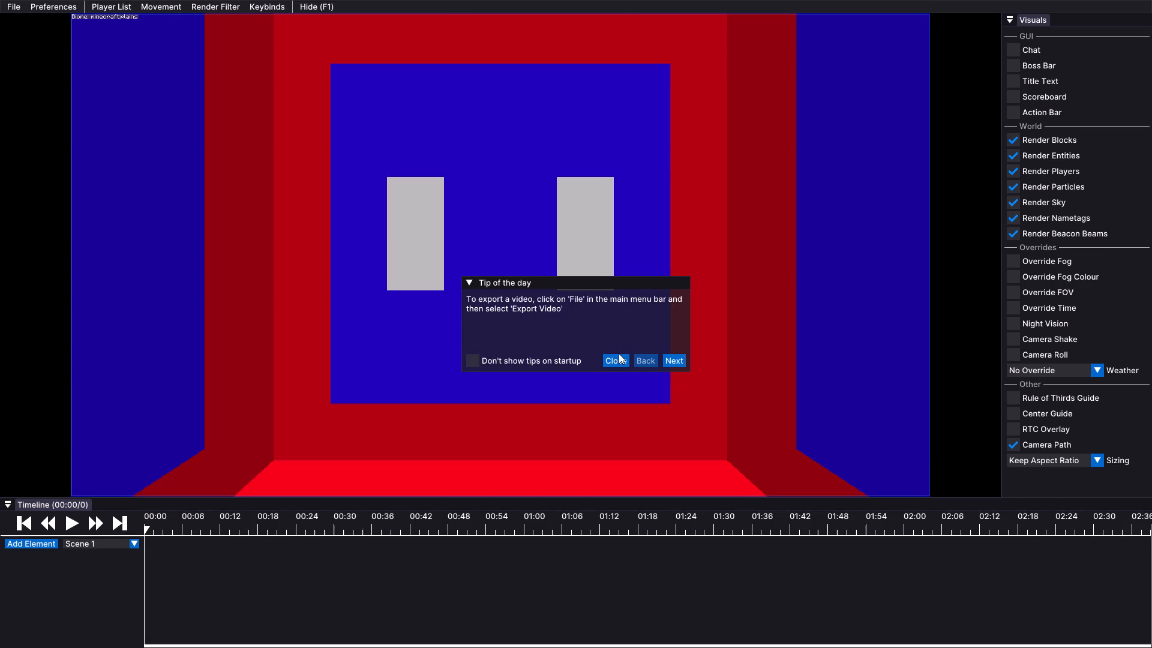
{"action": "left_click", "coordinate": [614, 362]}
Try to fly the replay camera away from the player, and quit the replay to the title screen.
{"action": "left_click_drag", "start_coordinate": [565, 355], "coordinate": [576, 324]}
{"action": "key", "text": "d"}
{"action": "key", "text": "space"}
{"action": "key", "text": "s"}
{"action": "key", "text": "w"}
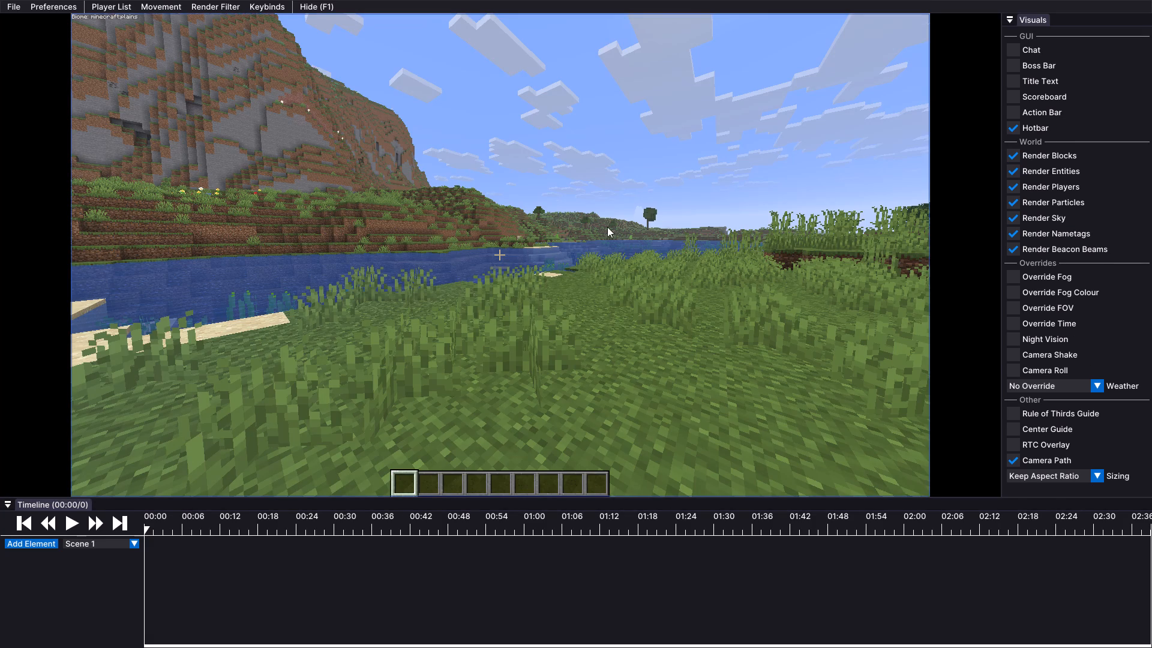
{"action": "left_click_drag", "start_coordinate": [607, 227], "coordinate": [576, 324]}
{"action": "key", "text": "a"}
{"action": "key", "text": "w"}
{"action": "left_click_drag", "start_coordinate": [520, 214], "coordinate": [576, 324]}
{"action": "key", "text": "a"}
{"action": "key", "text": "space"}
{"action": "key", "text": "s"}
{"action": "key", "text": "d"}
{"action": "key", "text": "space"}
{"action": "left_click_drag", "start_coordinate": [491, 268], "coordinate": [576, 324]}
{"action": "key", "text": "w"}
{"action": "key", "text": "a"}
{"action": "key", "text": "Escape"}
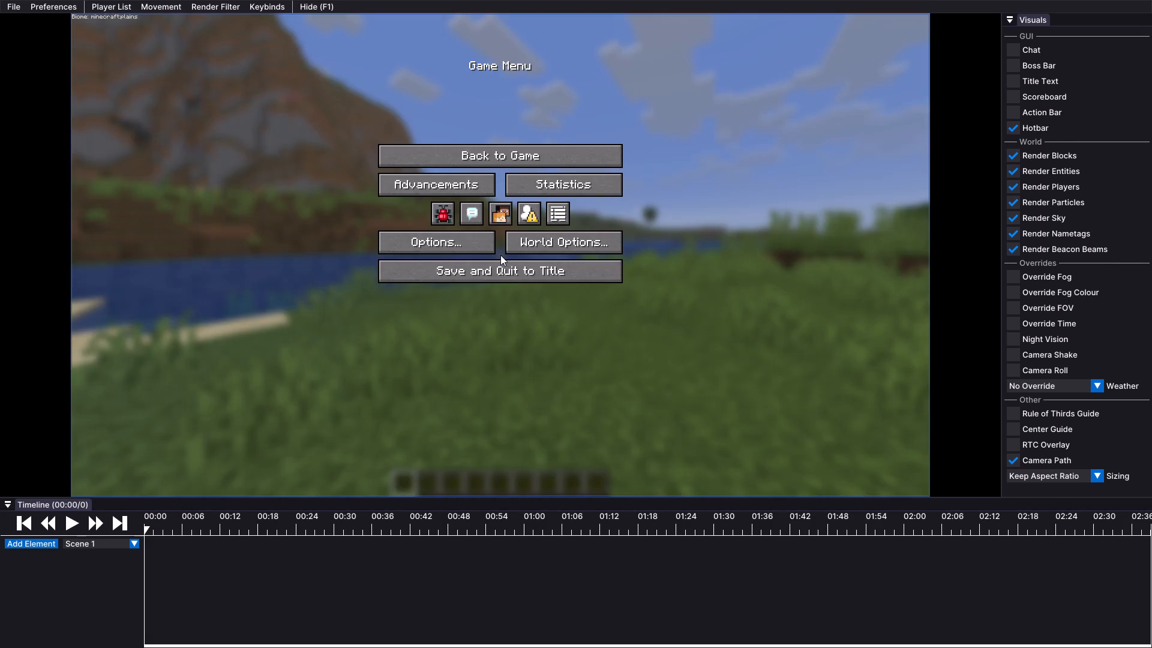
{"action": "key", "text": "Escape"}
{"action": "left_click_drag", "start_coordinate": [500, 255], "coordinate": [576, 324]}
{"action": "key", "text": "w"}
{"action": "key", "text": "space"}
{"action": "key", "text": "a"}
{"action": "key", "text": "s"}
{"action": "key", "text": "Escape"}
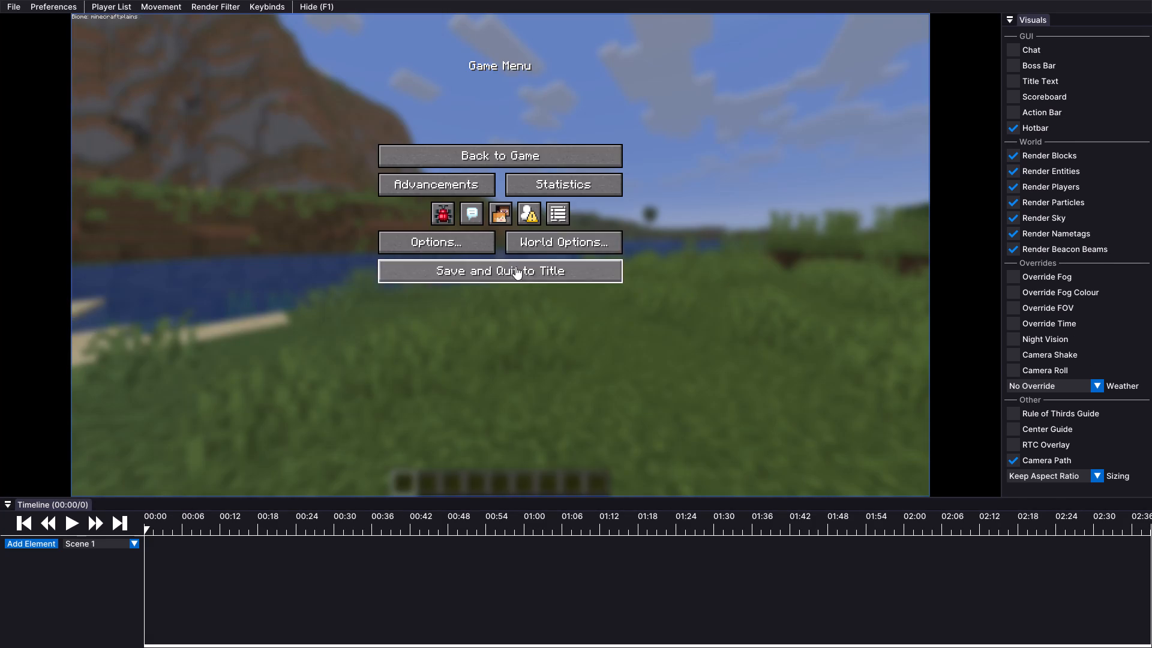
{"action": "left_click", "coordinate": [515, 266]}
Reopen the 2026-10-27T23:00:03 replay, fly the camera out behind the player character, and open the character's entity options.
{"action": "left_click", "coordinate": [704, 292]}
{"action": "left_click", "coordinate": [442, 116]}
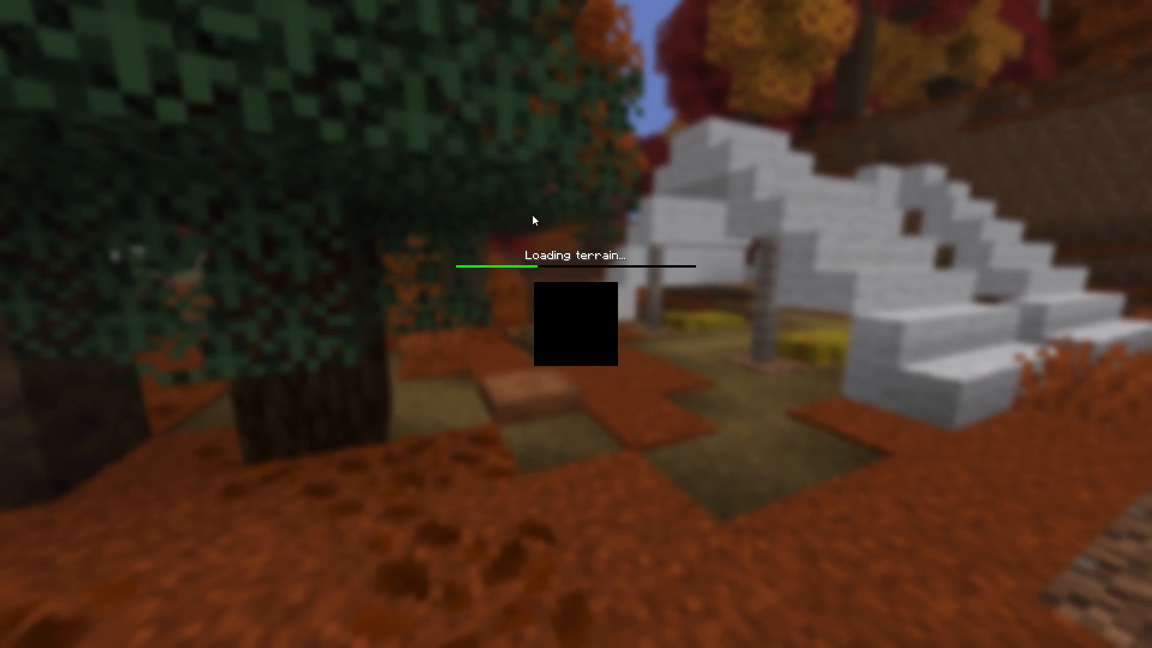
{"action": "key", "text": "space"}
{"action": "key", "text": "space"}
{"action": "key", "text": "space"}
{"action": "key", "text": "space"}
{"action": "key", "text": "space"}
{"action": "key", "text": "d"}
{"action": "left_click_drag", "start_coordinate": [542, 384], "coordinate": [520, 397]}
{"action": "key", "text": "s"}
{"action": "key", "text": "s"}
{"action": "key", "text": "s"}
{"action": "key", "text": "s"}
{"action": "key", "text": "s"}
{"action": "key", "text": "s"}
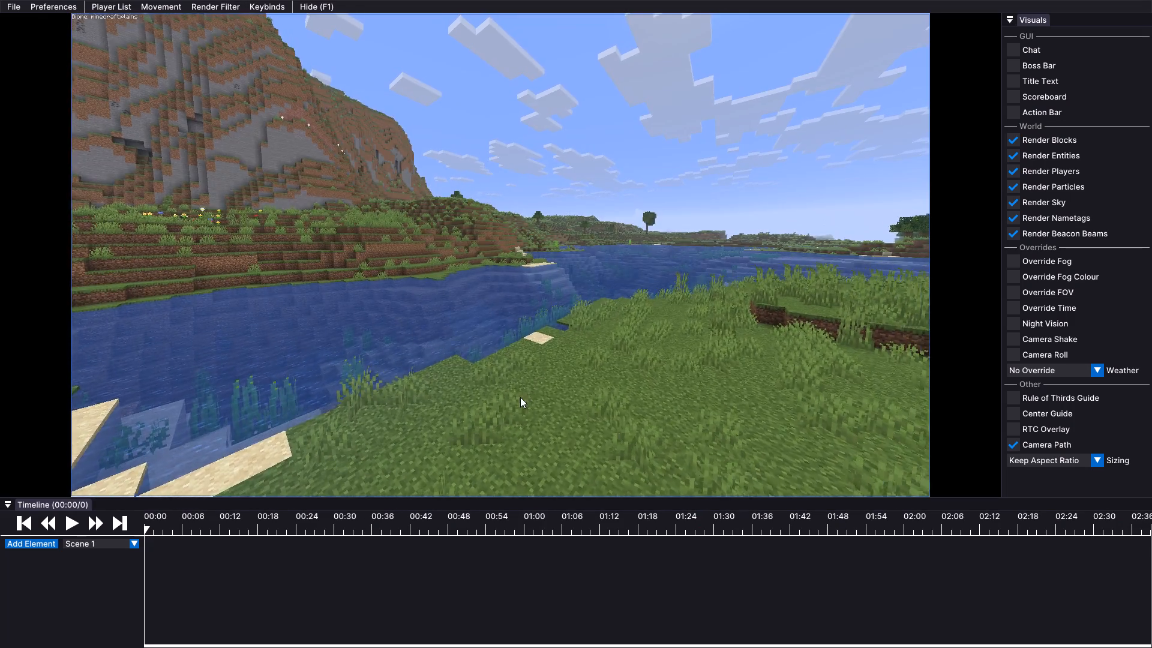
{"action": "left_click_drag", "start_coordinate": [520, 397], "coordinate": [404, 458]}
{"action": "key", "text": "d"}
{"action": "left_click_drag", "start_coordinate": [576, 295], "coordinate": [576, 325]}
{"action": "type", "text": "ws"}
{"action": "type", "text": "w"}
{"action": "left_click_drag", "start_coordinate": [576, 325], "coordinate": [576, 324]}
{"action": "key", "text": "space"}
{"action": "key", "text": "s"}
{"action": "key", "text": "w"}
{"action": "right_click", "coordinate": [521, 328]}
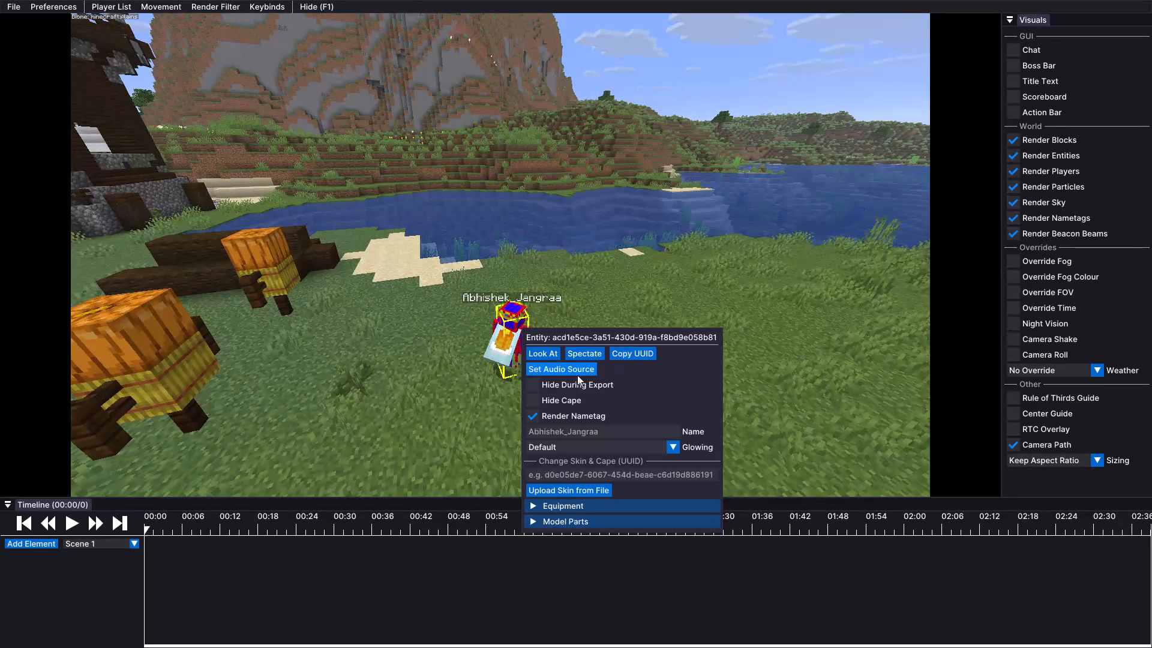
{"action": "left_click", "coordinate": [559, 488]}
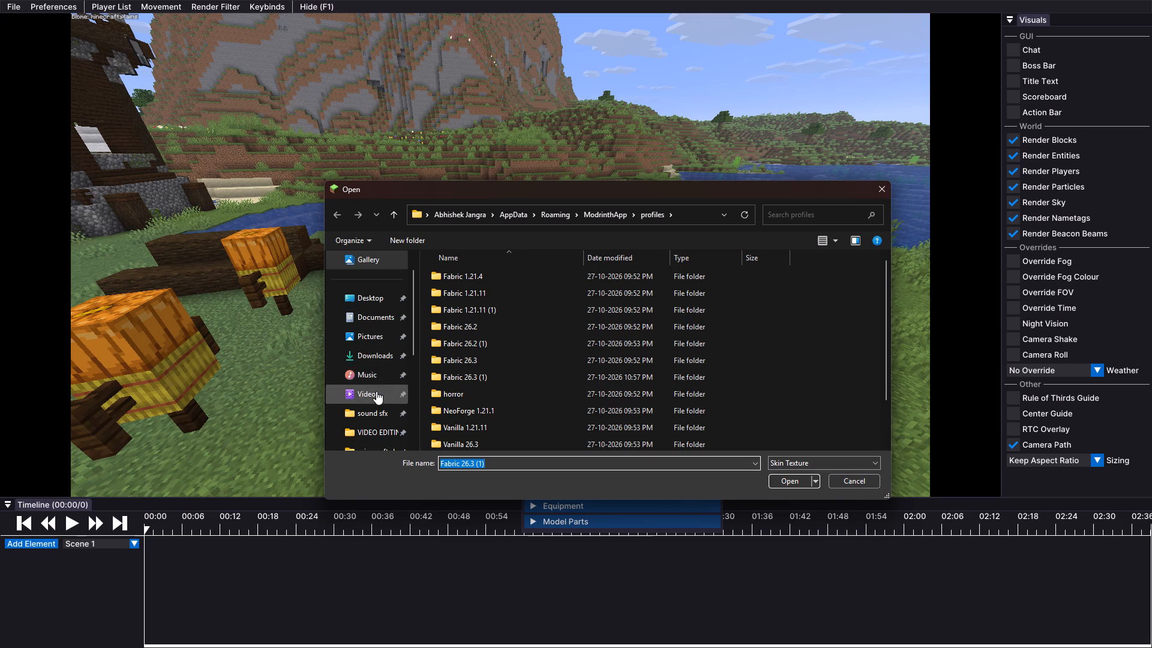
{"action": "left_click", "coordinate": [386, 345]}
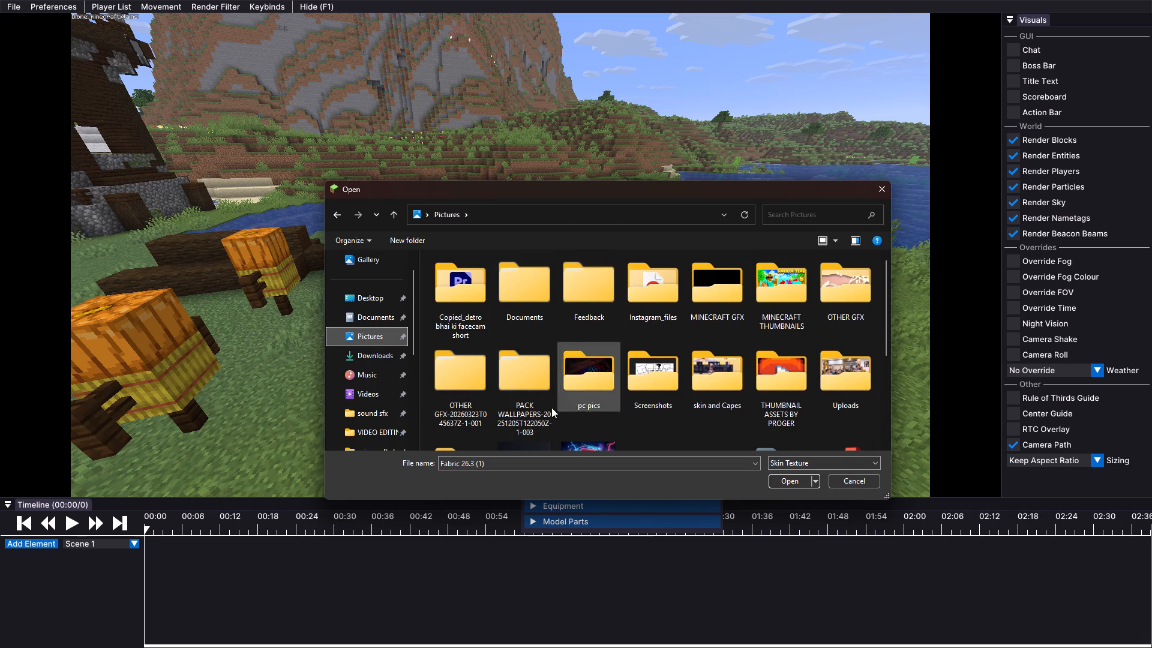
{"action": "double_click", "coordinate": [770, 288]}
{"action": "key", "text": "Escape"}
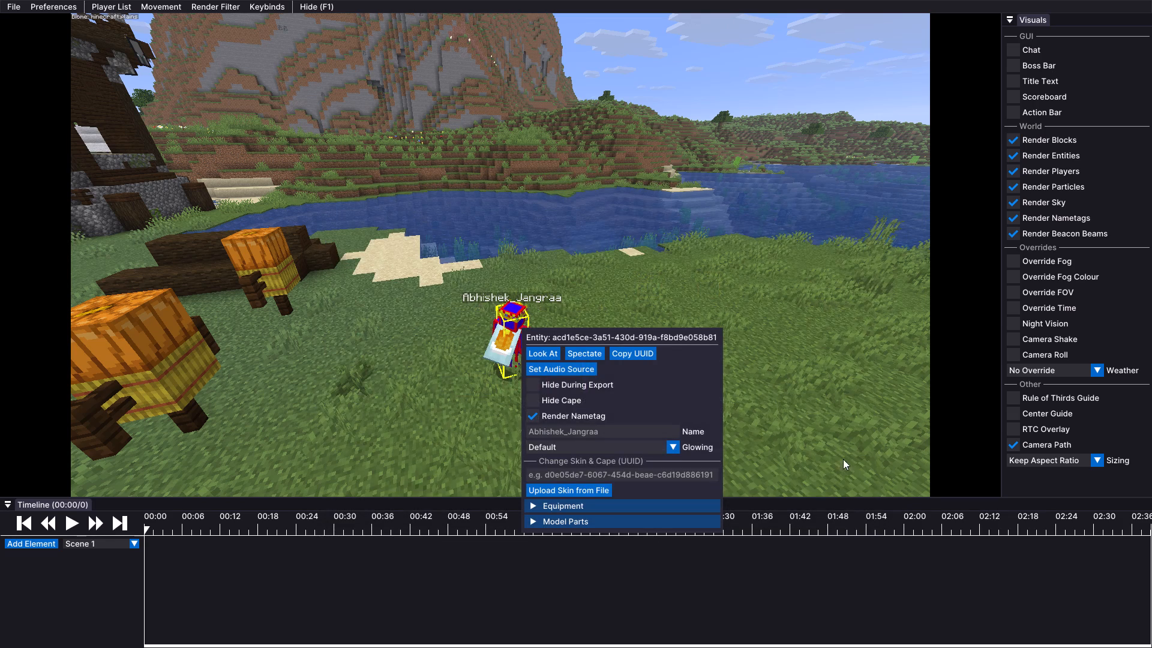
Upload the skin 2025_12_31_voice-gaming-23758758 from the Pictures folder "skin and Capes" to the player character.
{"action": "left_click", "coordinate": [550, 489]}
{"action": "left_click", "coordinate": [378, 341]}
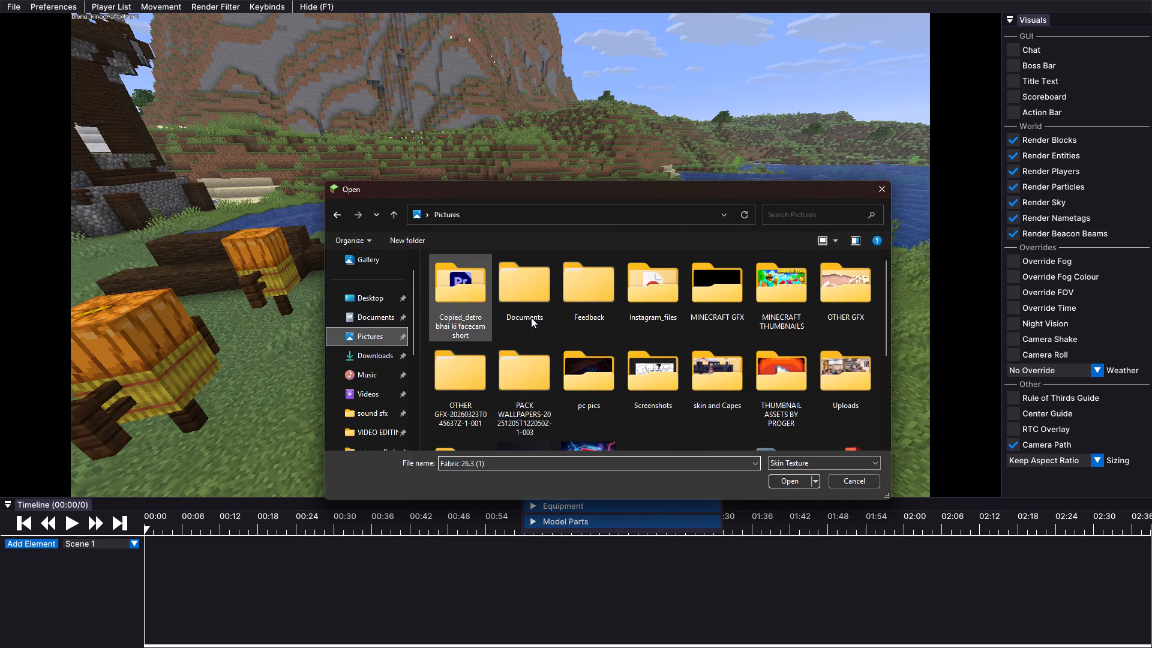
{"action": "scroll", "coordinate": [703, 371], "scroll_direction": "down", "scroll_amount": 7}
{"action": "scroll", "coordinate": [655, 364], "scroll_direction": "up", "scroll_amount": 4}
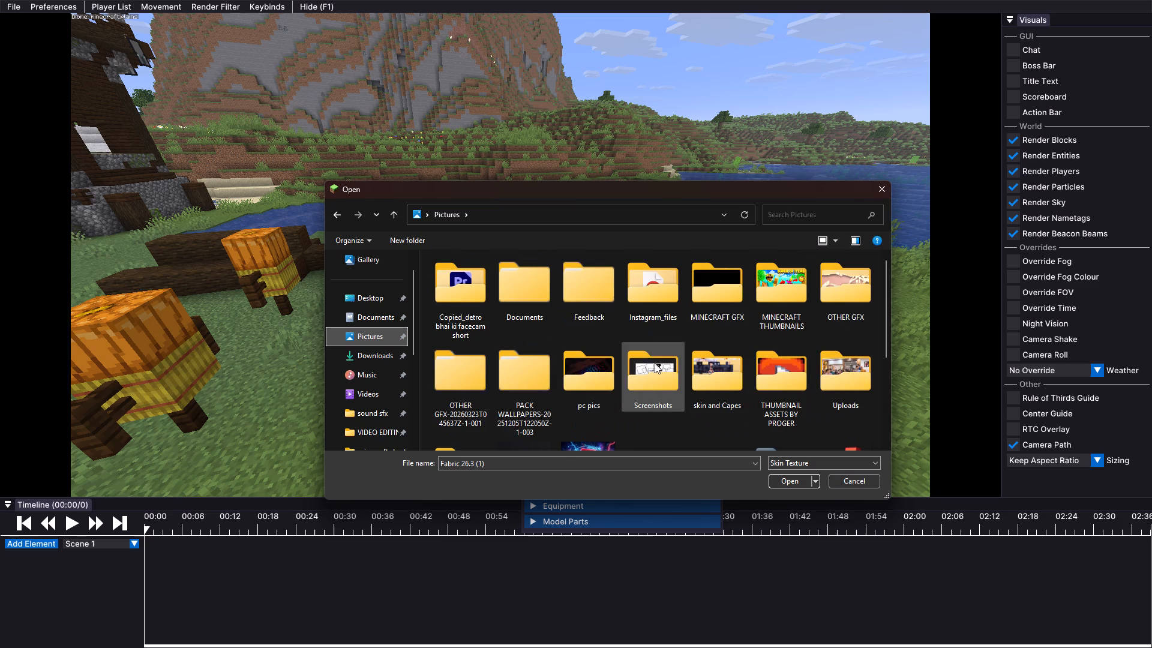
{"action": "scroll", "coordinate": [655, 363], "scroll_direction": "up", "scroll_amount": 3}
{"action": "double_click", "coordinate": [731, 388]}
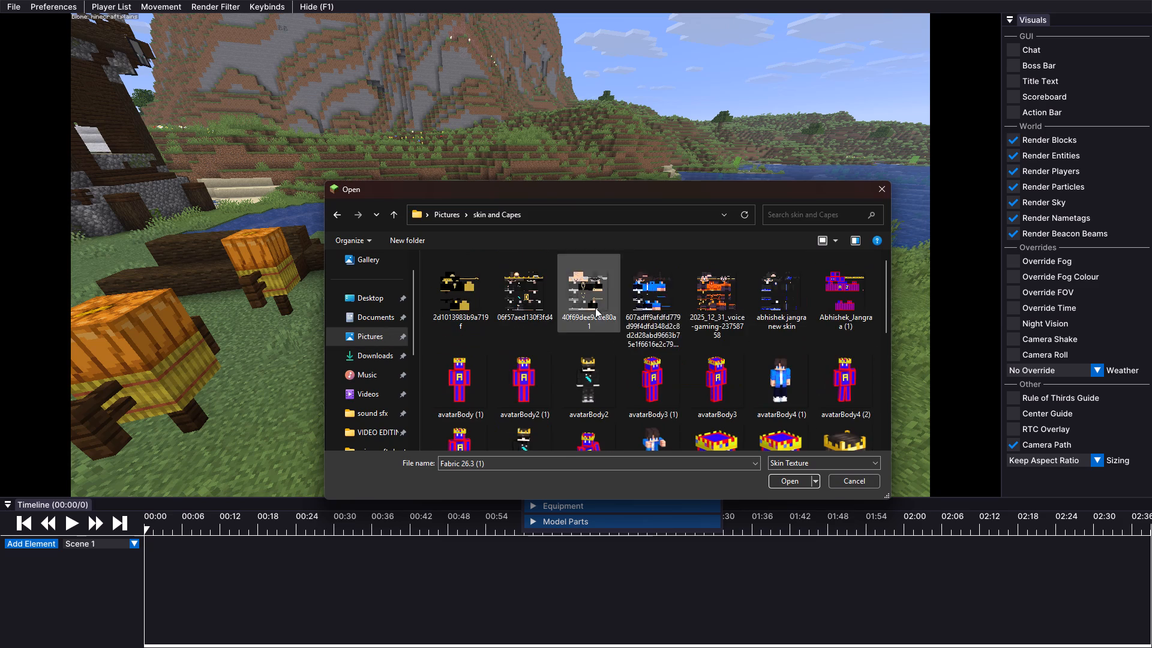
{"action": "left_click", "coordinate": [702, 287]}
{"action": "double_click", "coordinate": [702, 287]}
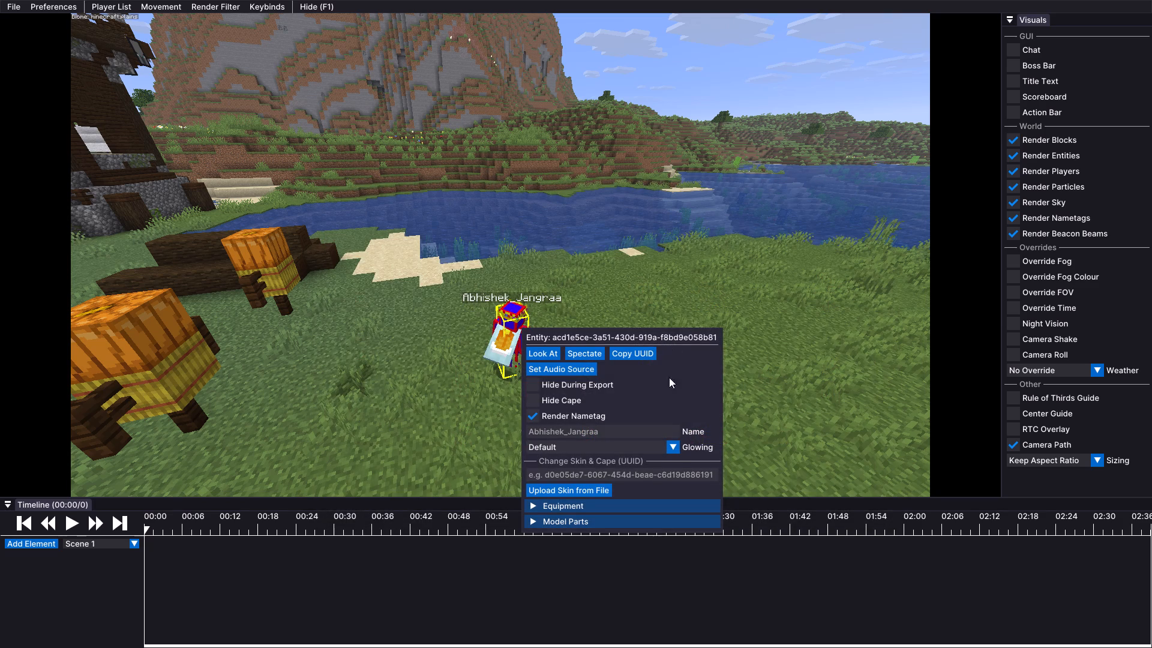
{"action": "left_click", "coordinate": [663, 267]}
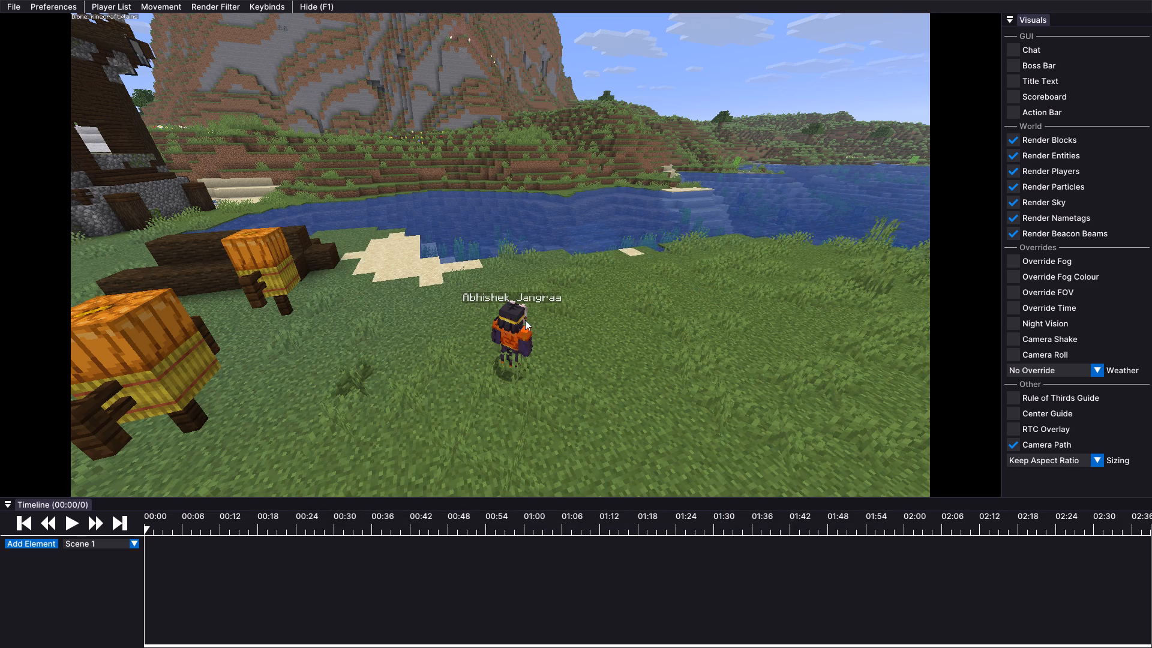
Turn off nametag rendering for the player character.
{"action": "right_click", "coordinate": [525, 320]}
{"action": "left_click", "coordinate": [542, 392]}
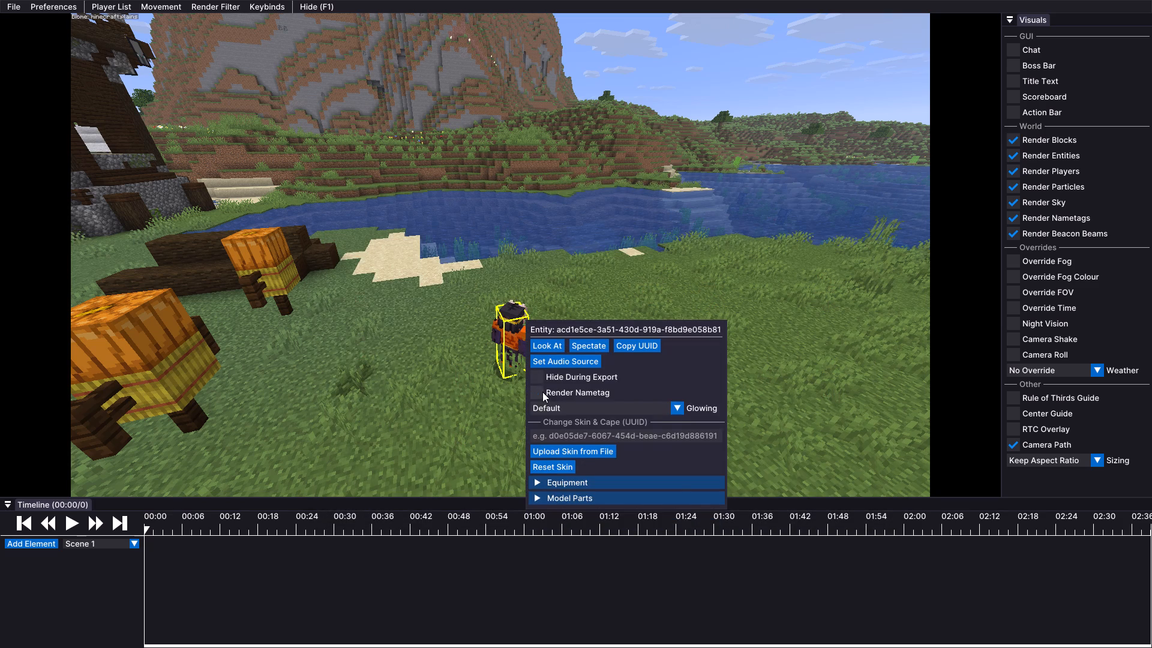
{"action": "key", "text": "Escape"}
Preview the replay from the start and scrub to 02:12, 01:12 and 01:02, moving the camera to look for the player.
{"action": "left_click_drag", "start_coordinate": [542, 390], "coordinate": [576, 324]}
{"action": "key", "text": "d"}
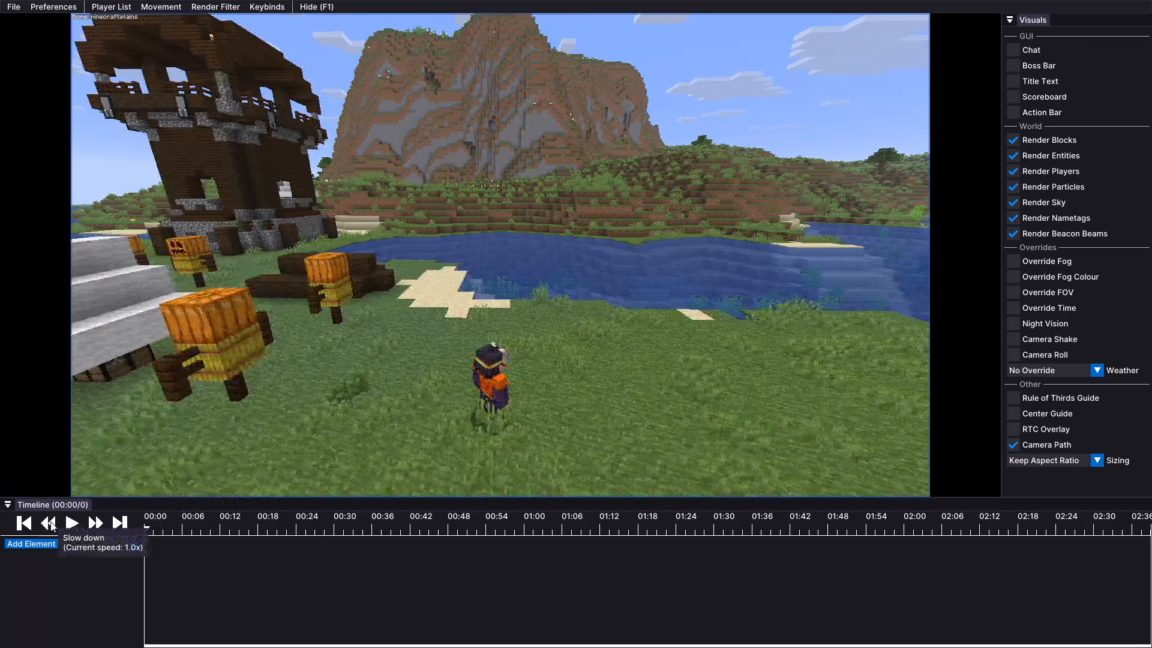
{"action": "left_click", "coordinate": [74, 520]}
{"action": "left_click", "coordinate": [74, 520]}
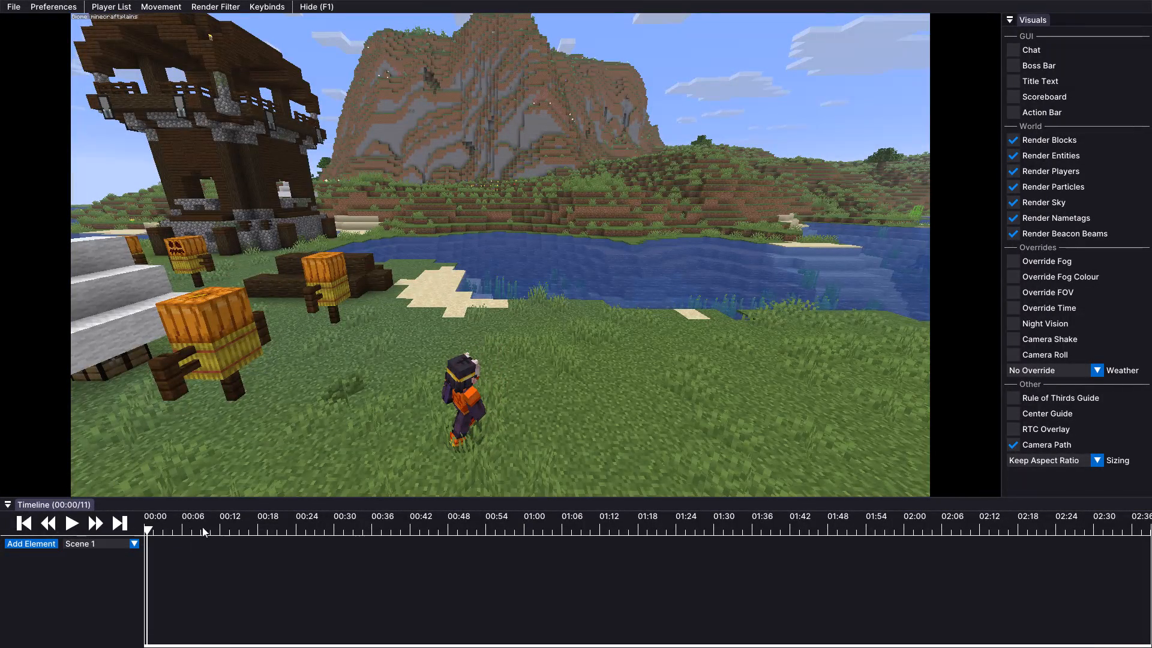
{"action": "left_click_drag", "start_coordinate": [187, 523], "coordinate": [980, 542]}
{"action": "left_click_drag", "start_coordinate": [465, 349], "coordinate": [576, 324]}
{"action": "key", "text": "w"}
{"action": "key", "text": "w"}
{"action": "key", "text": "w"}
{"action": "key", "text": "w"}
{"action": "key", "text": "w"}
{"action": "key", "text": "space"}
{"action": "key", "text": "space"}
{"action": "key", "text": "space"}
{"action": "key", "text": "space"}
{"action": "key", "text": "space"}
{"action": "key", "text": "space"}
{"action": "key", "text": "space"}
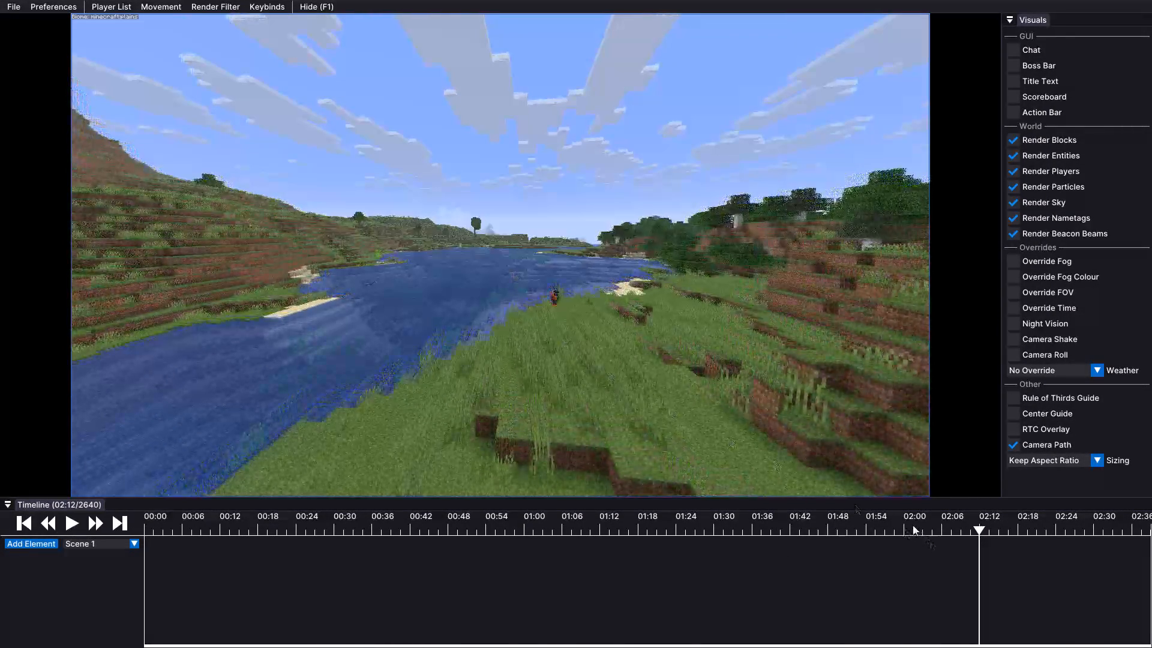
{"action": "left_click_drag", "start_coordinate": [953, 515], "coordinate": [601, 502]}
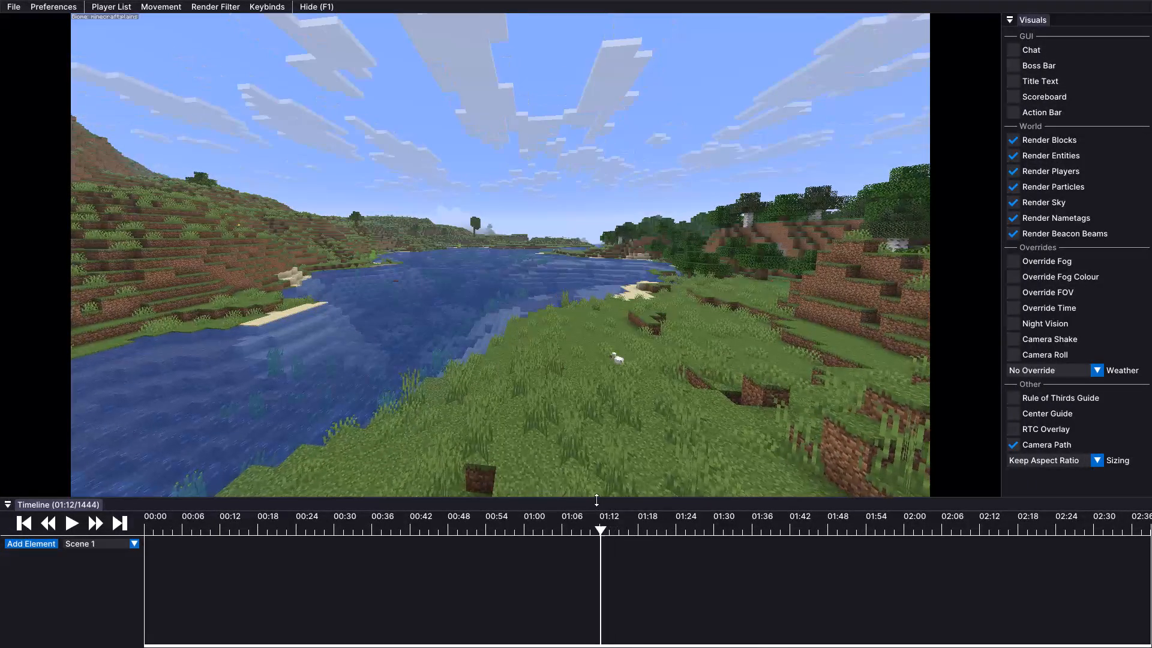
{"action": "left_click_drag", "start_coordinate": [616, 425], "coordinate": [576, 324]}
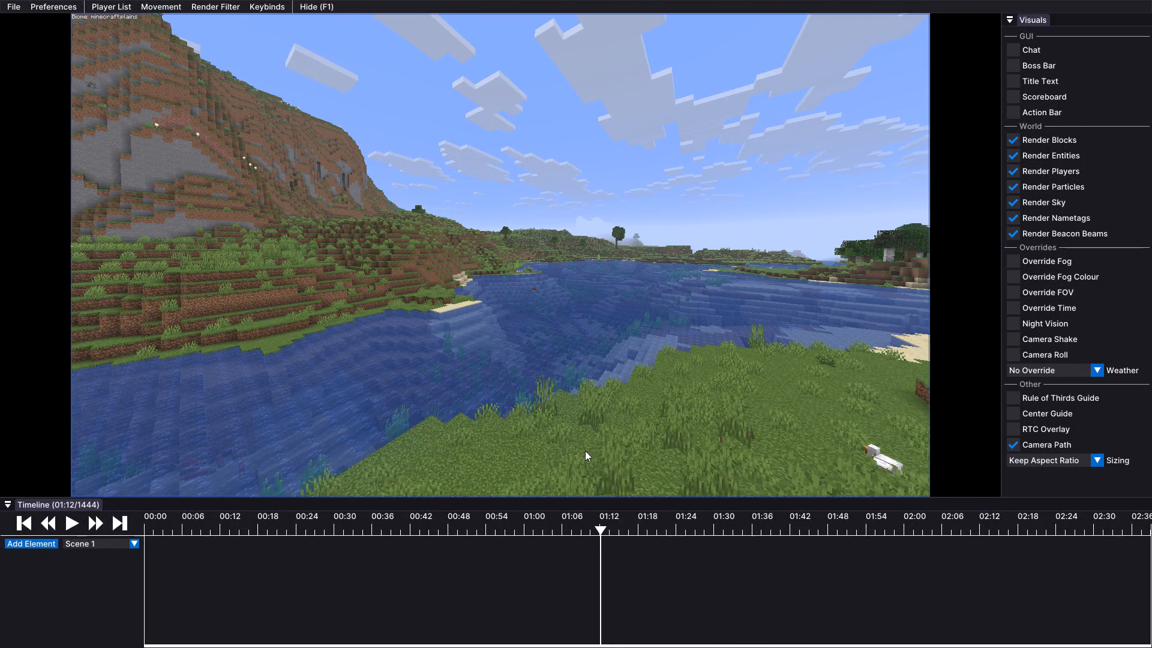
{"action": "left_click_drag", "start_coordinate": [605, 527], "coordinate": [541, 520]}
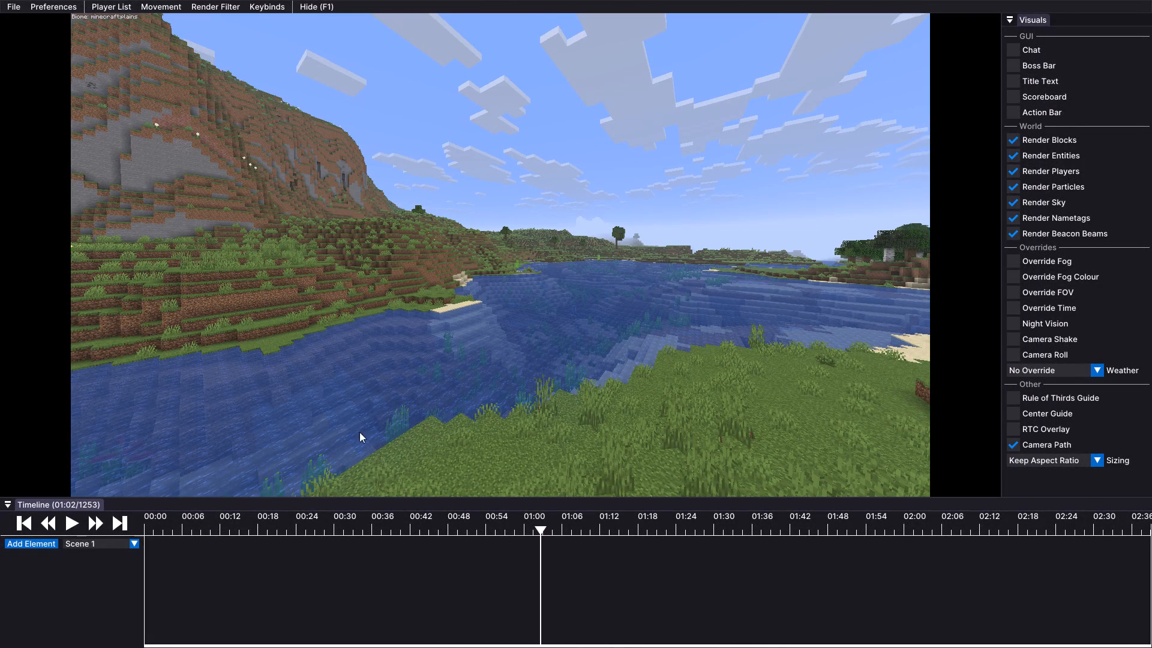
Teleport the camera to the player at 01:02 and frame the character with the scarecrows and tower behind.
{"action": "left_click", "coordinate": [106, 4]}
{"action": "left_click", "coordinate": [583, 326]}
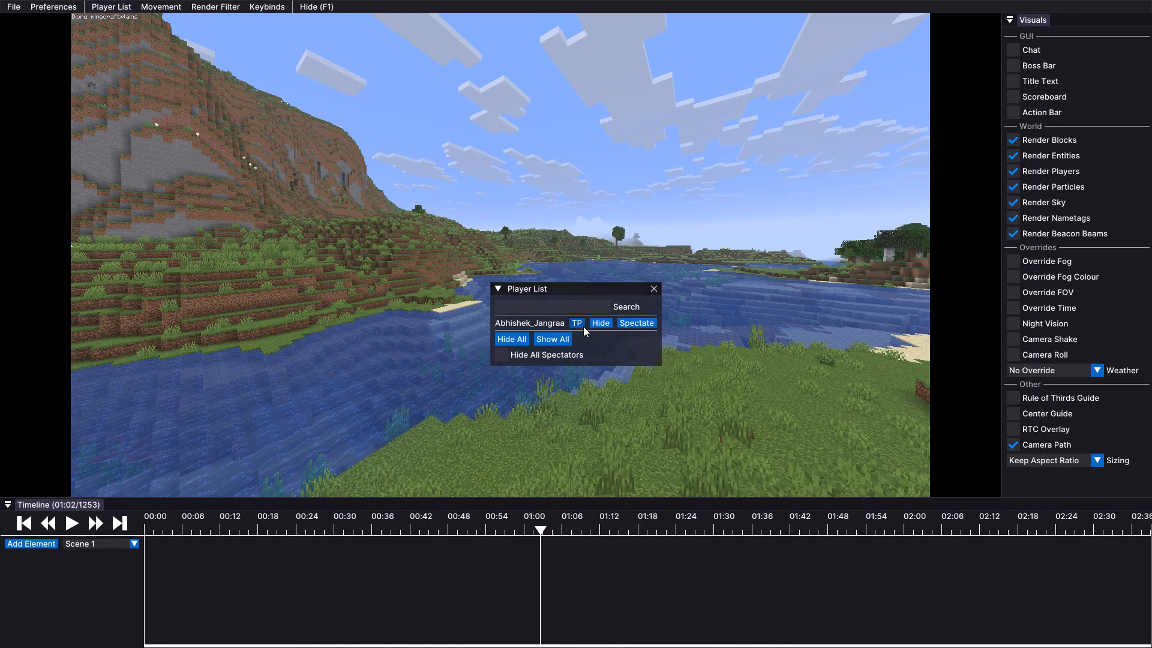
{"action": "left_click", "coordinate": [654, 284]}
{"action": "key", "text": "s"}
{"action": "left_click_drag", "start_coordinate": [646, 292], "coordinate": [575, 324]}
{"action": "key", "text": "space"}
{"action": "key", "text": "d"}
{"action": "key", "text": "d"}
{"action": "key", "text": "d"}
{"action": "key", "text": "d"}
{"action": "key", "text": "d"}
{"action": "key", "text": "d"}
{"action": "key", "text": "d"}
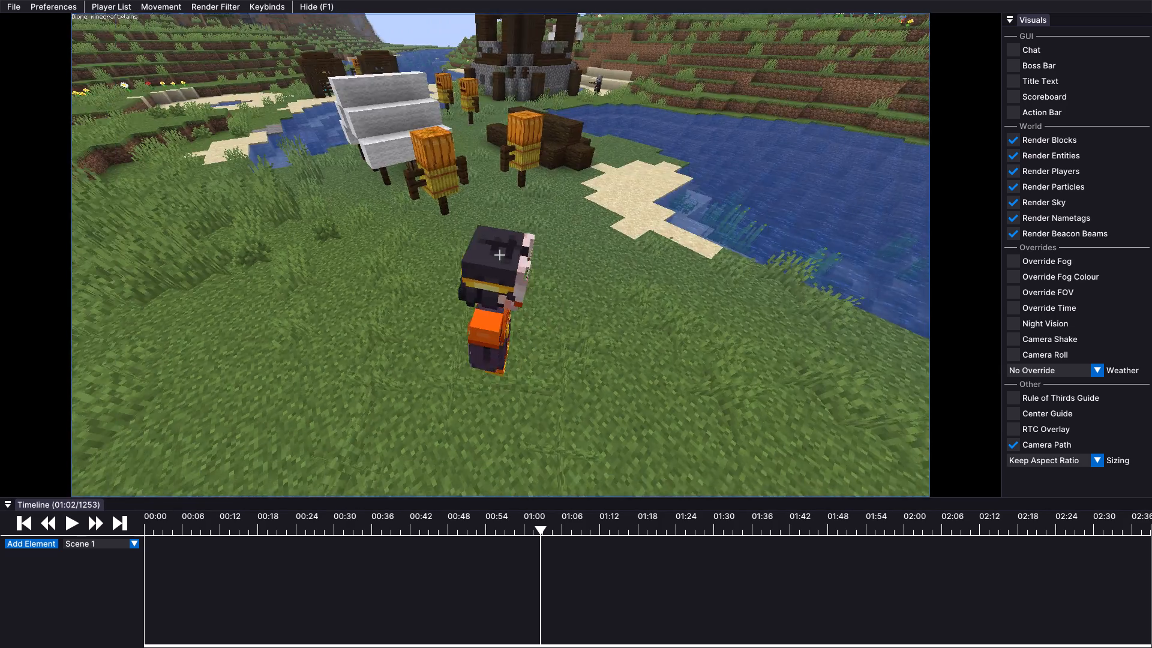
{"action": "left_click_drag", "start_coordinate": [575, 324], "coordinate": [576, 324]}
{"action": "key", "text": "a"}
Step the replay forward from 01:02 to 01:36, checking the player's position along the way.
{"action": "left_click", "coordinate": [566, 530]}
{"action": "left_click", "coordinate": [586, 530]}
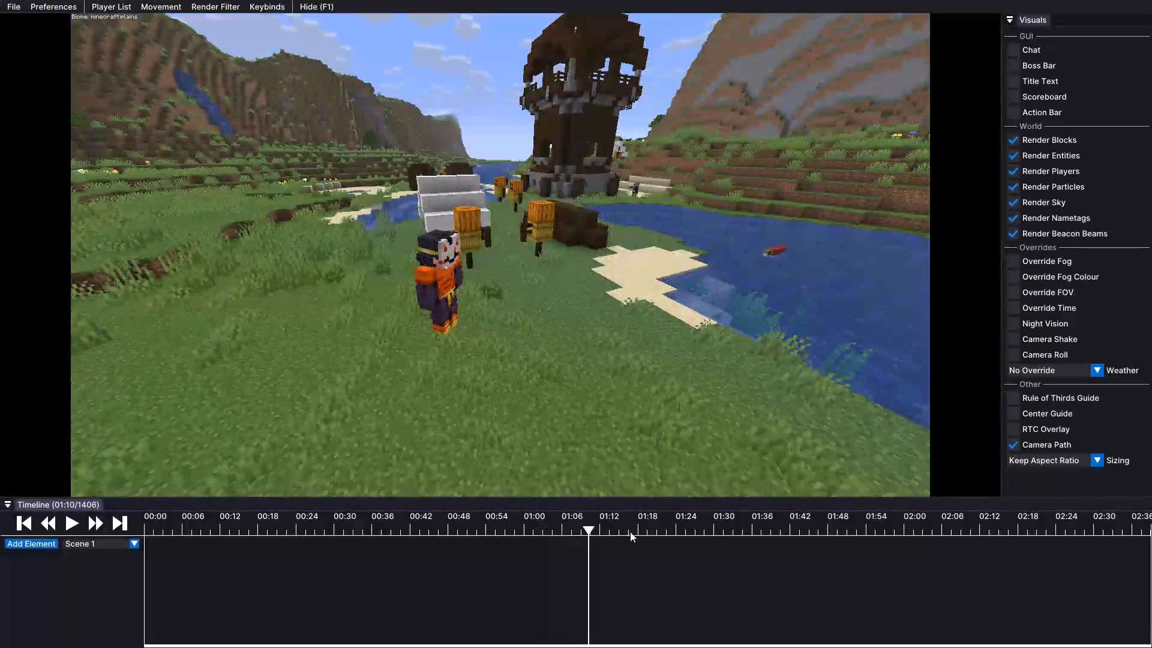
{"action": "left_click", "coordinate": [631, 532]}
{"action": "left_click", "coordinate": [673, 527]}
{"action": "left_click", "coordinate": [714, 529]}
{"action": "left_click", "coordinate": [758, 532]}
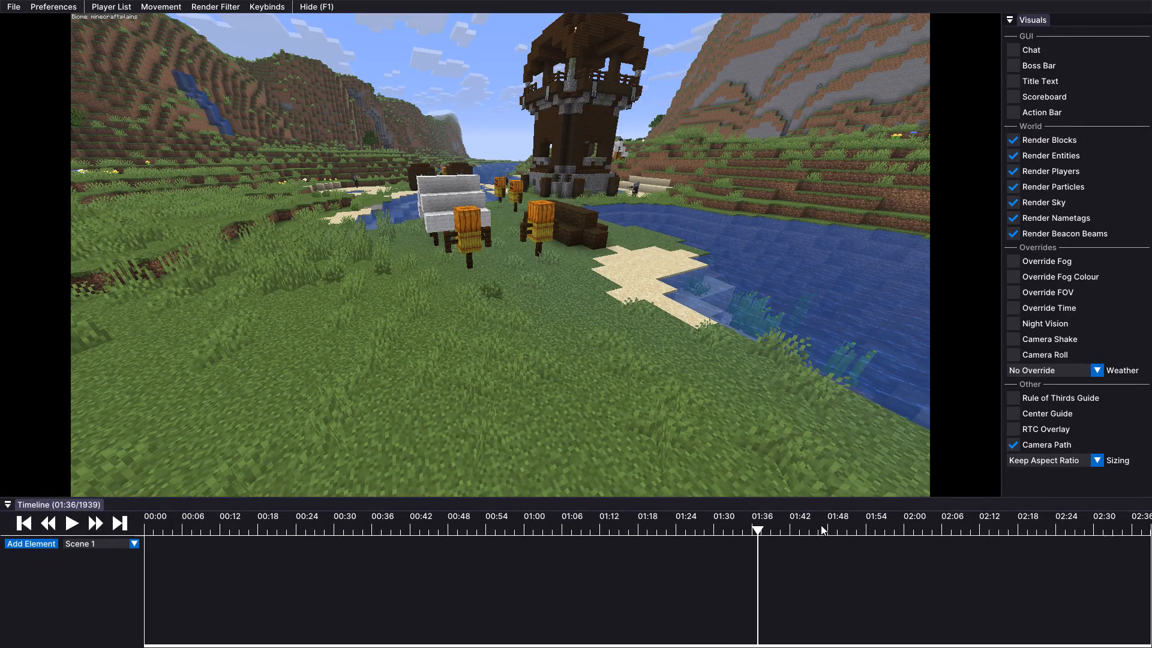
Teleport the camera to the player at 01:36.
{"action": "left_click", "coordinate": [122, 5]}
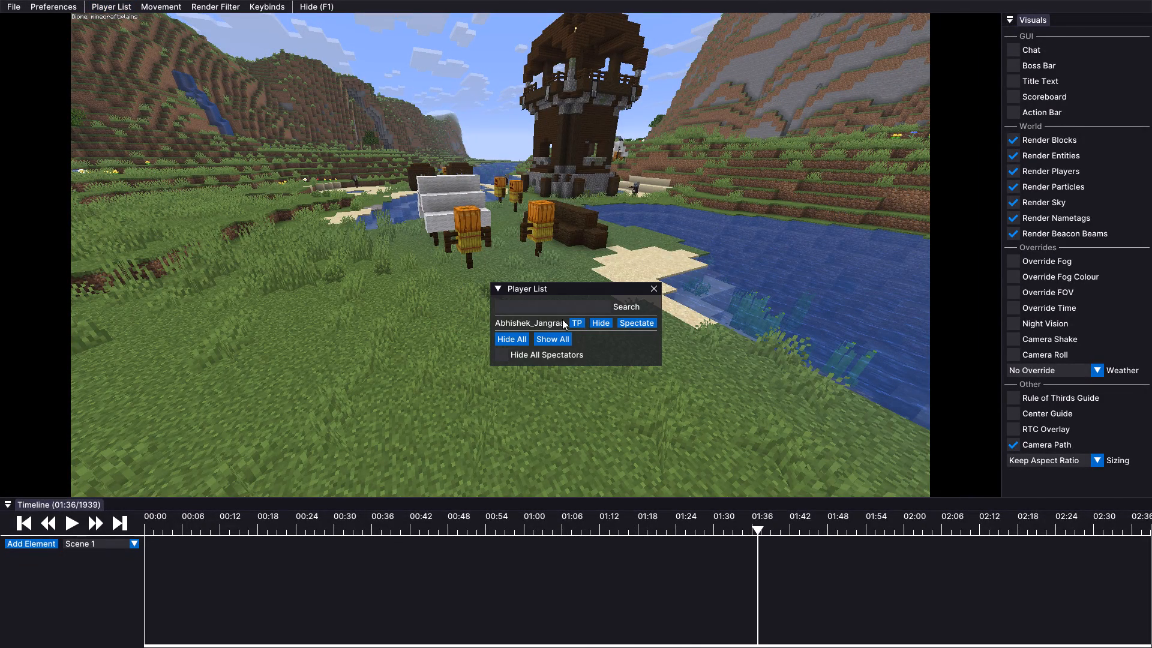
{"action": "left_click", "coordinate": [571, 317]}
{"action": "left_click", "coordinate": [580, 320]}
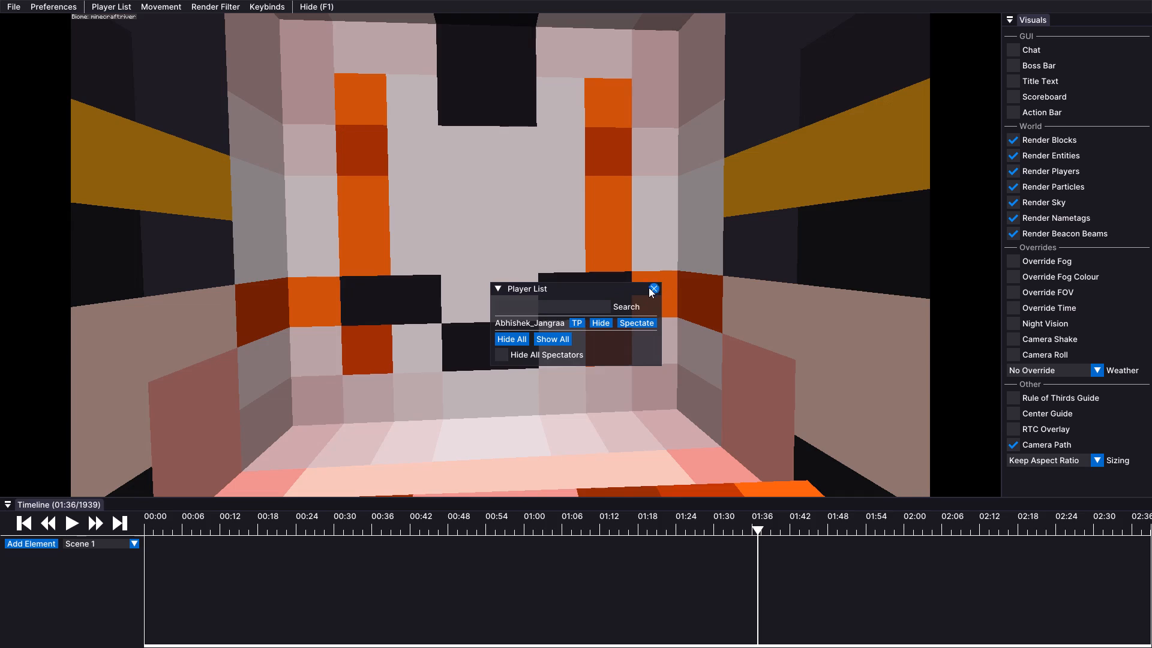
{"action": "left_click", "coordinate": [649, 287]}
Move the camera back and around to frame the hovering player above the river valley with the tower behind.
{"action": "key", "text": "d"}
{"action": "key", "text": "d"}
{"action": "key", "text": "d"}
{"action": "key", "text": "d"}
{"action": "key", "text": "d"}
{"action": "key", "text": "s"}
{"action": "left_click_drag", "start_coordinate": [473, 290], "coordinate": [576, 324]}
{"action": "key", "text": "d"}
{"action": "left_click", "coordinate": [656, 292]}
{"action": "key", "text": "w"}
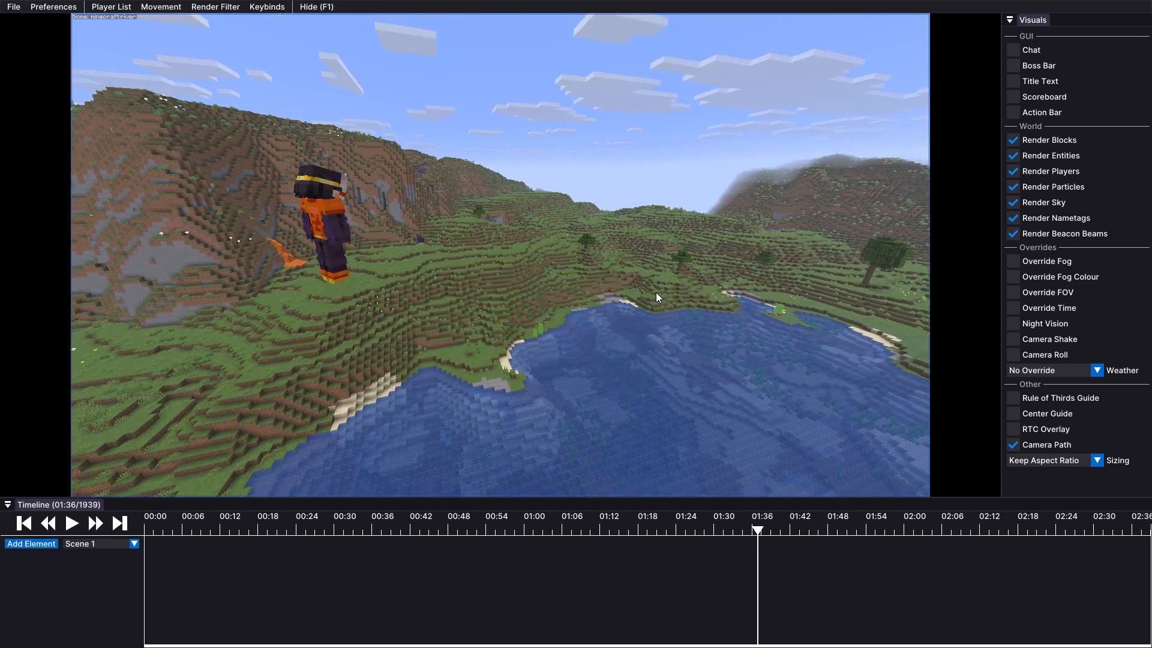
{"action": "left_click_drag", "start_coordinate": [646, 296], "coordinate": [576, 324]}
{"action": "key", "text": "d"}
{"action": "key", "text": "d"}
{"action": "key", "text": "d"}
{"action": "key", "text": "d"}
{"action": "key", "text": "s"}
{"action": "key", "text": "w"}
{"action": "left_click_drag", "start_coordinate": [511, 306], "coordinate": [576, 325]}
{"action": "key", "text": "space"}
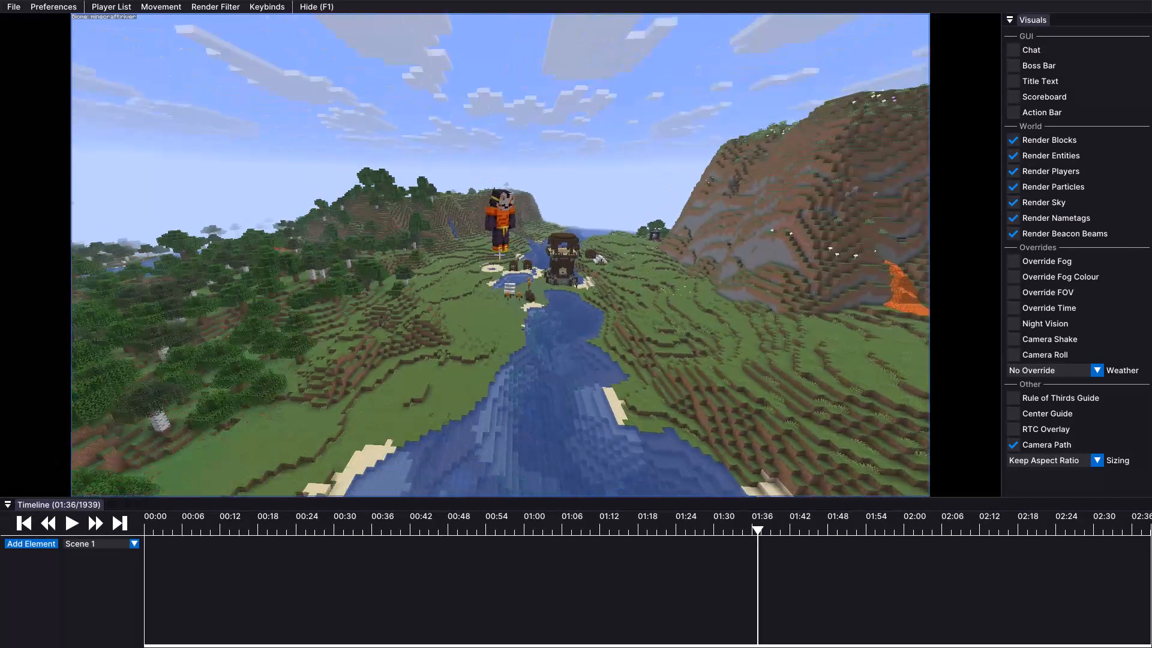
{"action": "left_click_drag", "start_coordinate": [576, 325], "coordinate": [576, 324]}
{"action": "key", "text": "d"}
{"action": "key", "text": "a"}
Preview the replay from 01:36 to 01:39, adjust the camera angle, and rewind to 01:30.
{"action": "left_click", "coordinate": [76, 526]}
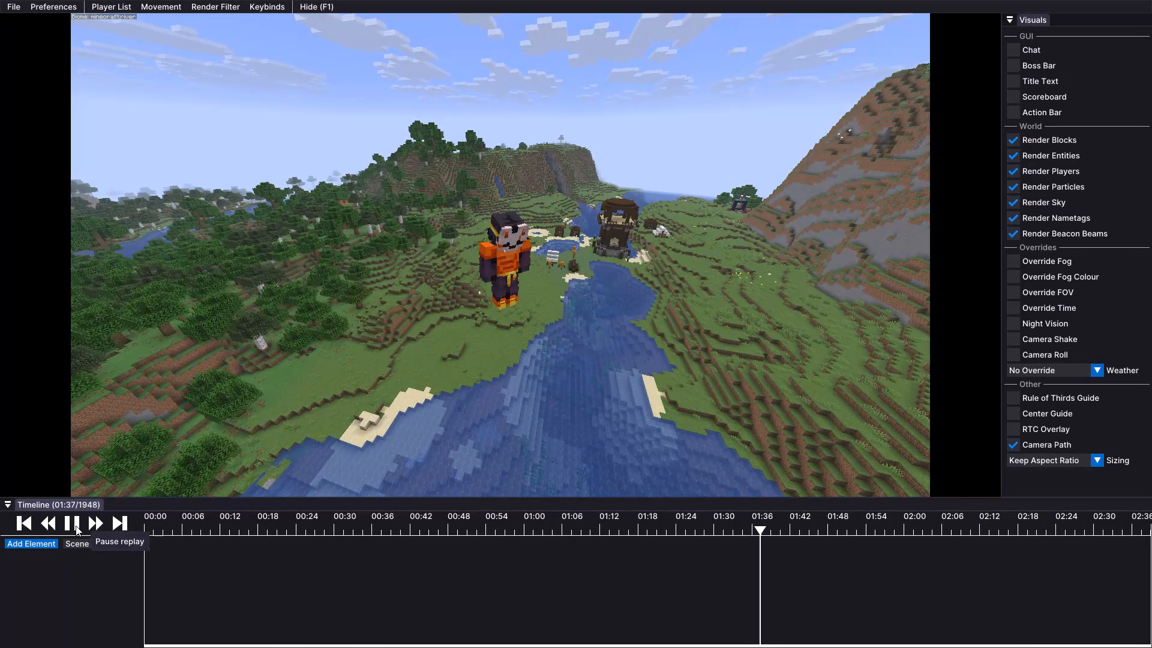
{"action": "left_click", "coordinate": [76, 526]}
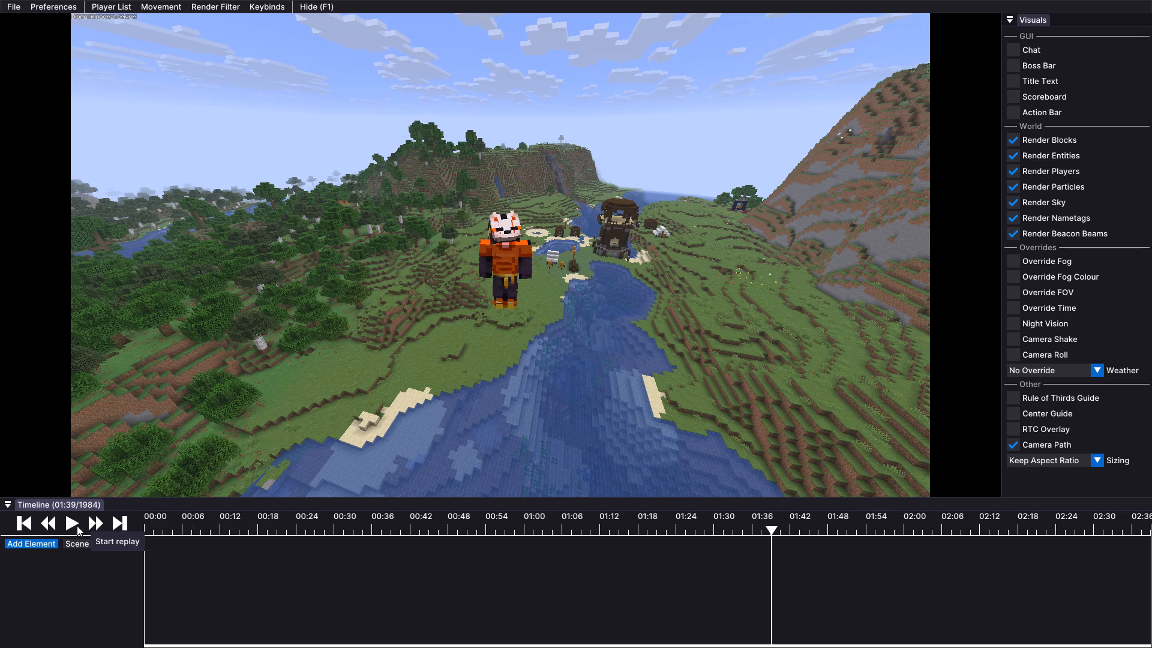
{"action": "left_click_drag", "start_coordinate": [466, 389], "coordinate": [576, 324]}
{"action": "key", "text": "shift+w"}
{"action": "key", "text": "s"}
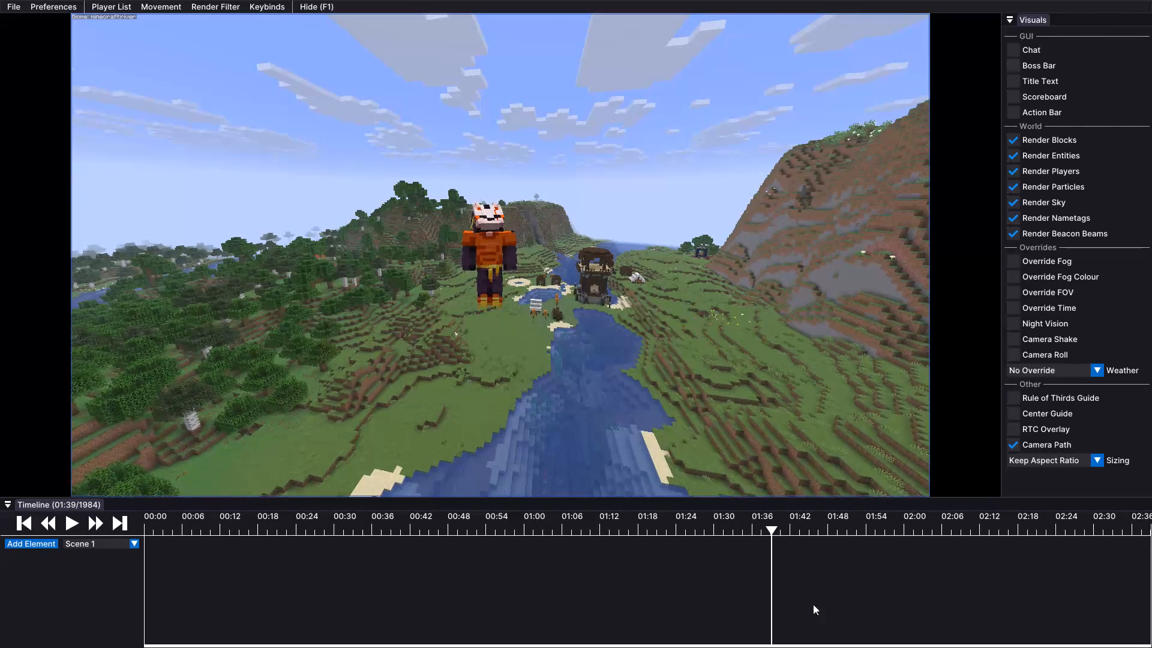
{"action": "left_click_drag", "start_coordinate": [773, 523], "coordinate": [714, 532]}
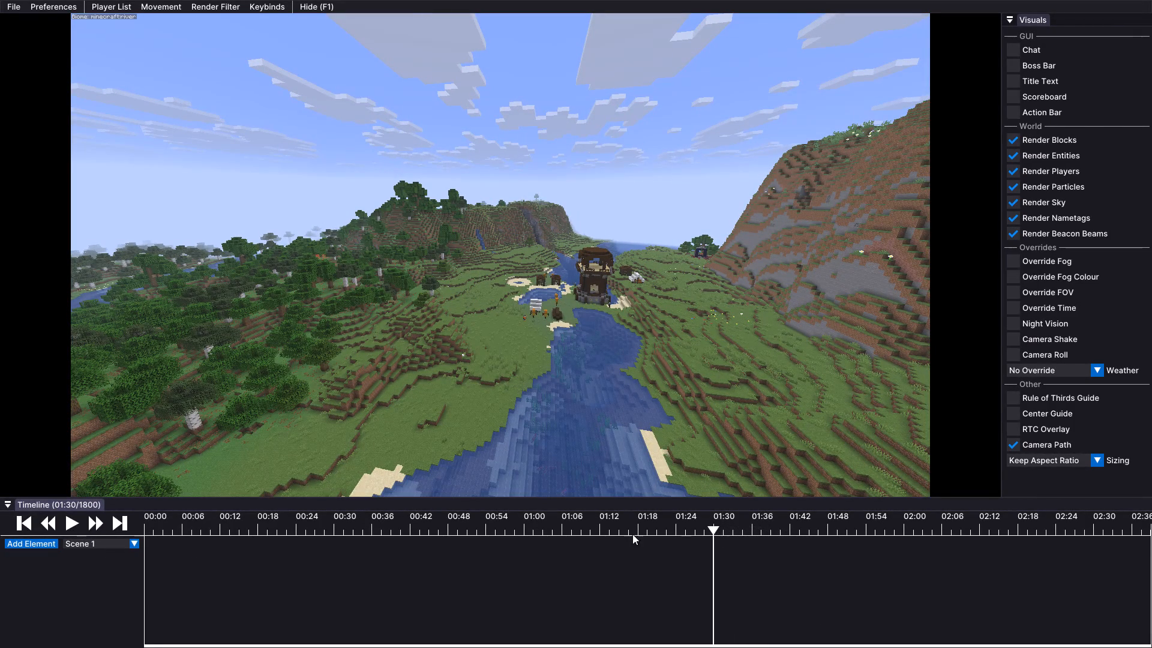
{"action": "left_click_drag", "start_coordinate": [773, 419], "coordinate": [576, 324]}
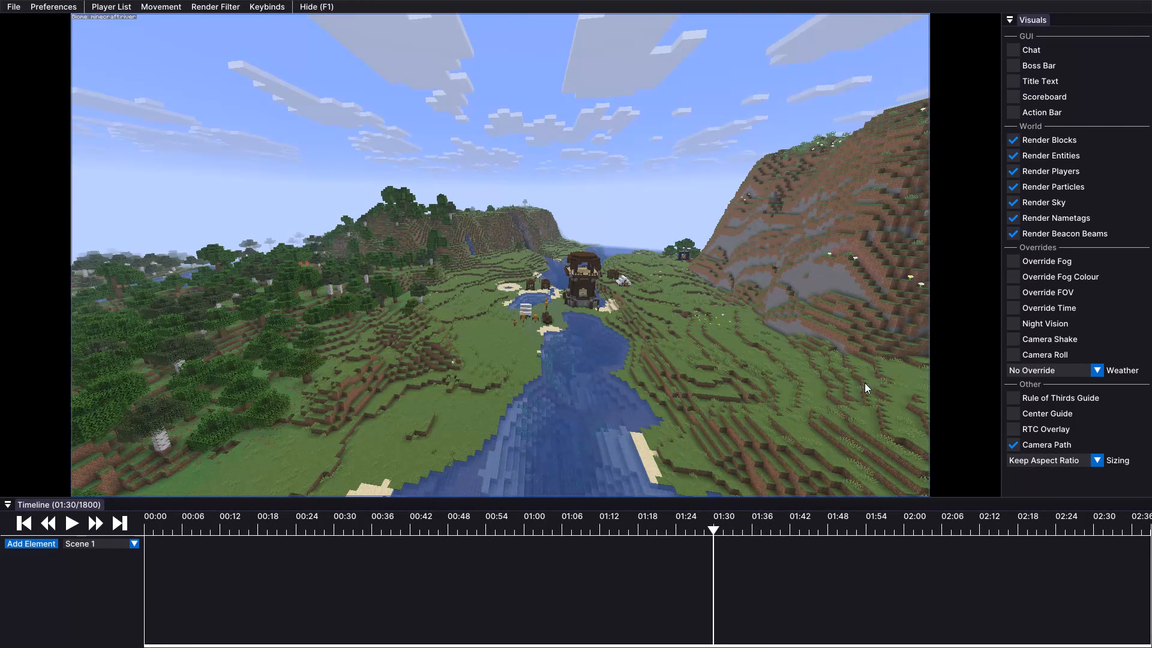
Set the viewport sizing to Change Aspect Ratio with the 9:16 (Shorts) aspect.
{"action": "left_click", "coordinate": [1045, 462]}
{"action": "left_click", "coordinate": [1047, 485]}
{"action": "left_click", "coordinate": [1037, 471]}
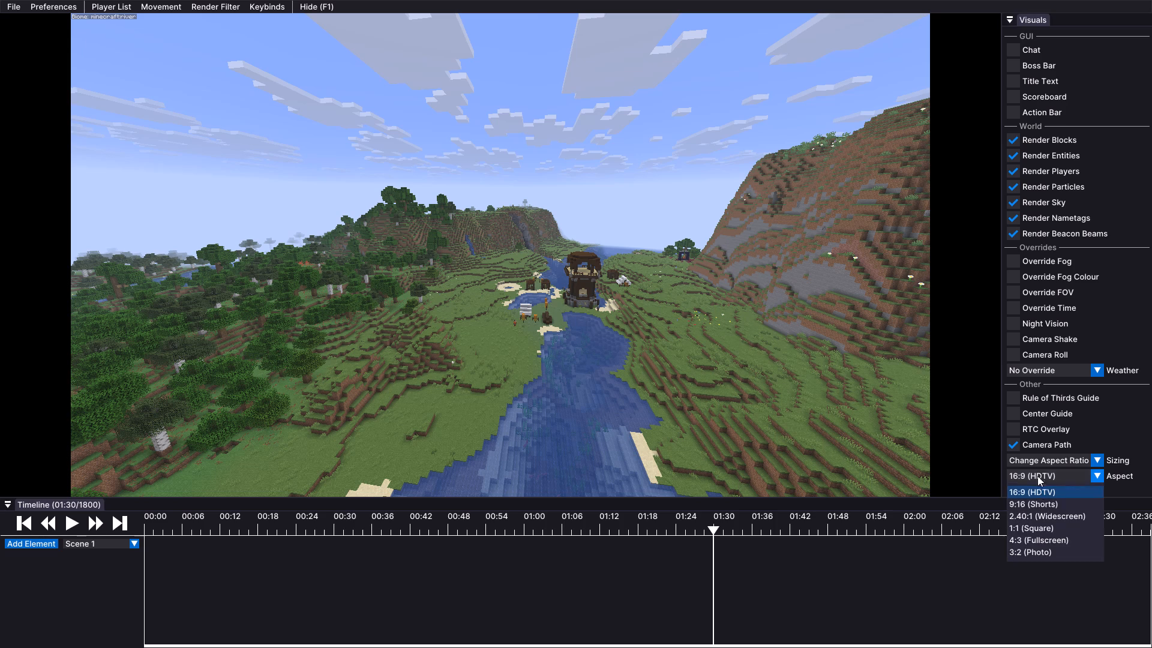
{"action": "left_click", "coordinate": [1036, 497]}
{"action": "left_click", "coordinate": [1044, 473]}
{"action": "left_click", "coordinate": [1036, 502]}
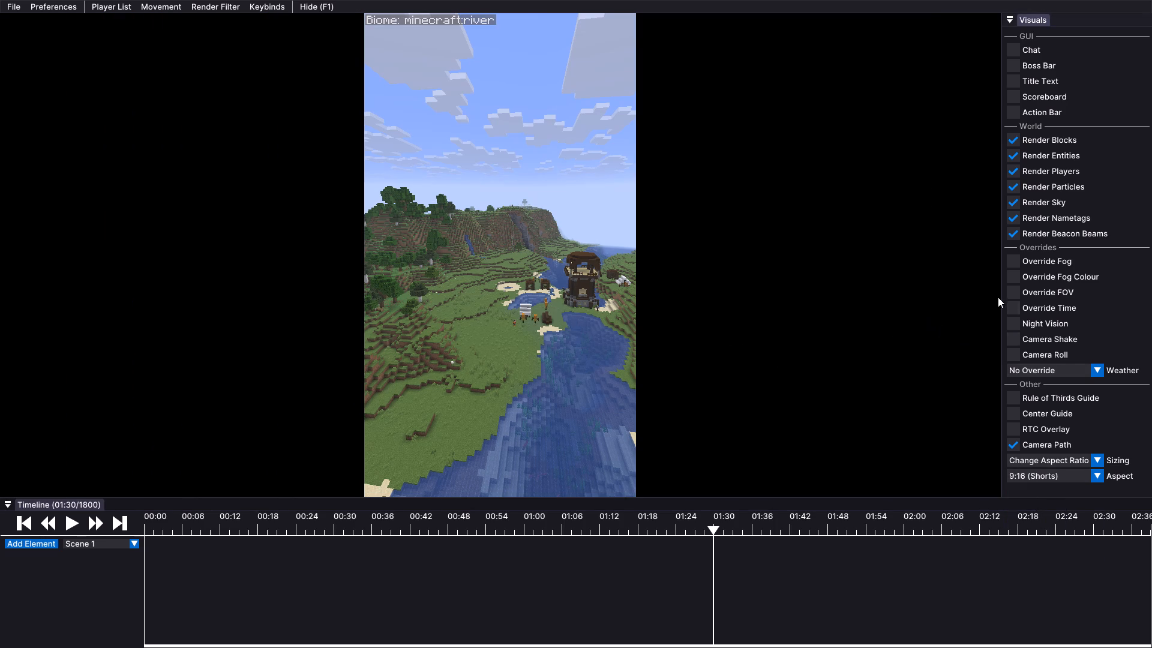
Enable the FOV override and set it to 30.4.
{"action": "left_click", "coordinate": [1016, 294]}
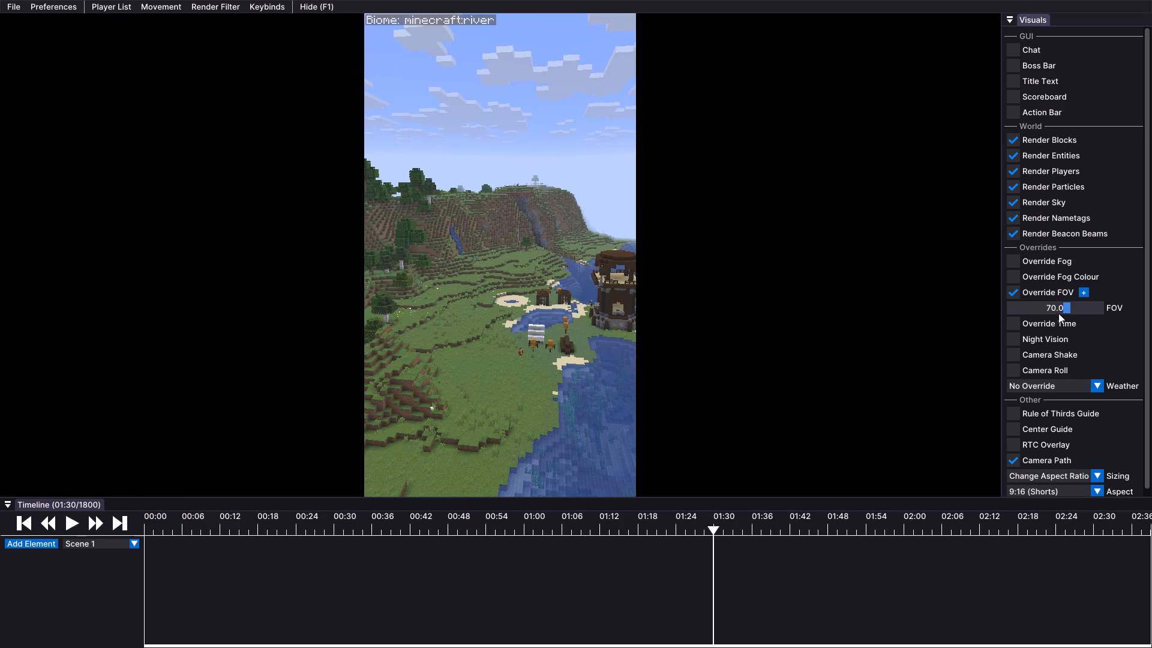
{"action": "left_click_drag", "start_coordinate": [1058, 314], "coordinate": [1051, 318]}
{"action": "left_click_drag", "start_coordinate": [1064, 311], "coordinate": [1037, 355]}
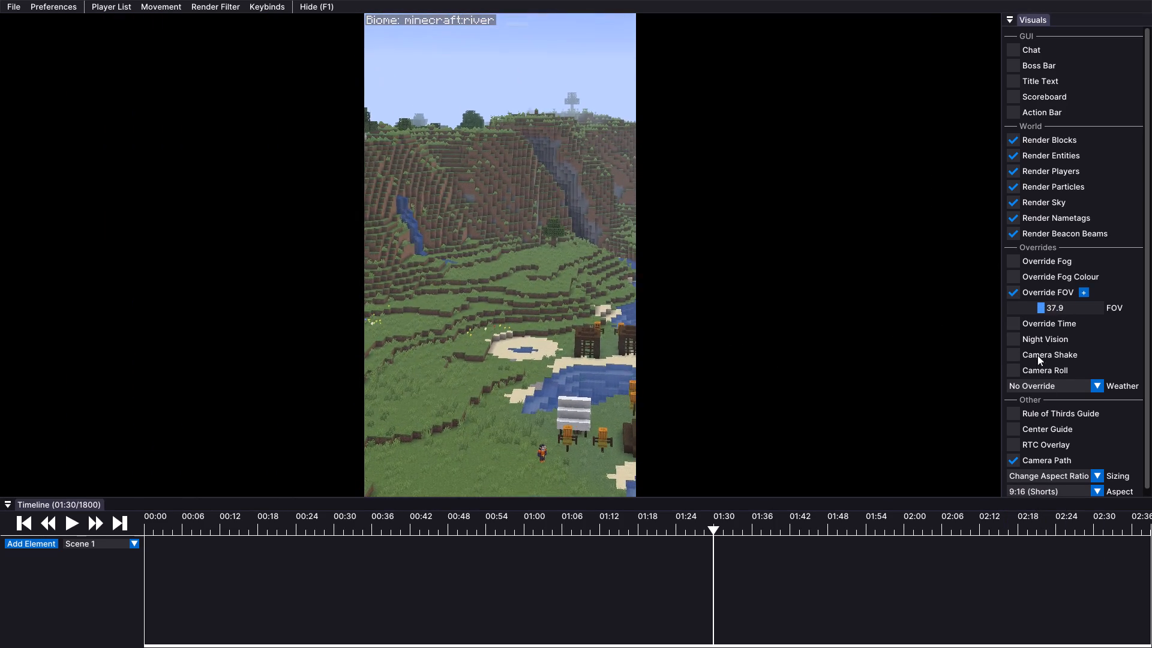
{"action": "left_click_drag", "start_coordinate": [1037, 355], "coordinate": [1032, 373]}
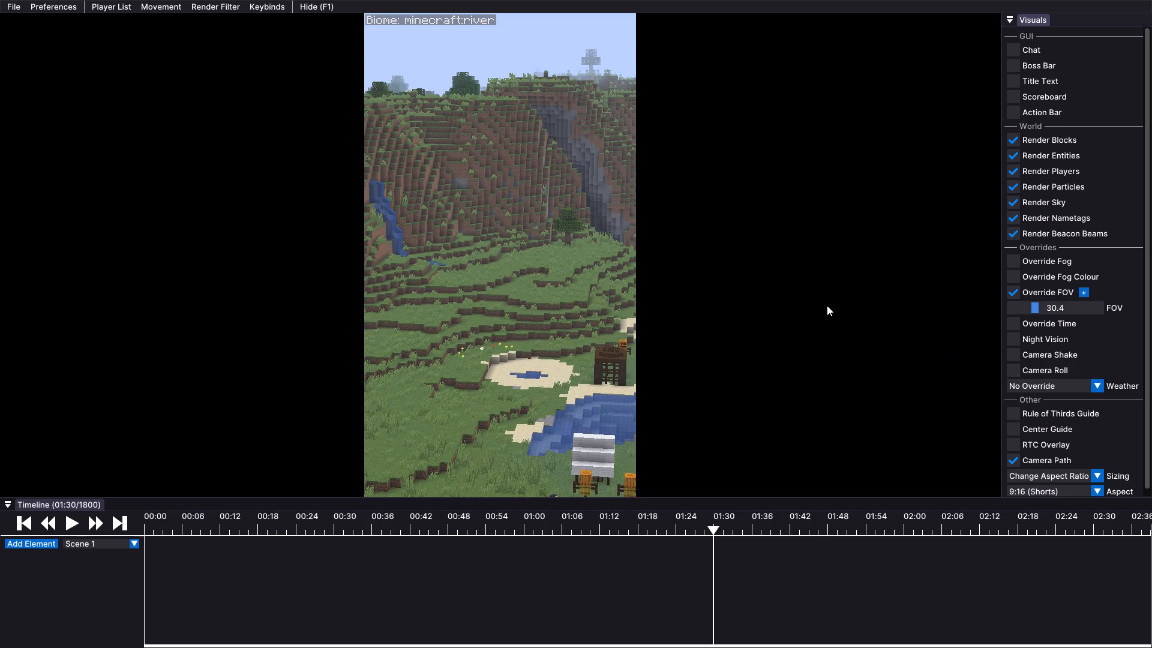
Reposition the camera at 01:30 so the player on the grass and the scarecrows fit within the vertical frame.
{"action": "key", "text": "s"}
{"action": "key", "text": "s"}
{"action": "key", "text": "s"}
{"action": "key", "text": "s"}
{"action": "key", "text": "s"}
{"action": "key", "text": "s"}
{"action": "key", "text": "s"}
{"action": "key", "text": "s"}
{"action": "key", "text": "s"}
{"action": "key", "text": "s"}
{"action": "key", "text": "s"}
{"action": "key", "text": "s"}
{"action": "key", "text": "s"}
{"action": "key", "text": "s"}
{"action": "key", "text": "s"}
{"action": "key", "text": "s"}
{"action": "key", "text": "s"}
{"action": "key", "text": "s"}
{"action": "key", "text": "s"}
{"action": "key", "text": "s"}
{"action": "left_click_drag", "start_coordinate": [827, 305], "coordinate": [576, 324]}
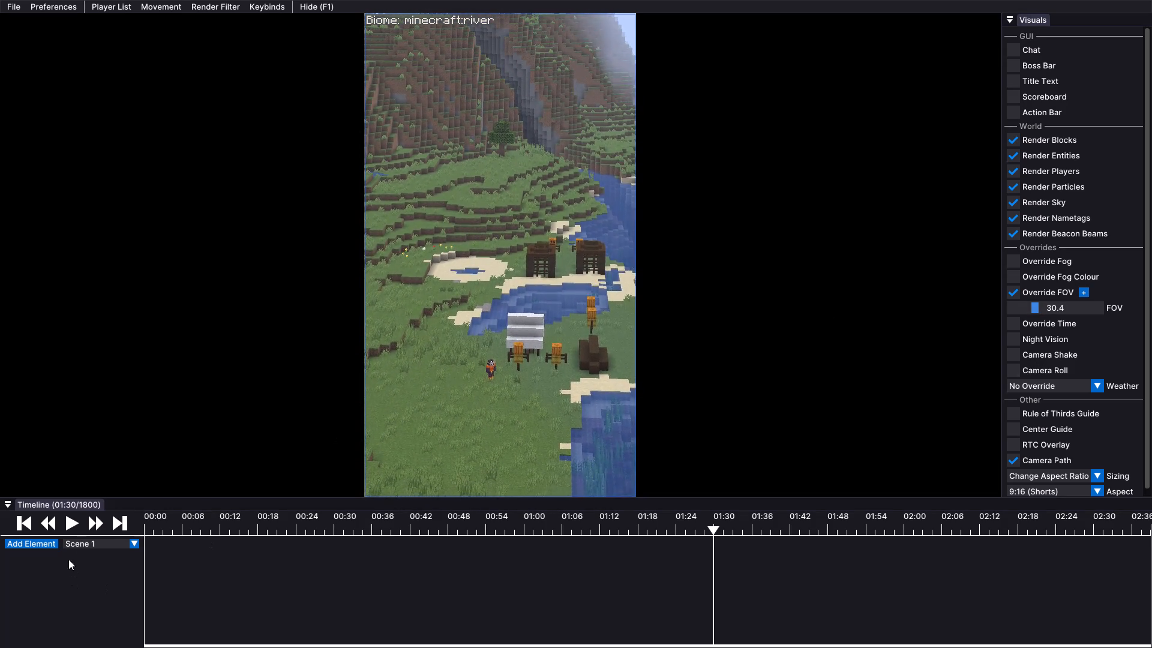
Play the replay from 01:30 to 01:36 and turn the camera to frame the hovering player against the wooded hill.
{"action": "left_click", "coordinate": [73, 523]}
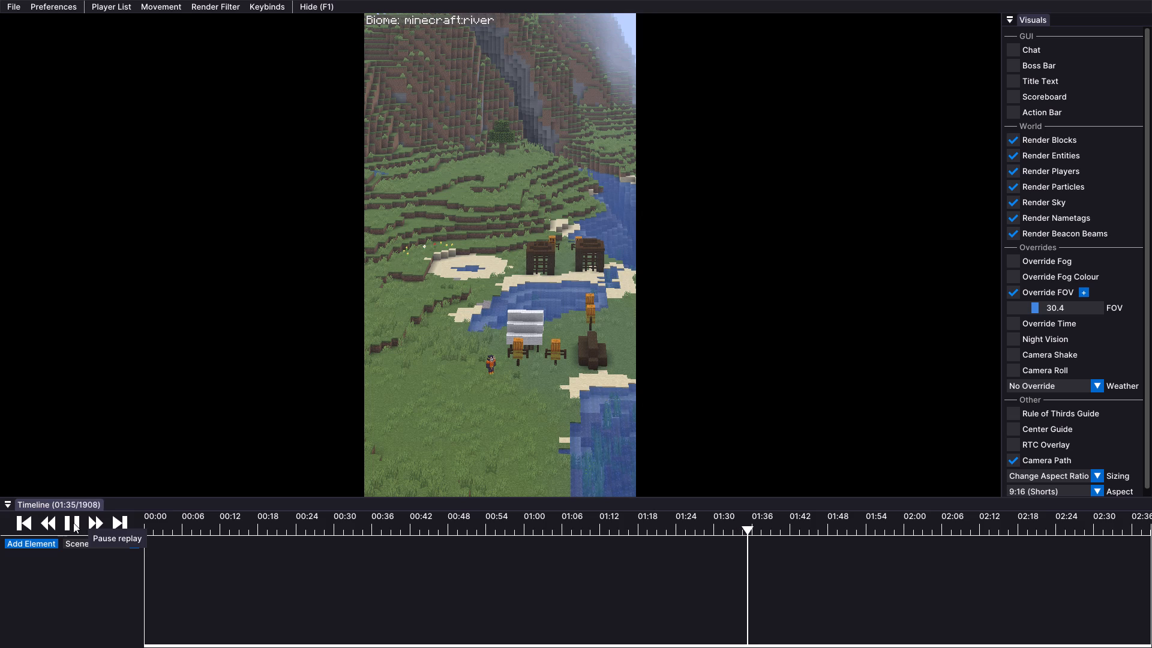
{"action": "left_click", "coordinate": [73, 523]}
{"action": "left_click_drag", "start_coordinate": [389, 323], "coordinate": [576, 323]}
{"action": "key", "text": "w"}
{"action": "type", "text": "wd"}
{"action": "left_click_drag", "start_coordinate": [576, 323], "coordinate": [576, 324]}
{"action": "key", "text": "w"}
{"action": "key", "text": "s"}
{"action": "key", "text": "w"}
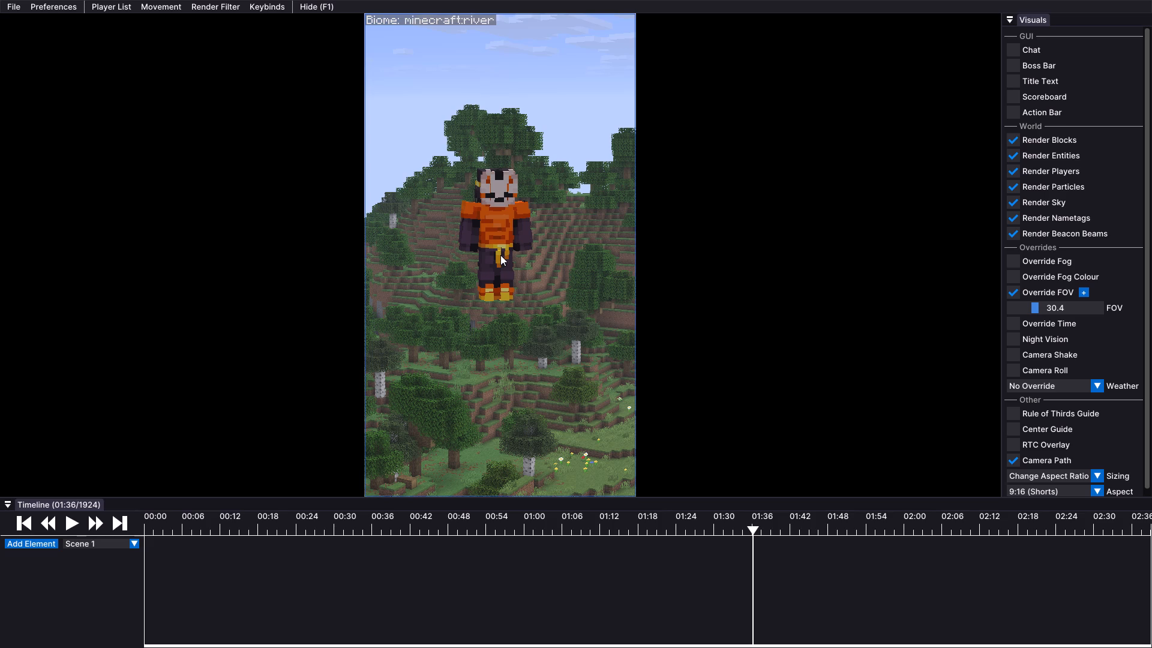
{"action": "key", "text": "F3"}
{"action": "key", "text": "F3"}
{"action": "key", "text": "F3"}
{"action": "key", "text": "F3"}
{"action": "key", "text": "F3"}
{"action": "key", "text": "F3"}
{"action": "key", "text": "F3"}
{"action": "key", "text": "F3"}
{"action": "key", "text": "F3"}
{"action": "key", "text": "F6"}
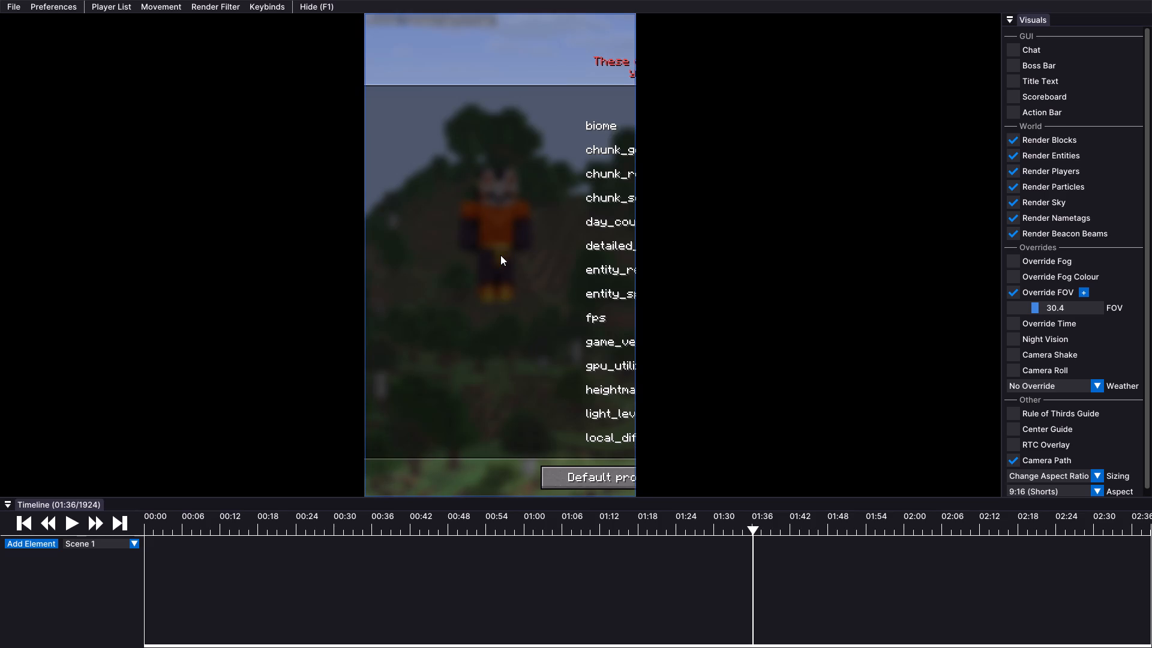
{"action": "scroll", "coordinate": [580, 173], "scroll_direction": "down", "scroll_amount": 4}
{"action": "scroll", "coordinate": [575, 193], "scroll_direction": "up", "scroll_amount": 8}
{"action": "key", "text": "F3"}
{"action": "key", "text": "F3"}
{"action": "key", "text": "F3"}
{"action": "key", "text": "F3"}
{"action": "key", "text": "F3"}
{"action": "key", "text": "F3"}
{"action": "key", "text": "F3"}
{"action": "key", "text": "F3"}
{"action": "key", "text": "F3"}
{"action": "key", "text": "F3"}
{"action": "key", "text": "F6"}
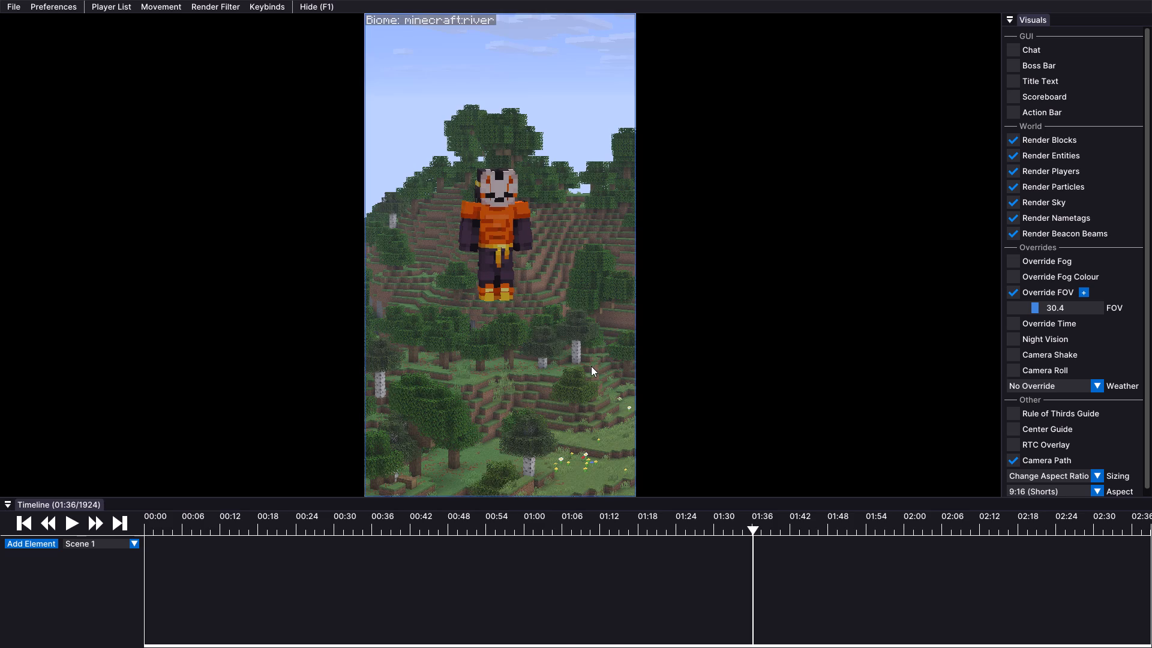
Temporarily switch to Creative Mode to set the biome debug text to In Overlay, and return to the replay editor.
{"action": "key", "text": "F3"}
{"action": "key", "text": "F4"}
{"action": "key", "text": "F3"}
{"action": "key", "text": "F3"}
{"action": "key", "text": "F3"}
{"action": "key", "text": "F3"}
{"action": "key", "text": "F3"}
{"action": "key", "text": "F3"}
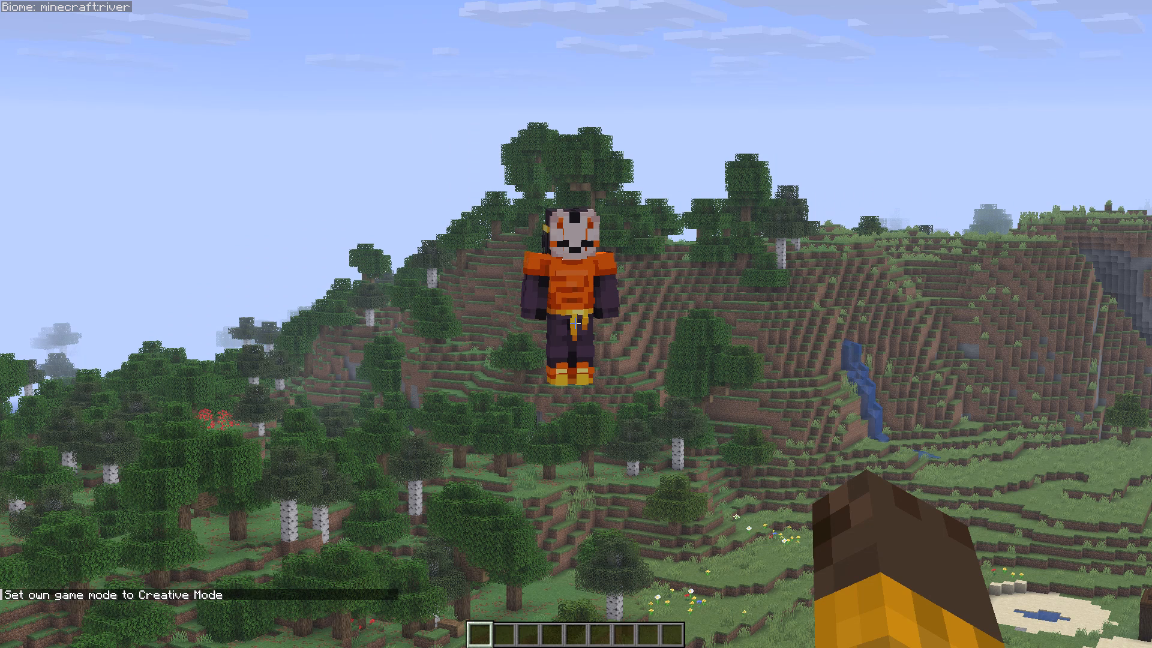
{"action": "key", "text": "F6"}
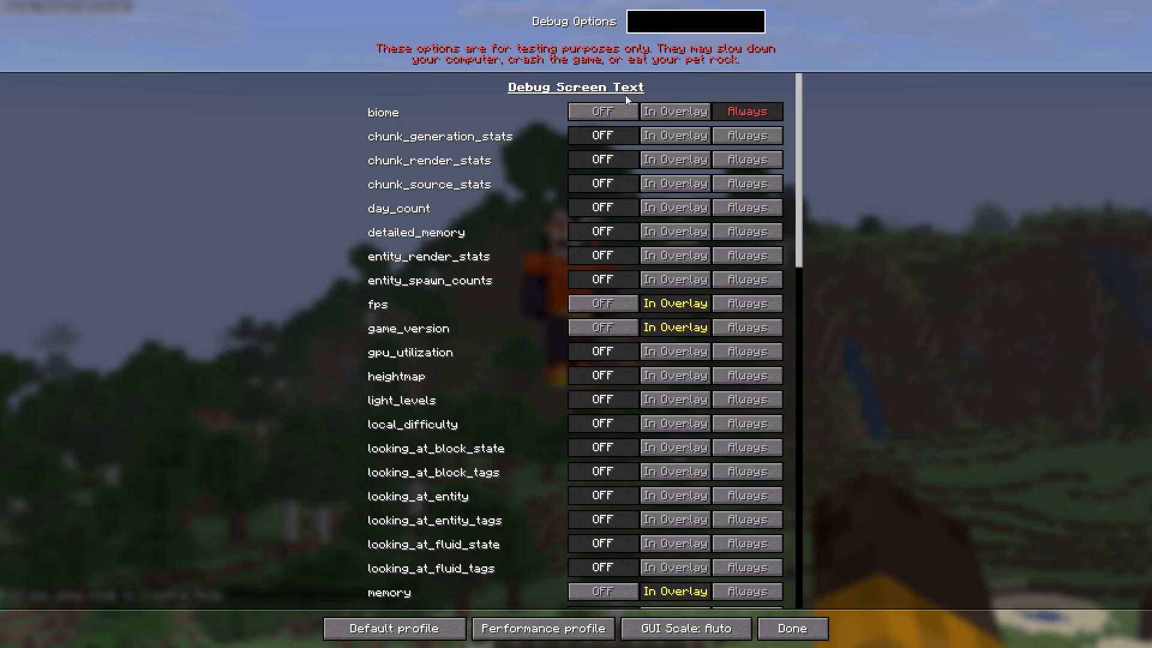
{"action": "left_click", "coordinate": [664, 109]}
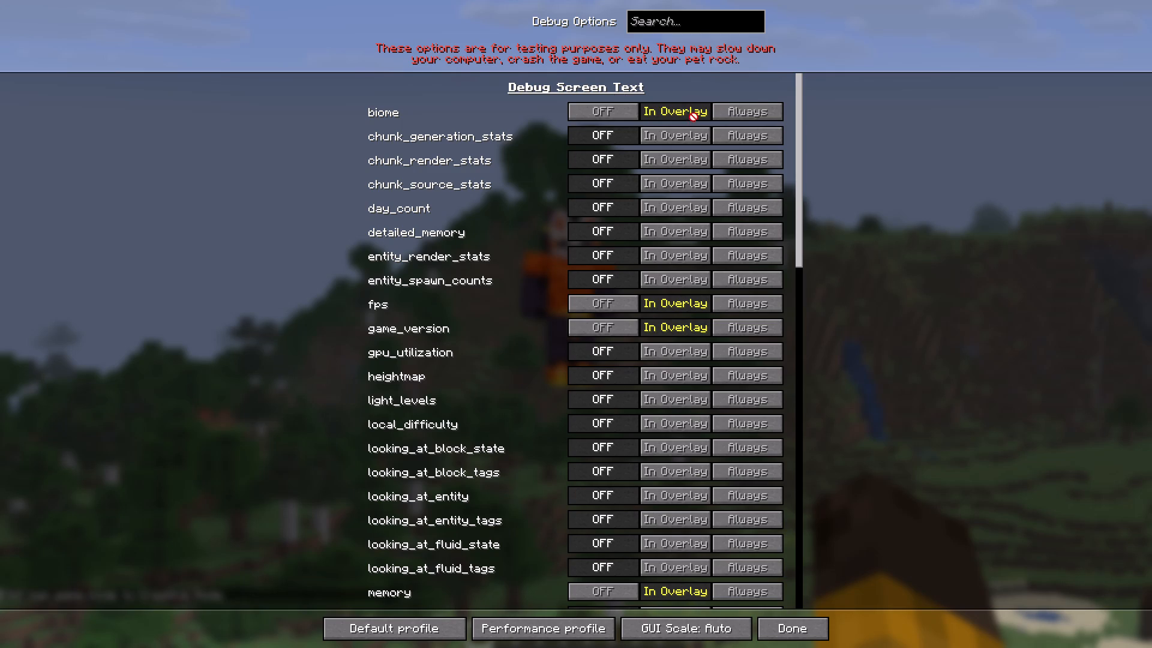
{"action": "key", "text": "Escape"}
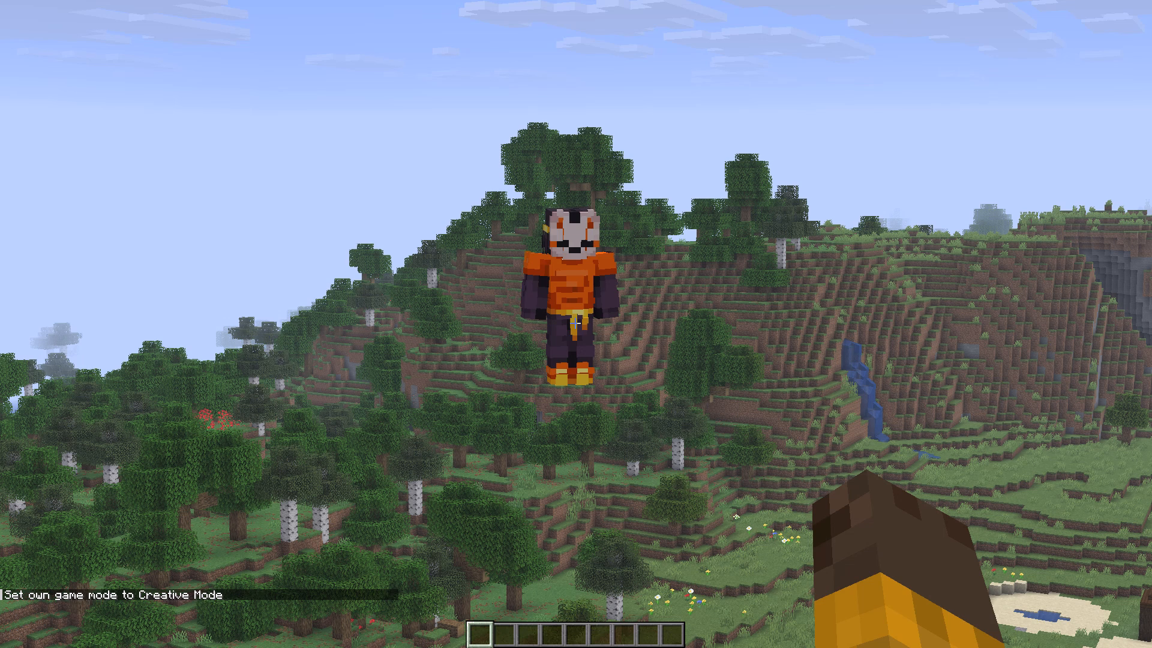
{"action": "key", "text": "F3"}
{"action": "key", "text": "F4"}
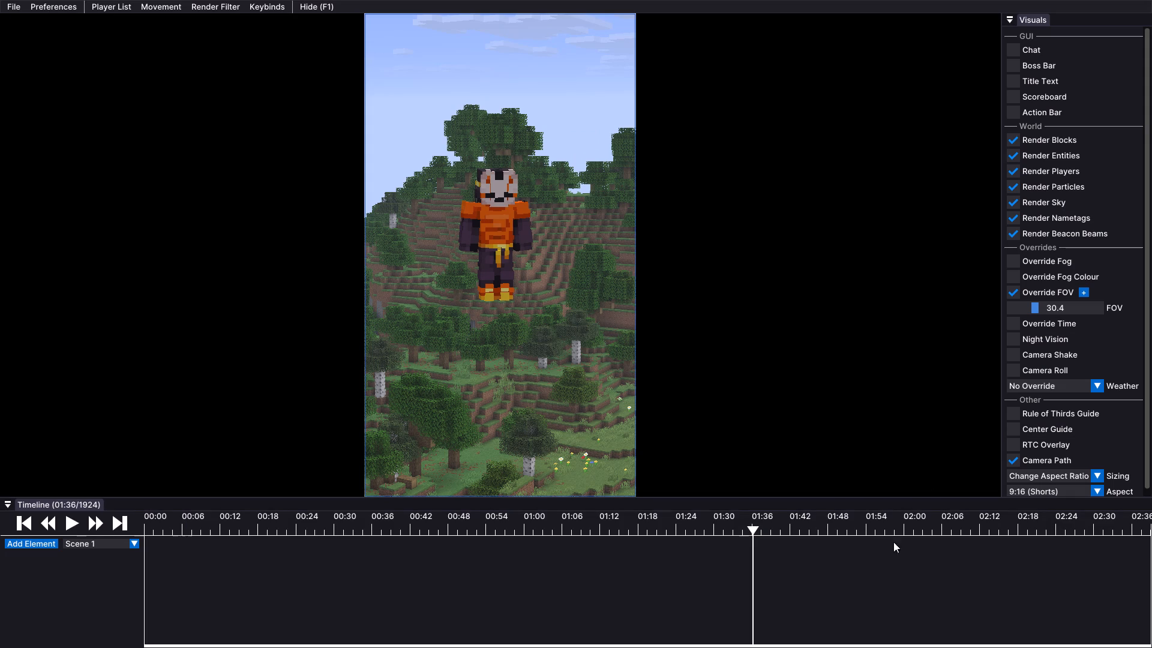
Replay the moments leading up to 01:36 and bring the camera closer to the hovering player.
{"action": "left_click", "coordinate": [736, 520]}
{"action": "left_click_drag", "start_coordinate": [646, 321], "coordinate": [576, 324]}
{"action": "key", "text": "w"}
{"action": "key", "text": "w"}
{"action": "key", "text": "d"}
{"action": "key", "text": "w"}
{"action": "left_click", "coordinate": [74, 526]}
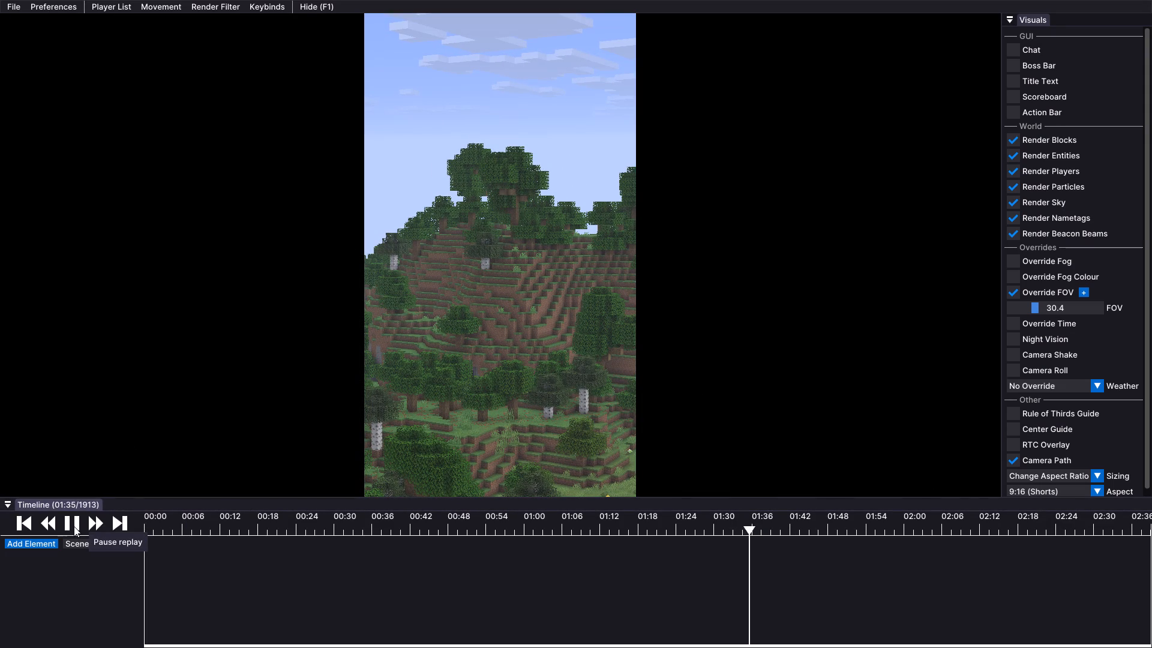
{"action": "left_click", "coordinate": [74, 526]}
{"action": "left_click_drag", "start_coordinate": [457, 392], "coordinate": [576, 323]}
{"action": "key", "text": "s"}
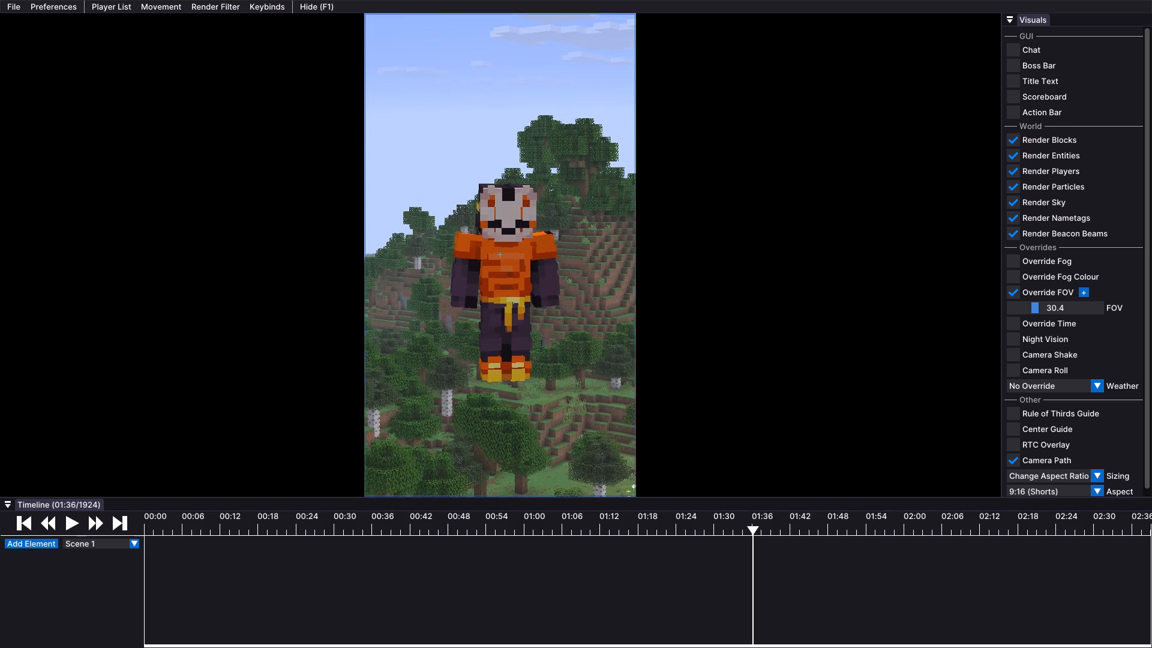
{"action": "left_click_drag", "start_coordinate": [576, 323], "coordinate": [576, 324]}
{"action": "type", "text": "wd"}
{"action": "key", "text": "a"}
{"action": "type", "text": "da"}
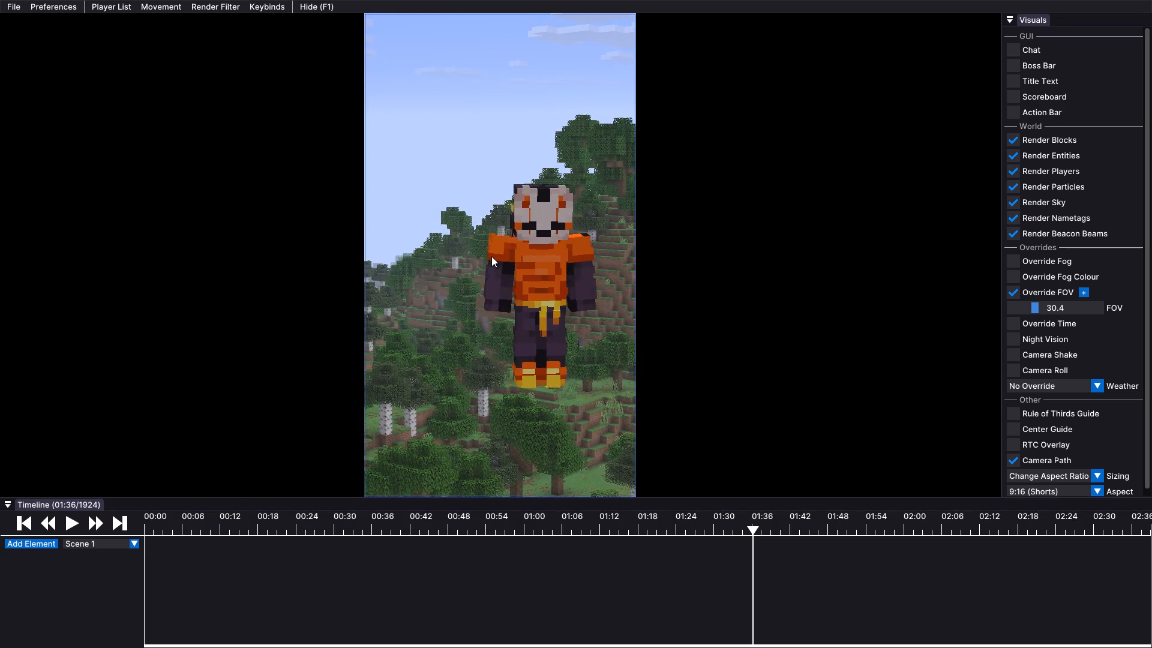
Lower the camera's flying speed to 0.1 and fine-tune its position to centre the full-length player in the vertical frame.
{"action": "scroll", "coordinate": [491, 257], "scroll_direction": "down", "scroll_amount": 9}
{"action": "key", "text": "d"}
{"action": "key", "text": "w"}
{"action": "left_click_drag", "start_coordinate": [485, 260], "coordinate": [576, 325]}
{"action": "key", "text": "d"}
{"action": "key", "text": "d"}
{"action": "key", "text": "d"}
{"action": "key", "text": "d"}
{"action": "key", "text": "d"}
{"action": "key", "text": "d"}
{"action": "key", "text": "d"}
{"action": "key", "text": "d"}
{"action": "key", "text": "d"}
{"action": "key", "text": "d"}
{"action": "key", "text": "a"}
{"action": "key", "text": "w"}
{"action": "key", "text": "w"}
{"action": "key", "text": "w"}
{"action": "key", "text": "w"}
{"action": "key", "text": "w"}
{"action": "key", "text": "w"}
{"action": "key", "text": "w"}
{"action": "key", "text": "w"}
{"action": "key", "text": "w"}
{"action": "key", "text": "w"}
{"action": "key", "text": "w"}
{"action": "key", "text": "w"}
{"action": "key", "text": "w"}
{"action": "key", "text": "w"}
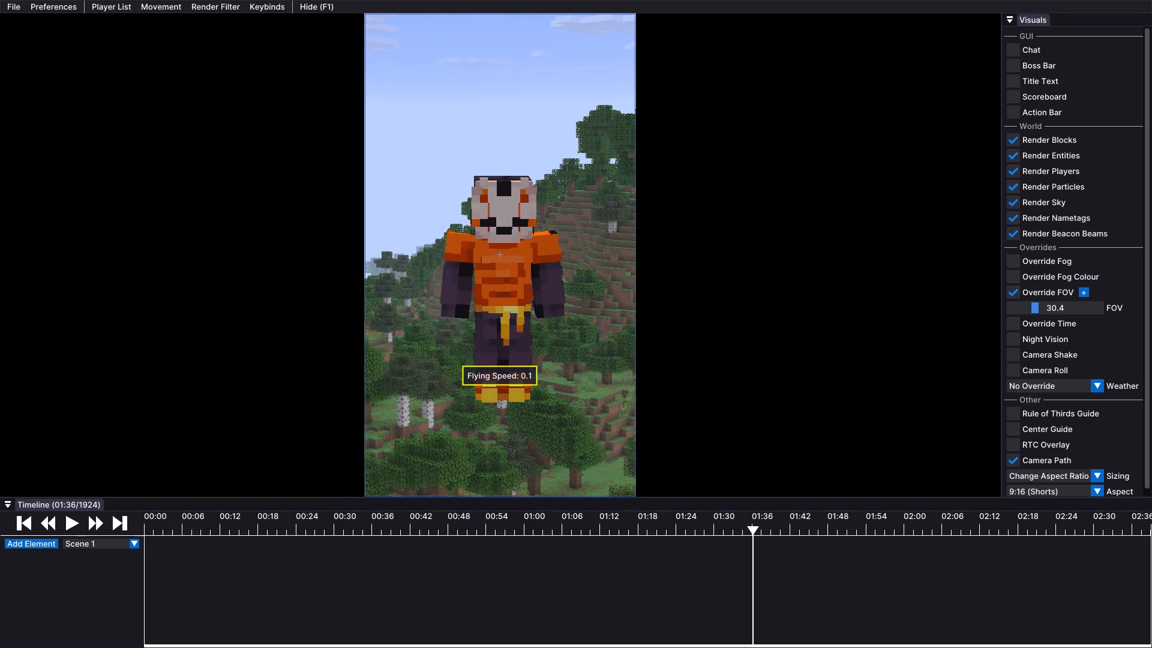
{"action": "left_click_drag", "start_coordinate": [576, 325], "coordinate": [577, 324]}
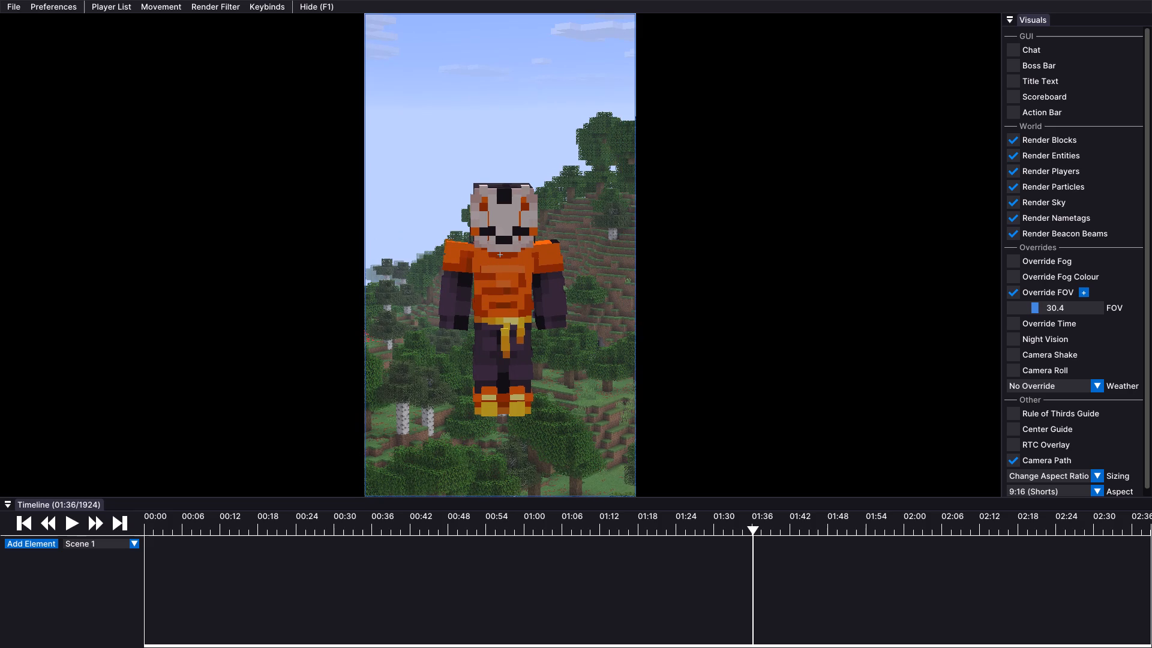
{"action": "left_click_drag", "start_coordinate": [577, 324], "coordinate": [576, 324]}
Play the replay to 01:38 and mark the start of the export range there.
{"action": "left_click", "coordinate": [66, 523]}
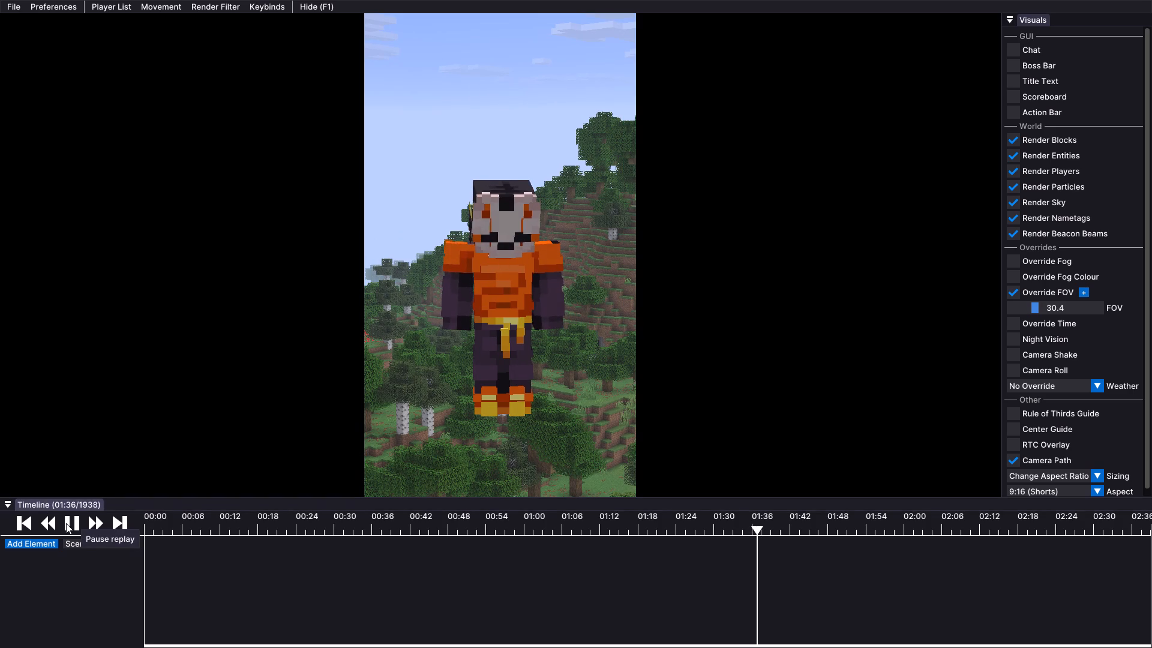
{"action": "left_click", "coordinate": [66, 523]}
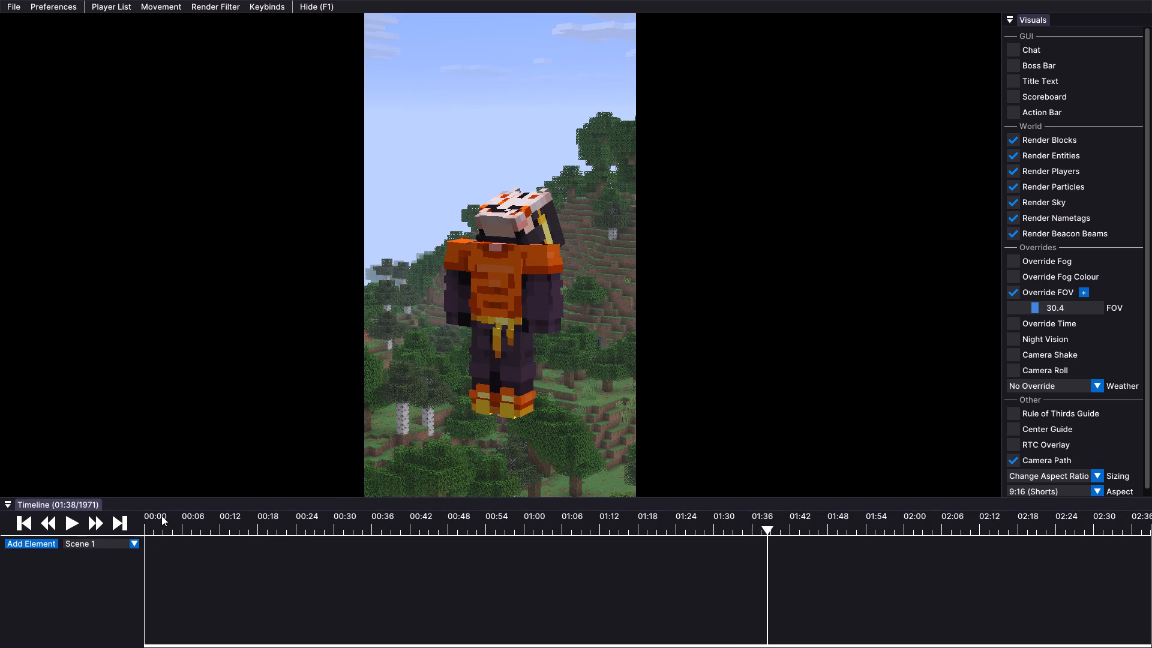
{"action": "key", "text": "i"}
Play the replay to 01:41, pause it, and raise the camera to look down on the hovering player against the grassy hillside.
{"action": "left_click", "coordinate": [73, 523]}
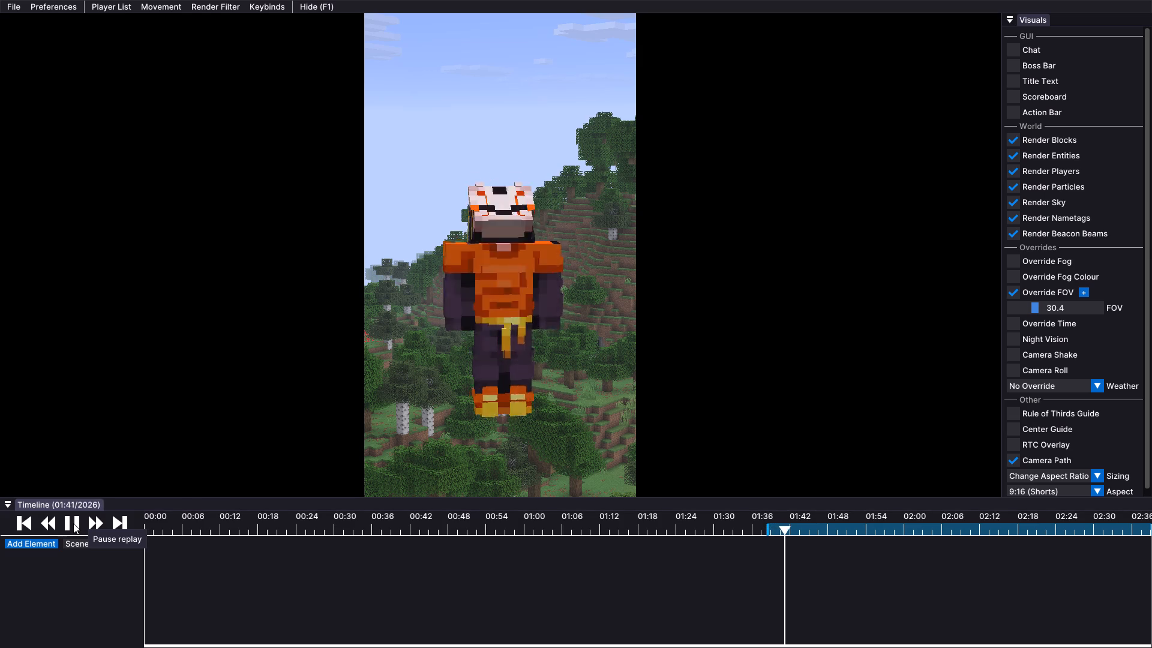
{"action": "left_click", "coordinate": [73, 523]}
{"action": "key", "text": "w"}
{"action": "left_click_drag", "start_coordinate": [599, 409], "coordinate": [577, 324]}
{"action": "key", "text": "space"}
{"action": "key", "text": "space"}
{"action": "key", "text": "space"}
{"action": "key", "text": "space"}
{"action": "key", "text": "space"}
{"action": "key", "text": "space"}
{"action": "key", "text": "space"}
{"action": "key", "text": "space"}
{"action": "key", "text": "space"}
{"action": "key", "text": "space"}
{"action": "key", "text": "space"}
{"action": "key", "text": "space"}
{"action": "key", "text": "space"}
{"action": "key", "text": "space"}
{"action": "key", "text": "space"}
{"action": "key", "text": "w"}
{"action": "key", "text": "w"}
{"action": "key", "text": "w"}
{"action": "key", "text": "w"}
{"action": "key", "text": "w"}
{"action": "key", "text": "w"}
{"action": "key", "text": "w"}
{"action": "key", "text": "w"}
{"action": "key", "text": "w"}
{"action": "key", "text": "w"}
{"action": "key", "text": "w"}
{"action": "key", "text": "w"}
{"action": "key", "text": "w"}
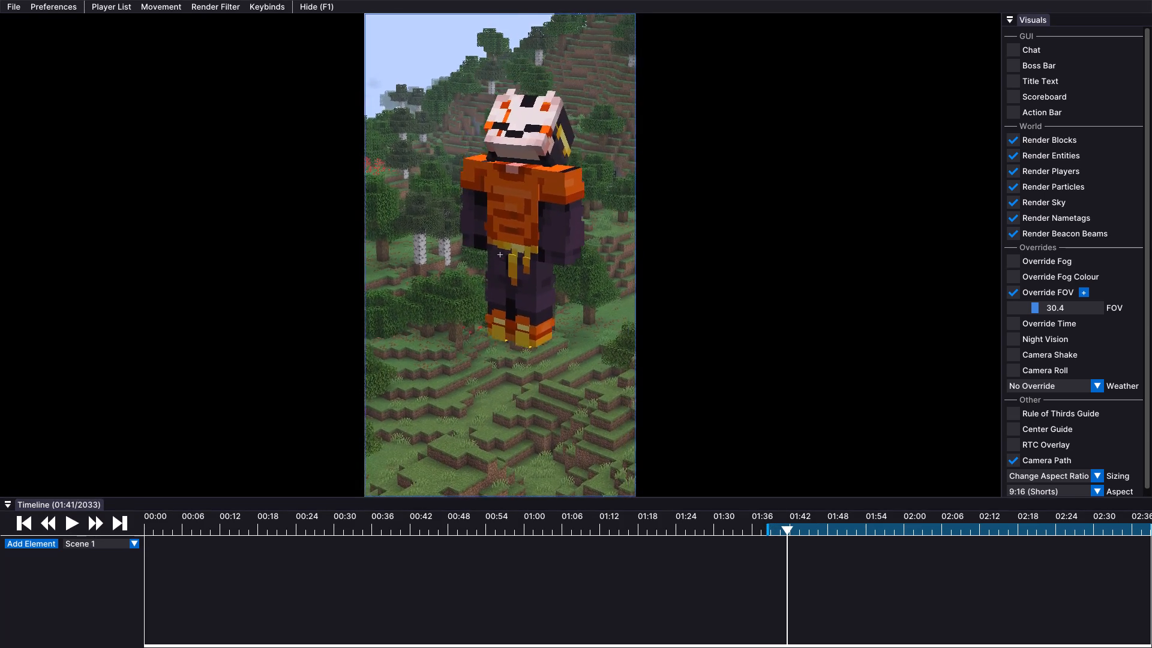
{"action": "left_click_drag", "start_coordinate": [577, 324], "coordinate": [576, 324]}
{"action": "key", "text": "a"}
{"action": "key", "text": "w"}
{"action": "type", "text": "a"}
{"action": "key", "text": "space"}
{"action": "key", "text": "s"}
{"action": "key", "text": "s"}
{"action": "key", "text": "w"}
{"action": "type", "text": "s"}
{"action": "key", "text": "space"}
{"action": "key", "text": "s"}
{"action": "key", "text": "space"}
Rewind to 01:38 and replay up to 01:42 to check the shot from the raised camera angle.
{"action": "left_click_drag", "start_coordinate": [791, 522], "coordinate": [766, 524]}
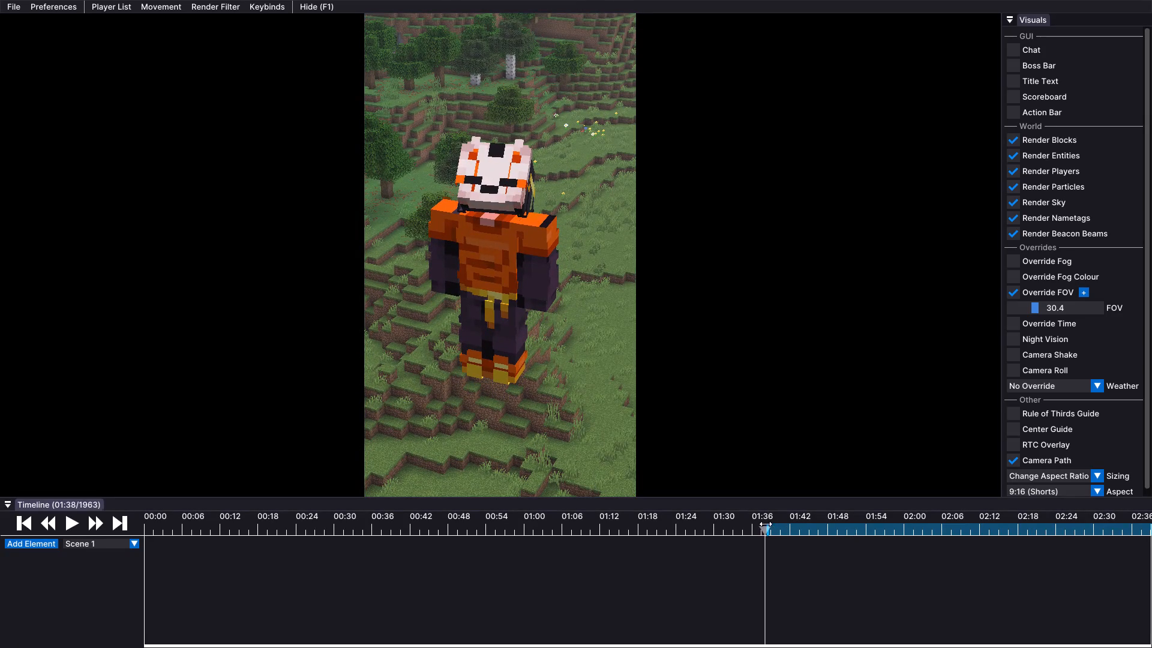
{"action": "left_click_drag", "start_coordinate": [766, 524], "coordinate": [769, 533]}
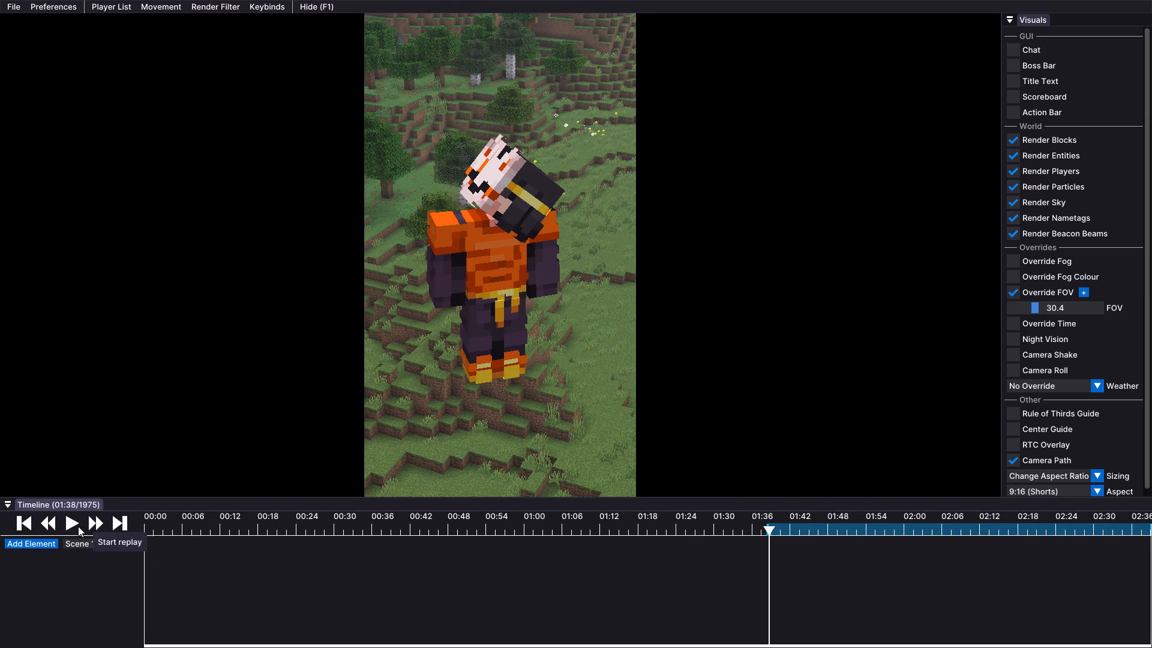
{"action": "left_click", "coordinate": [78, 526]}
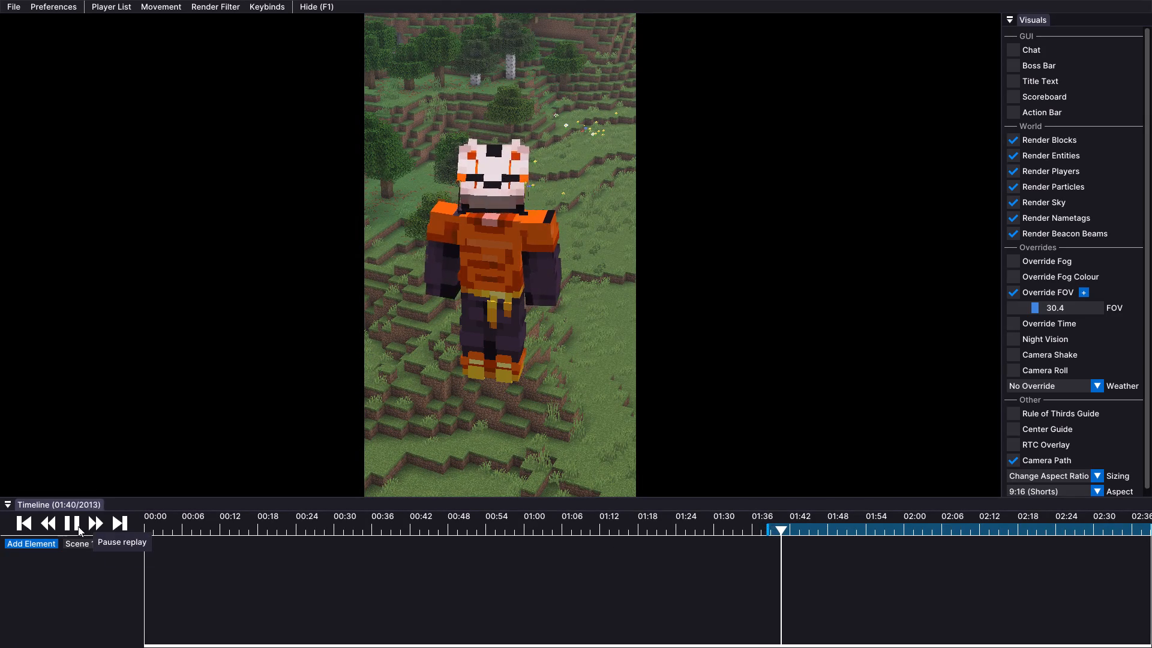
{"action": "left_click", "coordinate": [78, 526]}
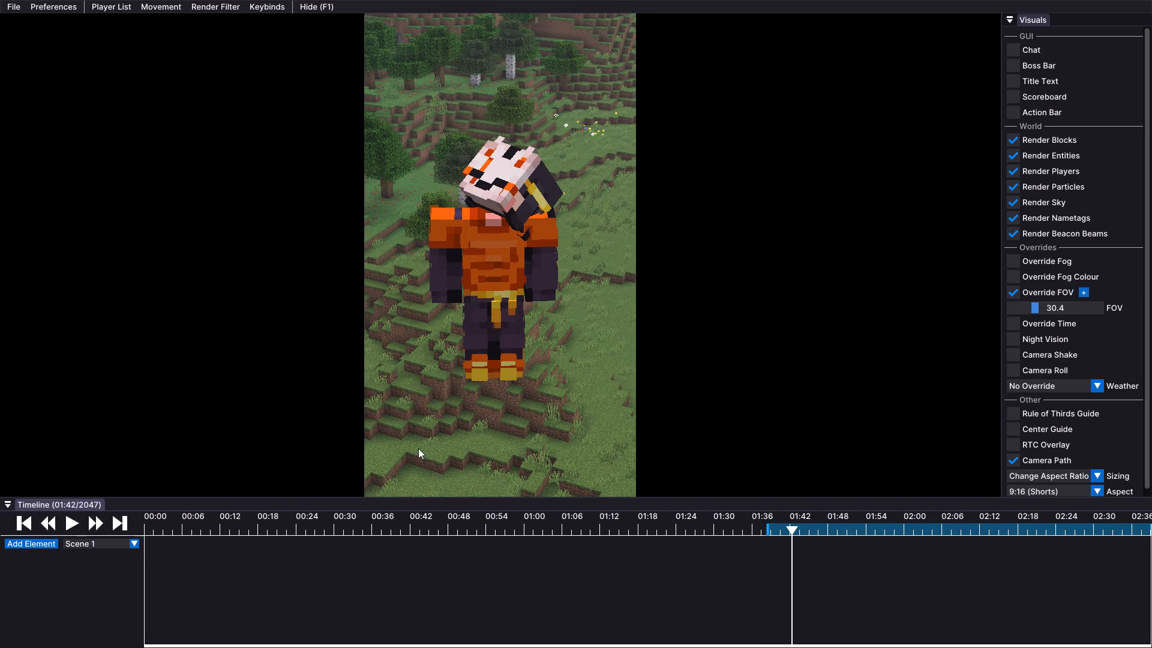
Raise the camera further, at flying speed 0.5, until it looks steeply down on the player with grass and water behind.
{"action": "key", "text": "space"}
{"action": "key", "text": "space"}
{"action": "key", "text": "space"}
{"action": "key", "text": "space"}
{"action": "key", "text": "space"}
{"action": "key", "text": "space"}
{"action": "key", "text": "space"}
{"action": "key", "text": "space"}
{"action": "key", "text": "space"}
{"action": "key", "text": "space"}
{"action": "key", "text": "space"}
{"action": "key", "text": "space"}
{"action": "key", "text": "space"}
{"action": "key", "text": "space"}
{"action": "key", "text": "space"}
{"action": "key", "text": "space"}
{"action": "key", "text": "space"}
{"action": "key", "text": "space"}
{"action": "key", "text": "space"}
{"action": "key", "text": "space"}
{"action": "left_click_drag", "start_coordinate": [423, 446], "coordinate": [576, 324]}
{"action": "scroll", "coordinate": [500, 255], "scroll_direction": "down", "scroll_amount": 8}
{"action": "scroll", "coordinate": [500, 255], "scroll_direction": "up", "scroll_amount": 4}
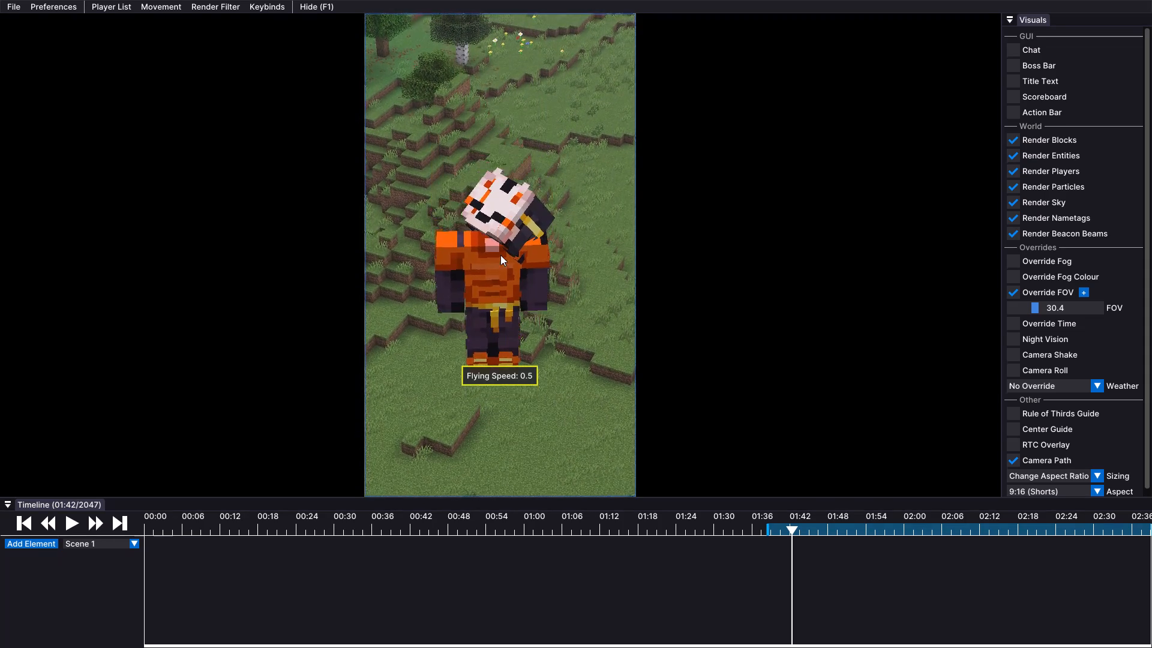
{"action": "left_click_drag", "start_coordinate": [499, 273], "coordinate": [576, 324]}
{"action": "key", "text": "space"}
{"action": "key", "text": "space"}
{"action": "key", "text": "w"}
{"action": "key", "text": "space"}
{"action": "key", "text": "s"}
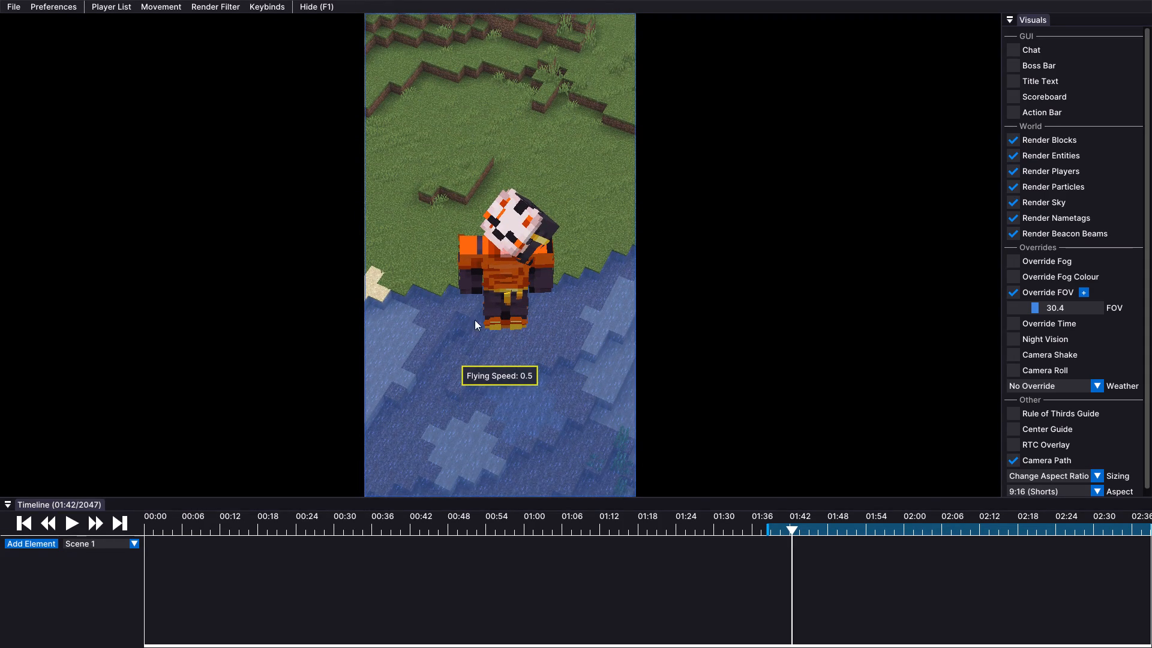
Replay from 01:38 to 01:45 and mark the end of the export range there, at tick 2103.
{"action": "left_click_drag", "start_coordinate": [805, 524], "coordinate": [770, 551]}
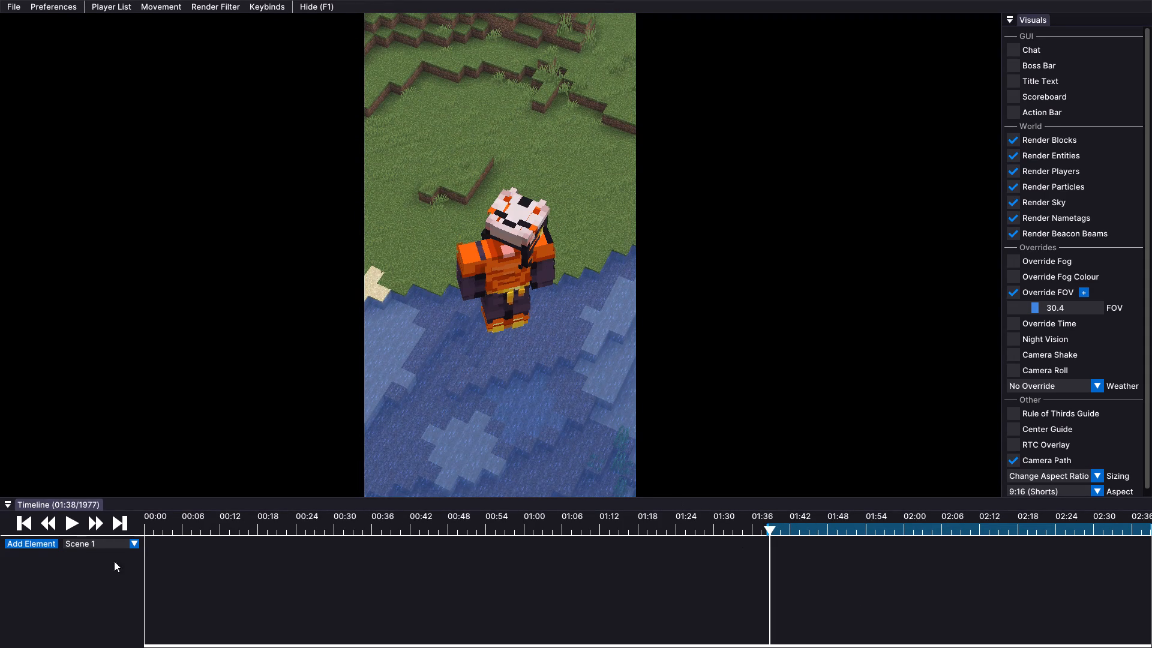
{"action": "left_click", "coordinate": [68, 518]}
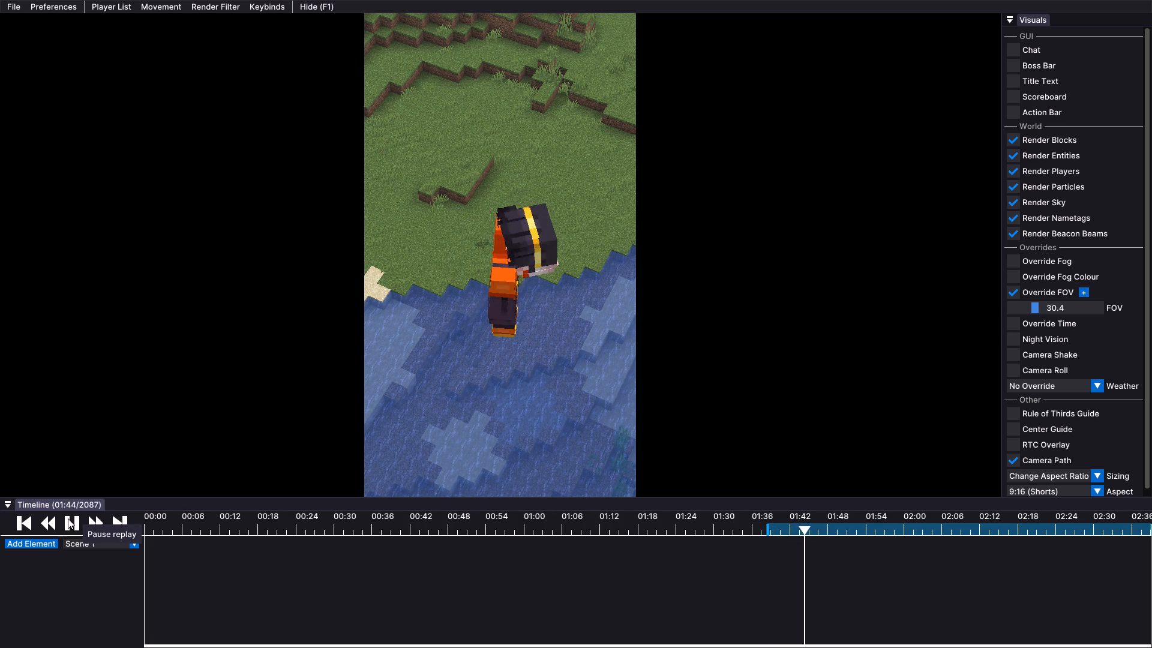
{"action": "left_click", "coordinate": [68, 518]}
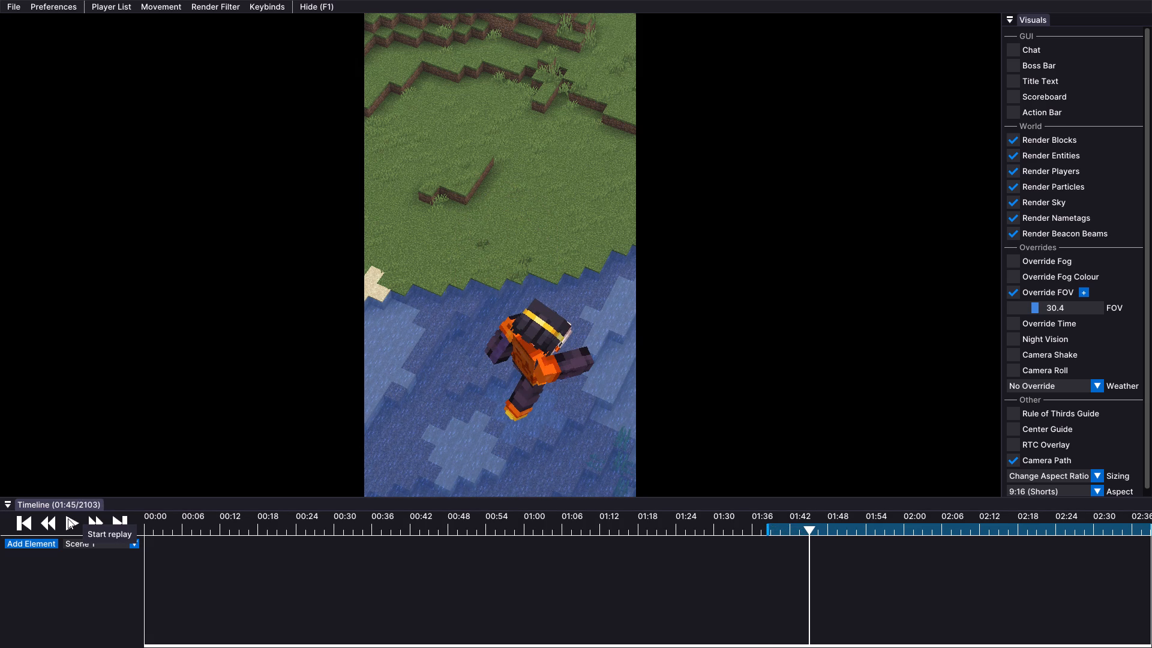
{"action": "key", "text": "o"}
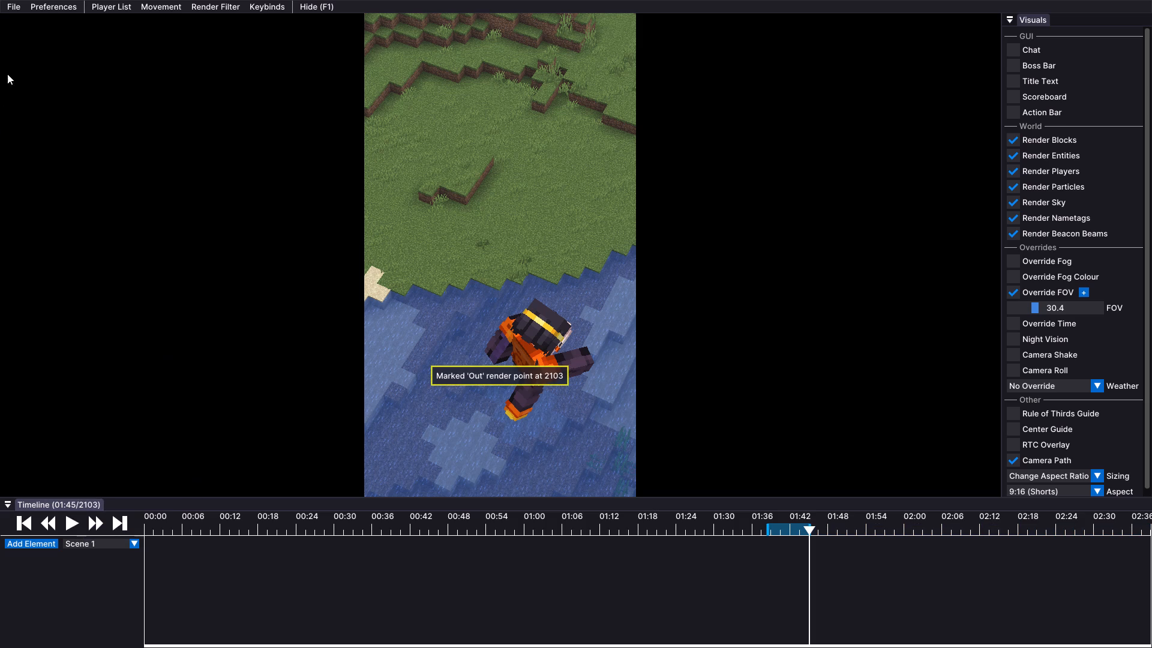
Take the game out of fullscreen and export the marked range as an MP4 video into the "cinematics replay" folder.
{"action": "left_click", "coordinate": [14, 7]}
{"action": "left_click", "coordinate": [37, 19]}
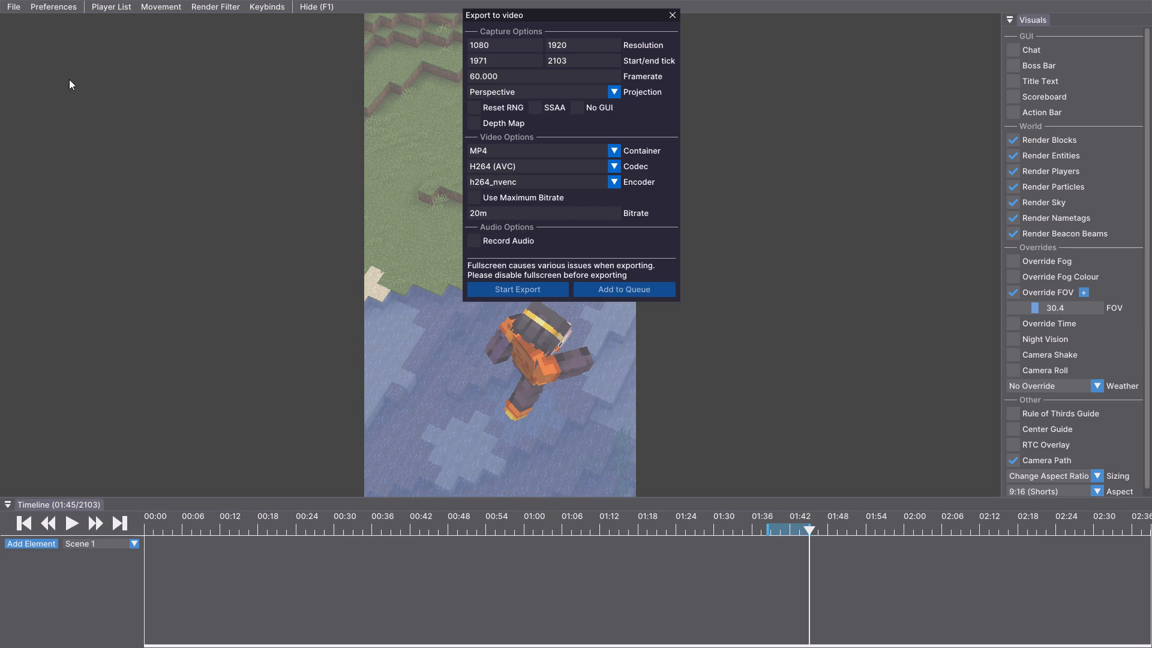
{"action": "key", "text": "F11"}
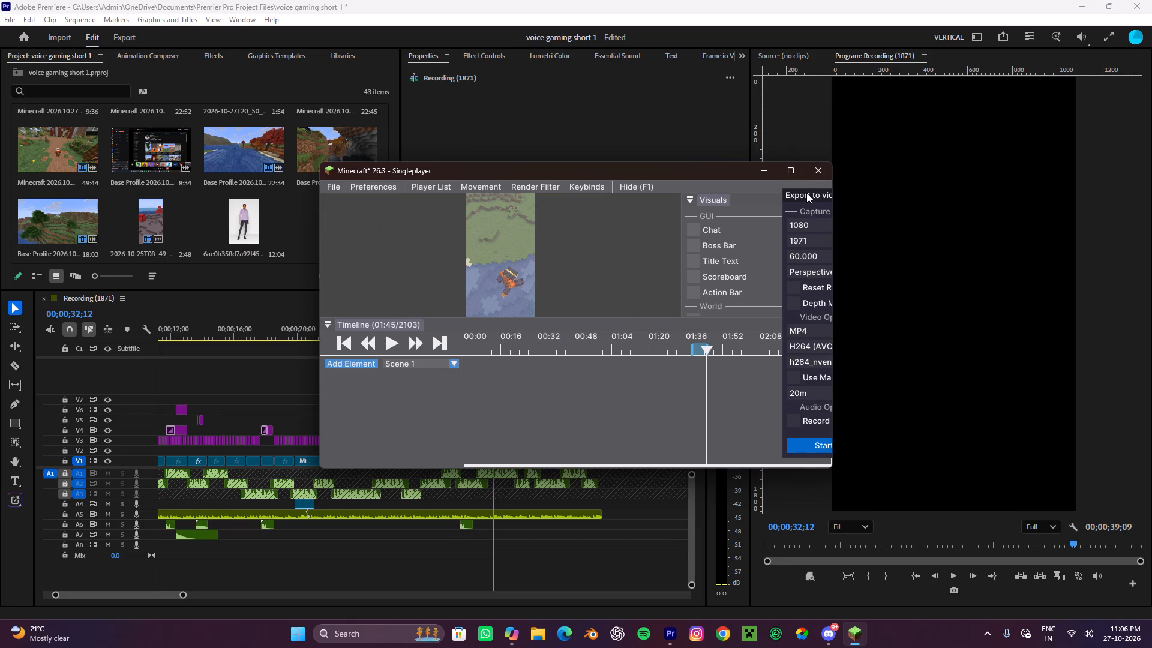
{"action": "left_click_drag", "start_coordinate": [806, 192], "coordinate": [604, 184]}
{"action": "left_click", "coordinate": [646, 438]}
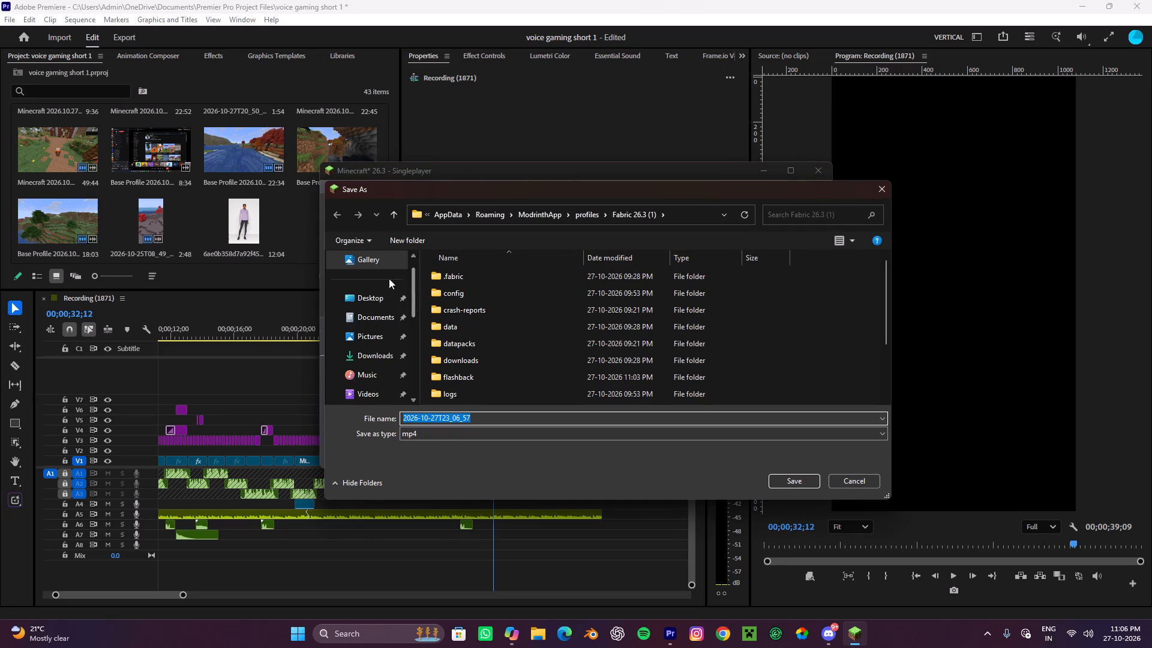
{"action": "scroll", "coordinate": [379, 357], "scroll_direction": "down", "scroll_amount": 3}
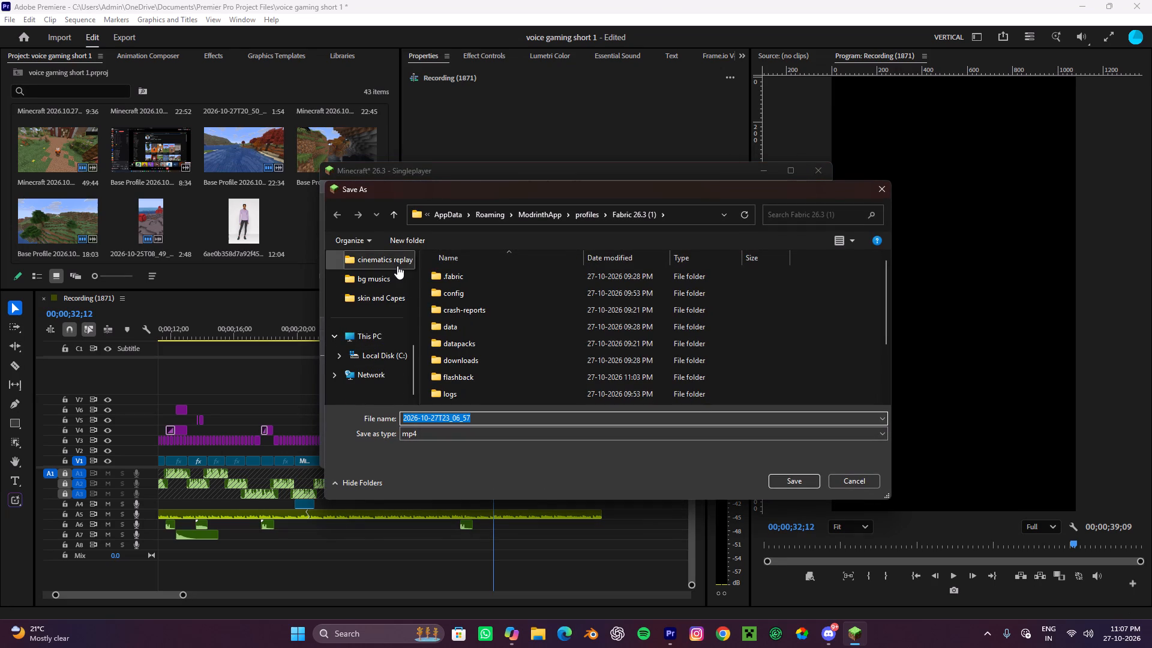
{"action": "left_click", "coordinate": [397, 266]}
{"action": "left_click", "coordinate": [796, 481]}
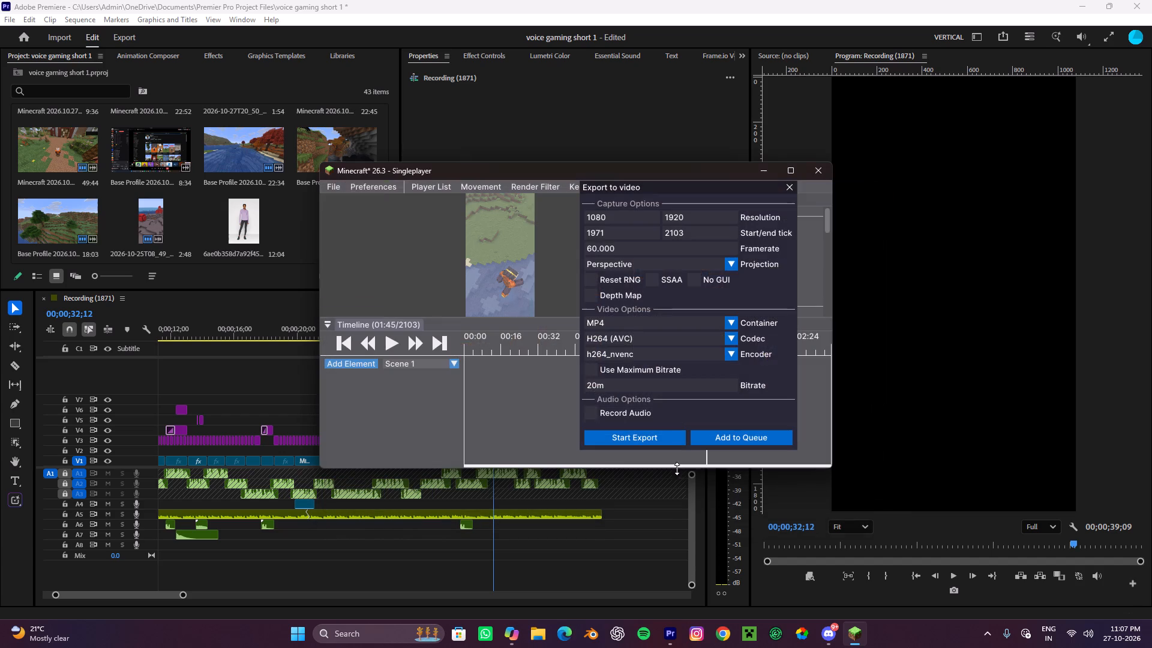
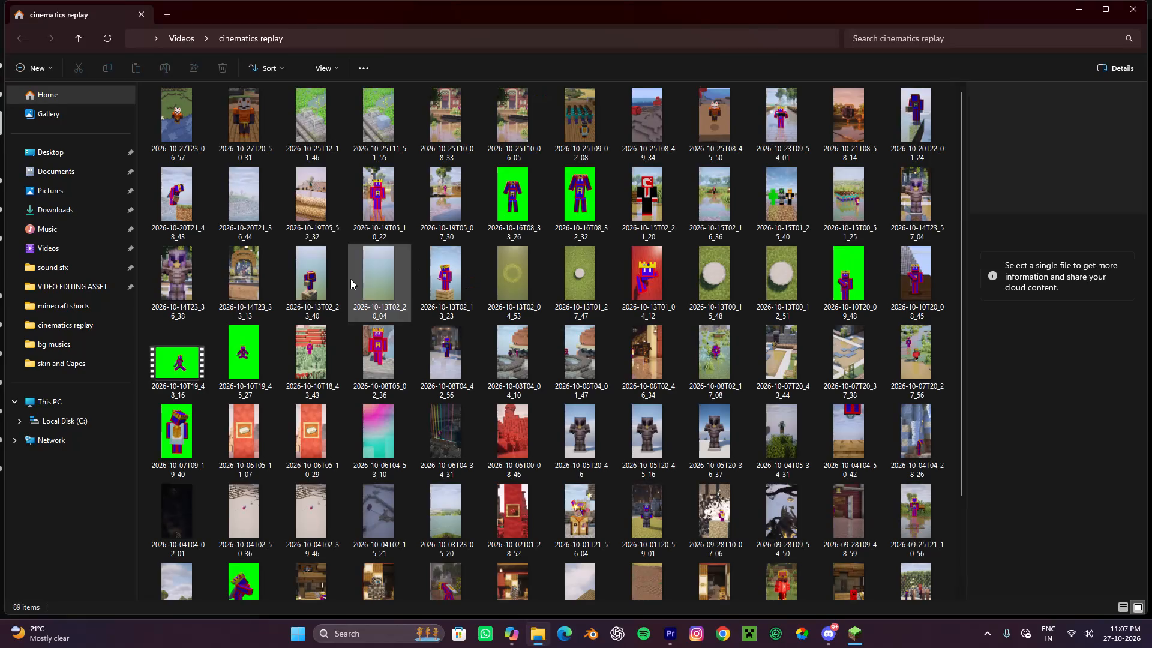
Add the newest exported video, 2026-10-27T23_06_57, from the folder to Premiere's track V1, directly after the last clip.
{"action": "left_click", "coordinate": [200, 115]}
{"action": "left_click_drag", "start_coordinate": [170, 101], "coordinate": [506, 353]}
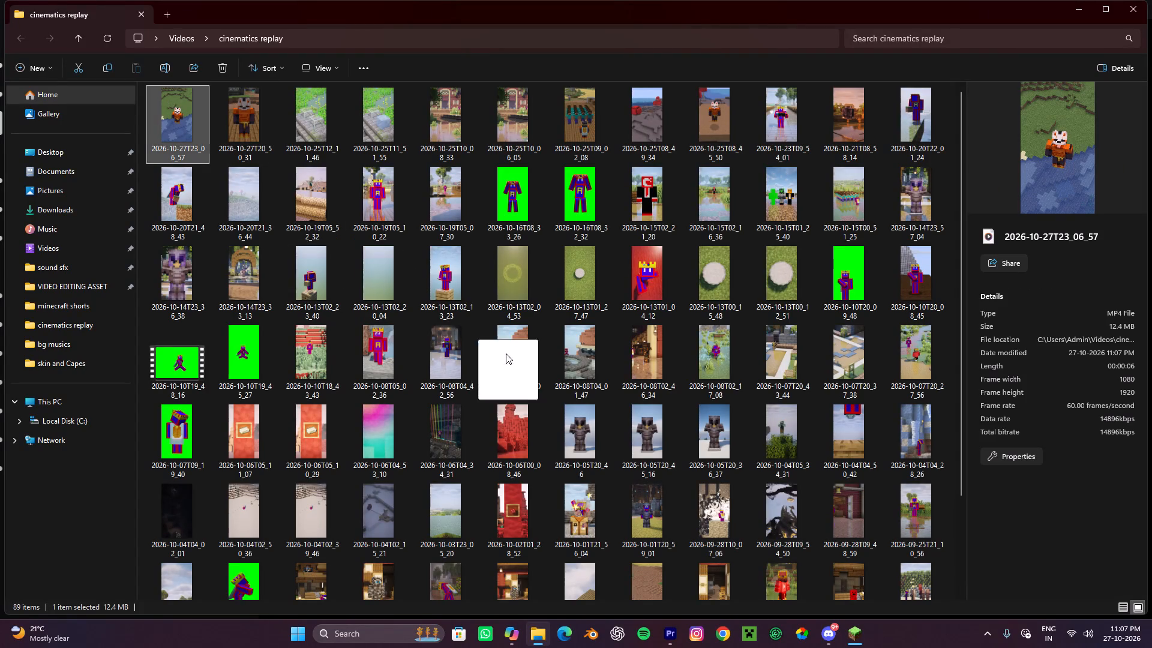
{"action": "left_click_drag", "start_coordinate": [506, 353], "coordinate": [598, 511]}
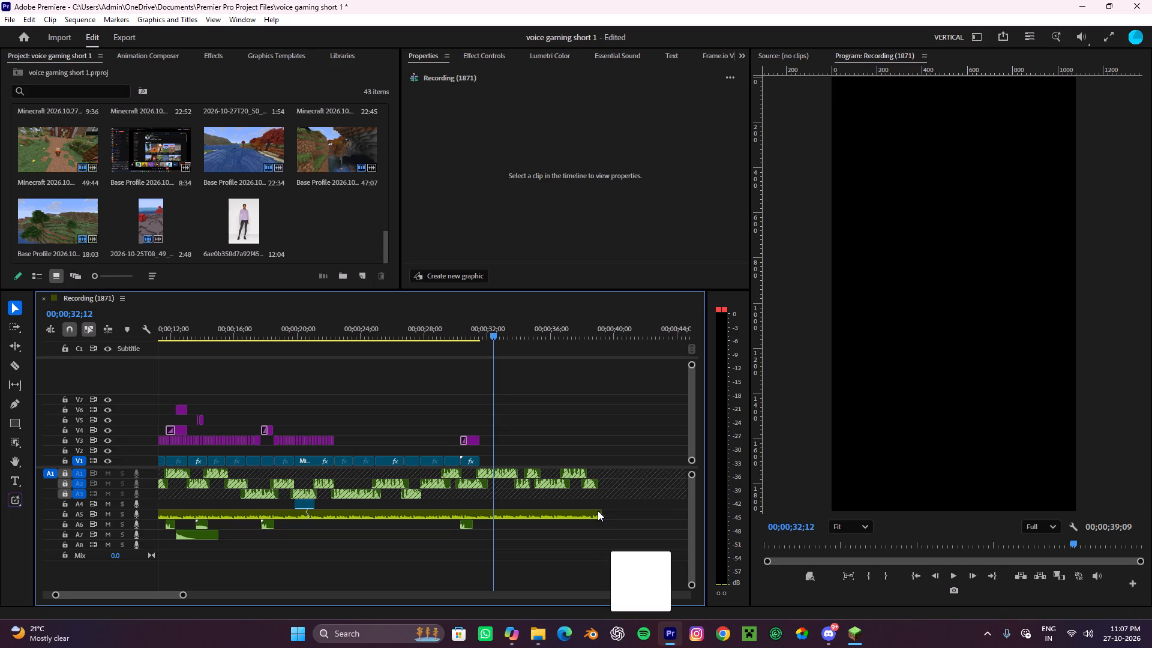
{"action": "left_click_drag", "start_coordinate": [598, 511], "coordinate": [481, 470]}
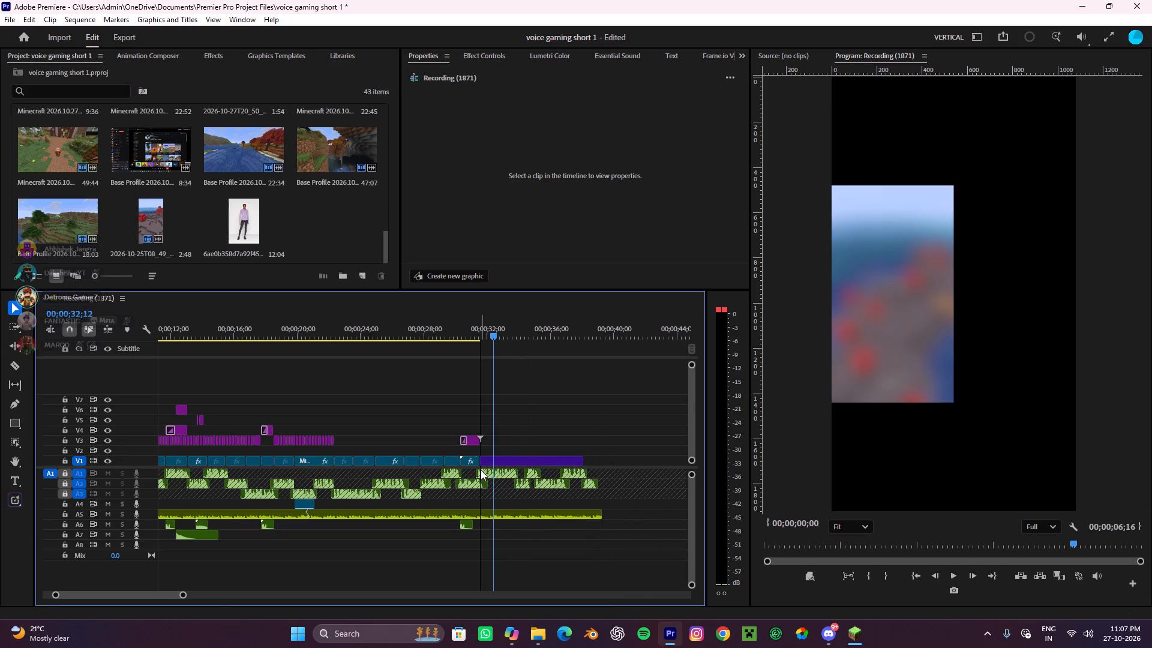
Play the sequence from 00;00;30;27 into the newly added clip to review the transition.
{"action": "scroll", "coordinate": [481, 470], "scroll_direction": "up", "scroll_amount": 5, "text": "alt"}
{"action": "left_click_drag", "start_coordinate": [502, 320], "coordinate": [463, 343]}
{"action": "left_click", "coordinate": [539, 371]}
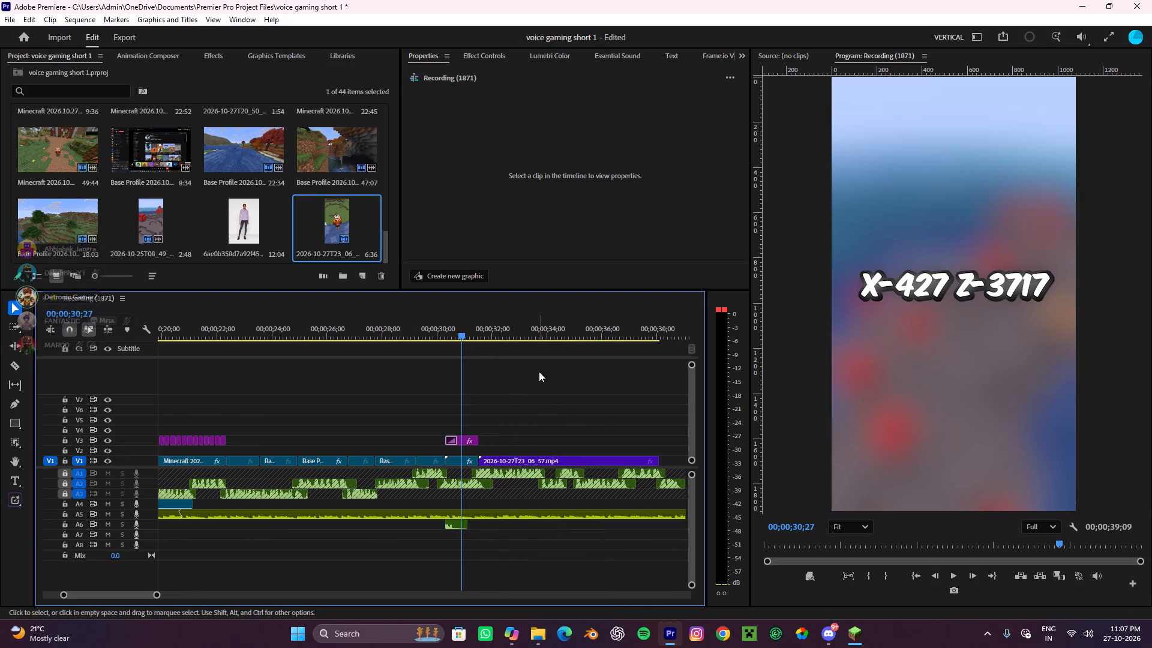
{"action": "key", "text": "space"}
{"action": "scroll", "coordinate": [566, 420], "scroll_direction": "down", "scroll_amount": 6, "text": "alt"}
{"action": "scroll", "coordinate": [566, 420], "scroll_direction": "up", "scroll_amount": 4, "text": "alt"}
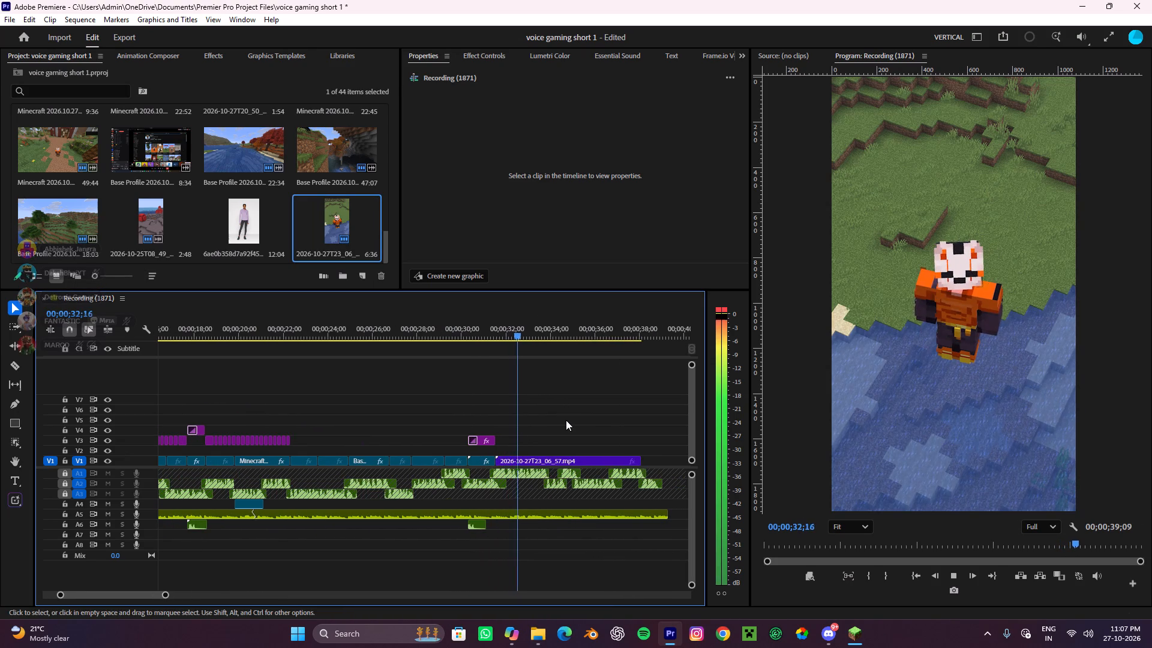
{"action": "key", "text": "space"}
Cut away the part of the new clip before 00;00;34;11 and move the remainder against the preceding V1 clip.
{"action": "left_click_drag", "start_coordinate": [563, 332], "coordinate": [560, 345]}
{"action": "key", "text": "c"}
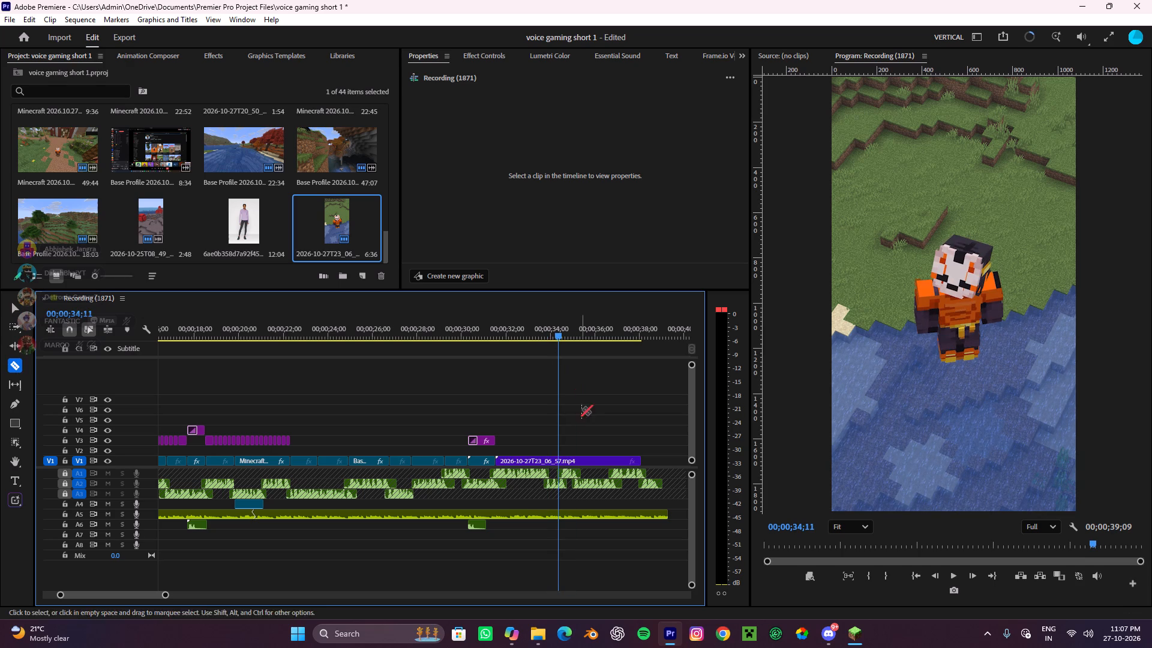
{"action": "left_click", "coordinate": [559, 455]}
{"action": "left_click", "coordinate": [559, 460]}
{"action": "key", "text": "c"}
{"action": "key", "text": "v"}
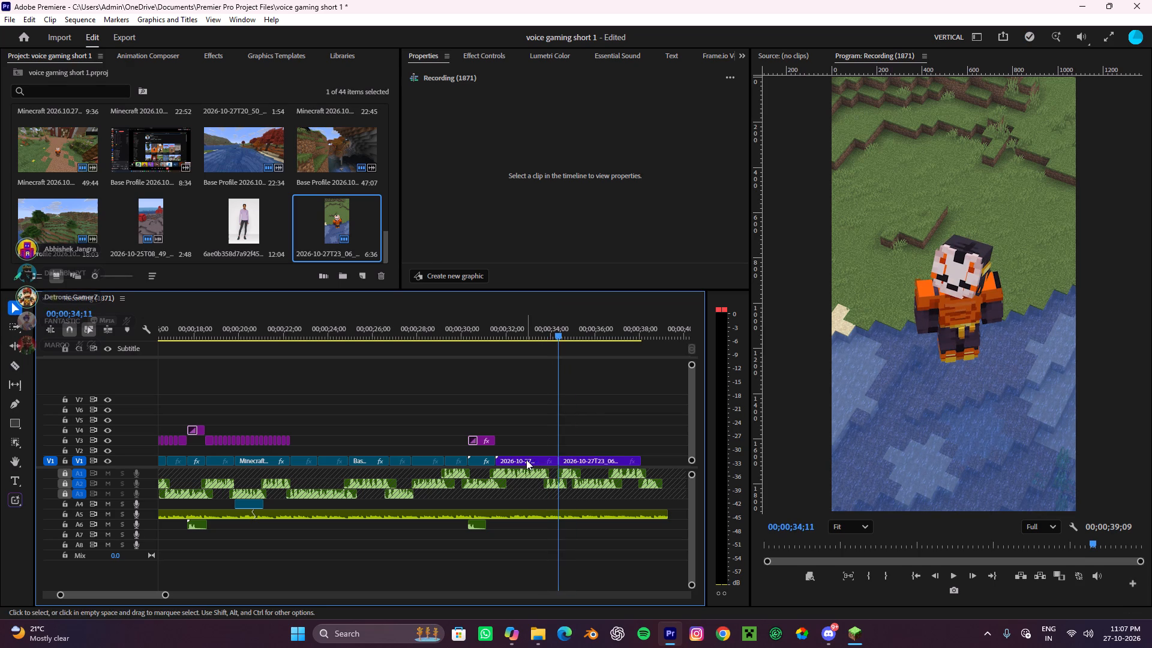
{"action": "left_click", "coordinate": [526, 460]}
{"action": "key", "text": "ctrl+x"}
{"action": "left_click_drag", "start_coordinate": [582, 457], "coordinate": [523, 461]}
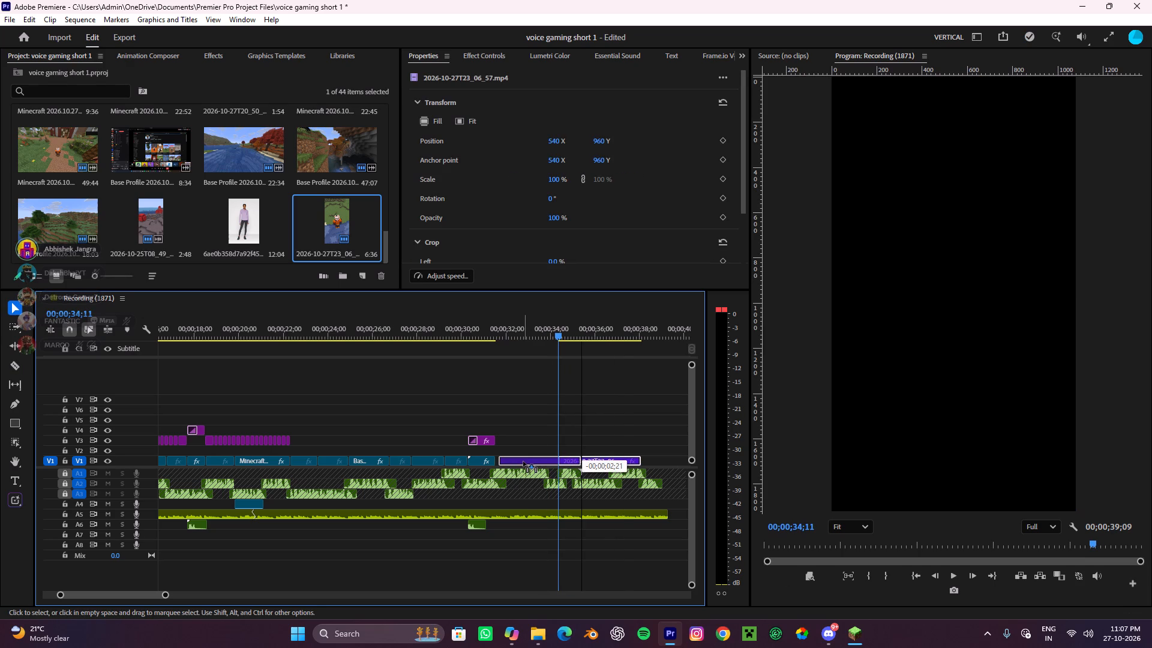
{"action": "left_click_drag", "start_coordinate": [523, 461], "coordinate": [520, 461]}
Split the new clip after about its first second and remove the rest.
{"action": "key", "text": "c"}
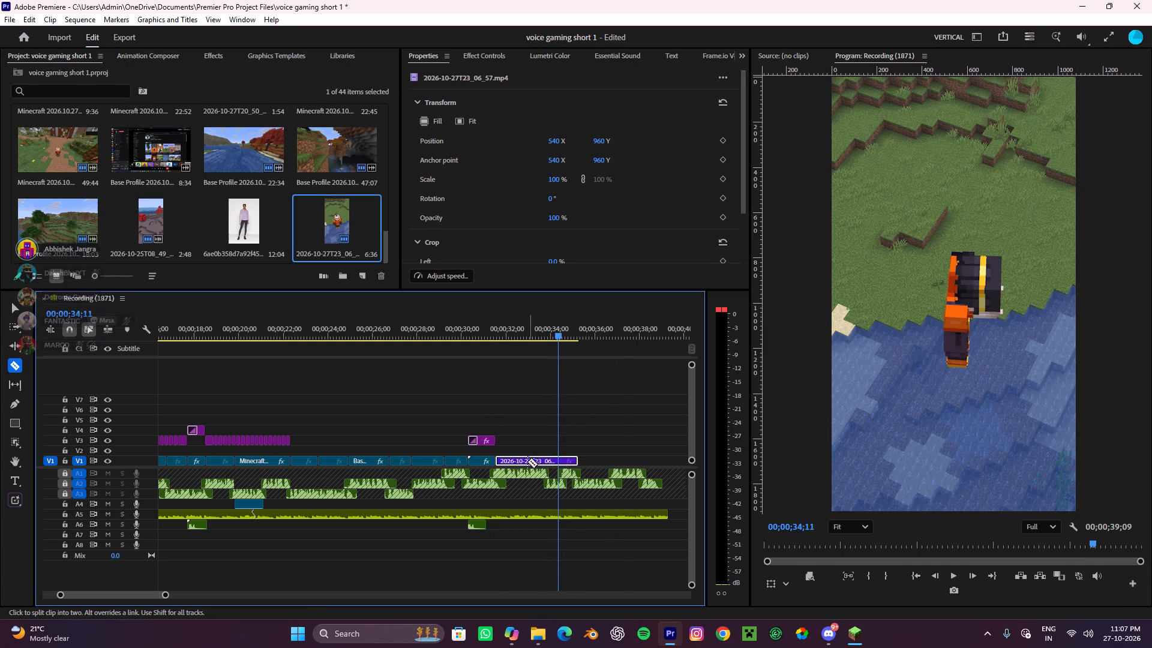
{"action": "left_click", "coordinate": [524, 461]}
{"action": "key", "text": "v"}
{"action": "left_click", "coordinate": [542, 461]}
{"action": "key", "text": "ctrl+x"}
Play back the shortened clip and trim its end by about 0.2 seconds.
{"action": "left_click_drag", "start_coordinate": [564, 325], "coordinate": [498, 379]}
{"action": "key", "text": "space"}
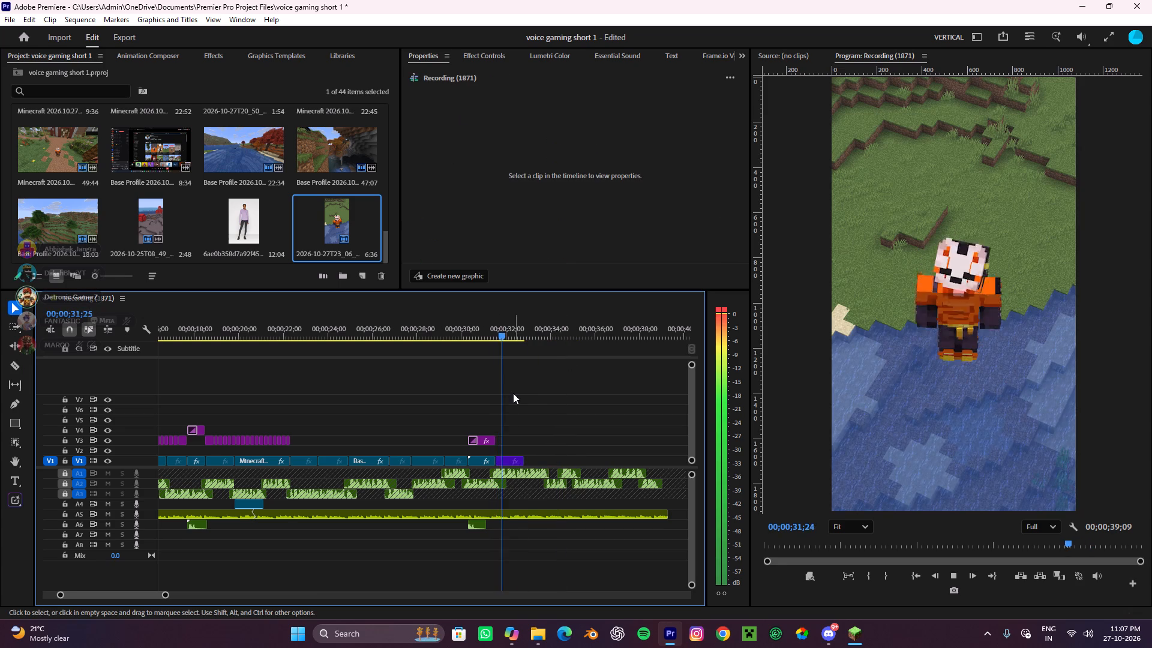
{"action": "scroll", "coordinate": [510, 397], "scroll_direction": "down", "scroll_amount": 3, "text": "alt"}
{"action": "key", "text": "space"}
{"action": "scroll", "coordinate": [492, 436], "scroll_direction": "up", "scroll_amount": 8, "text": "alt"}
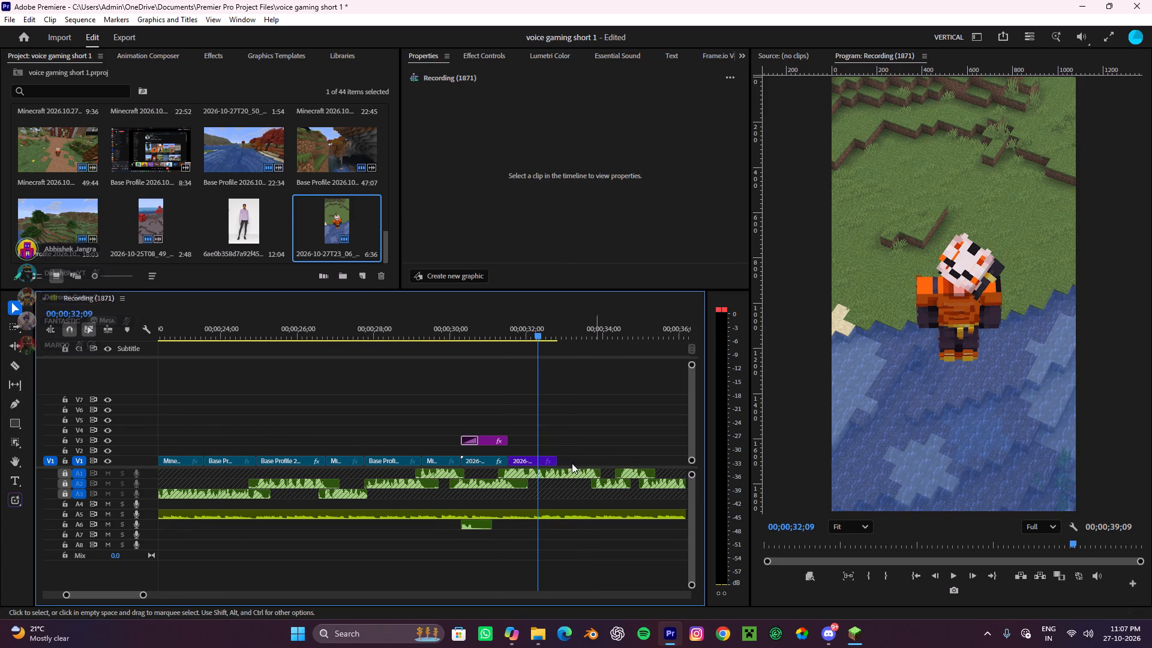
{"action": "left_click_drag", "start_coordinate": [563, 461], "coordinate": [554, 476]}
{"action": "left_click", "coordinate": [574, 452]}
Replay the sequence through the trimmed clip up to 00;00;33;21 to check it against the voice-over.
{"action": "left_click_drag", "start_coordinate": [545, 332], "coordinate": [530, 341]}
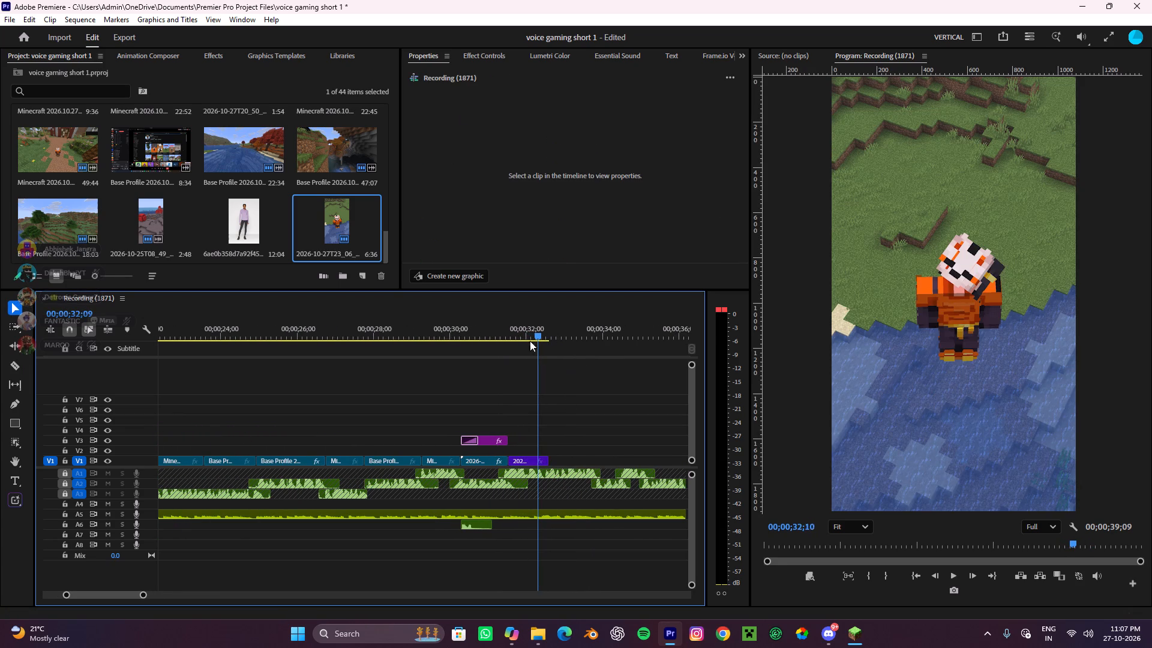
{"action": "left_click_drag", "start_coordinate": [530, 341], "coordinate": [488, 417]}
{"action": "left_click", "coordinate": [601, 439]}
{"action": "key", "text": "space"}
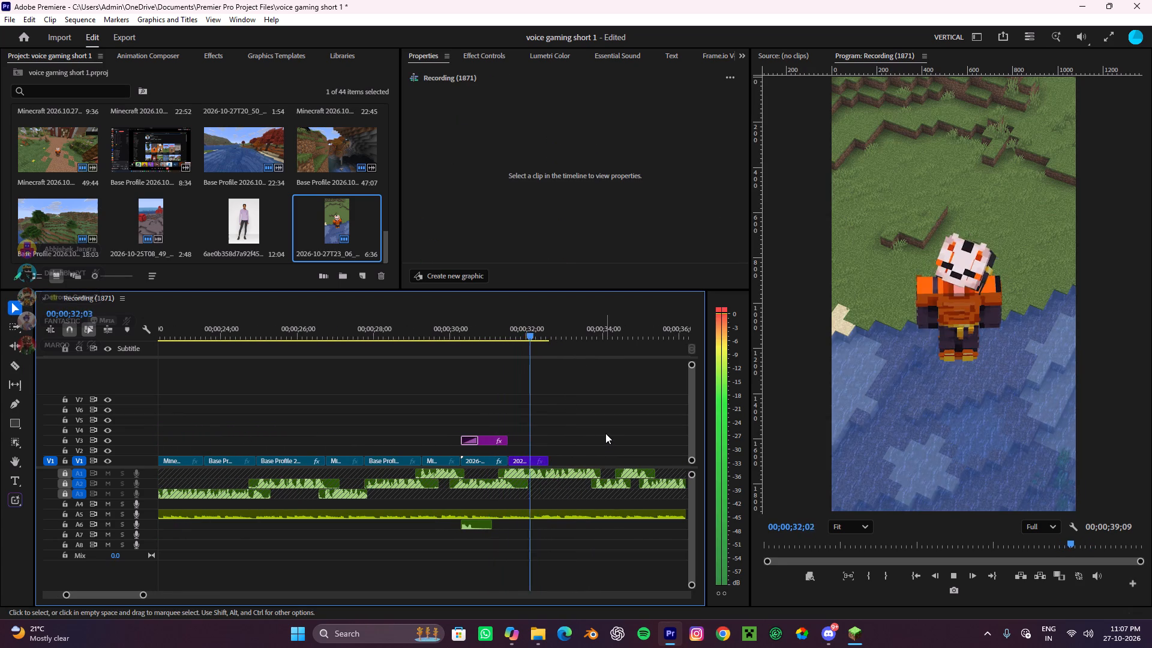
{"action": "scroll", "coordinate": [605, 433], "scroll_direction": "down", "scroll_amount": 8, "text": "alt"}
{"action": "key", "text": "space"}
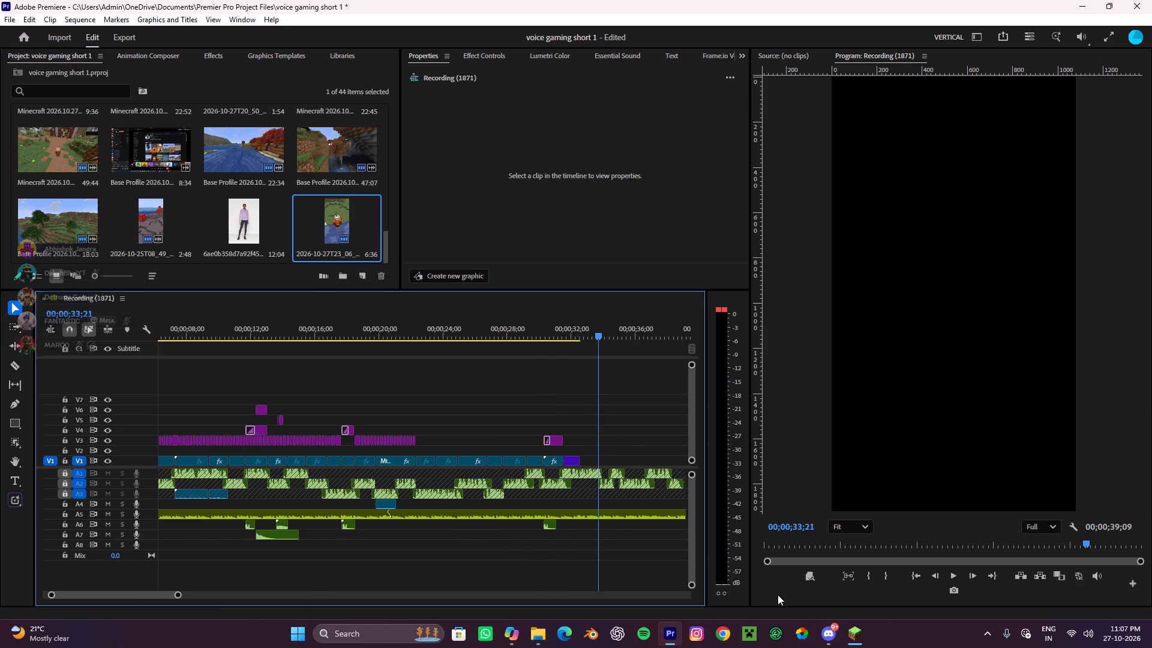
Switch to the Minecraft replay editor.
{"action": "left_click", "coordinate": [849, 632]}
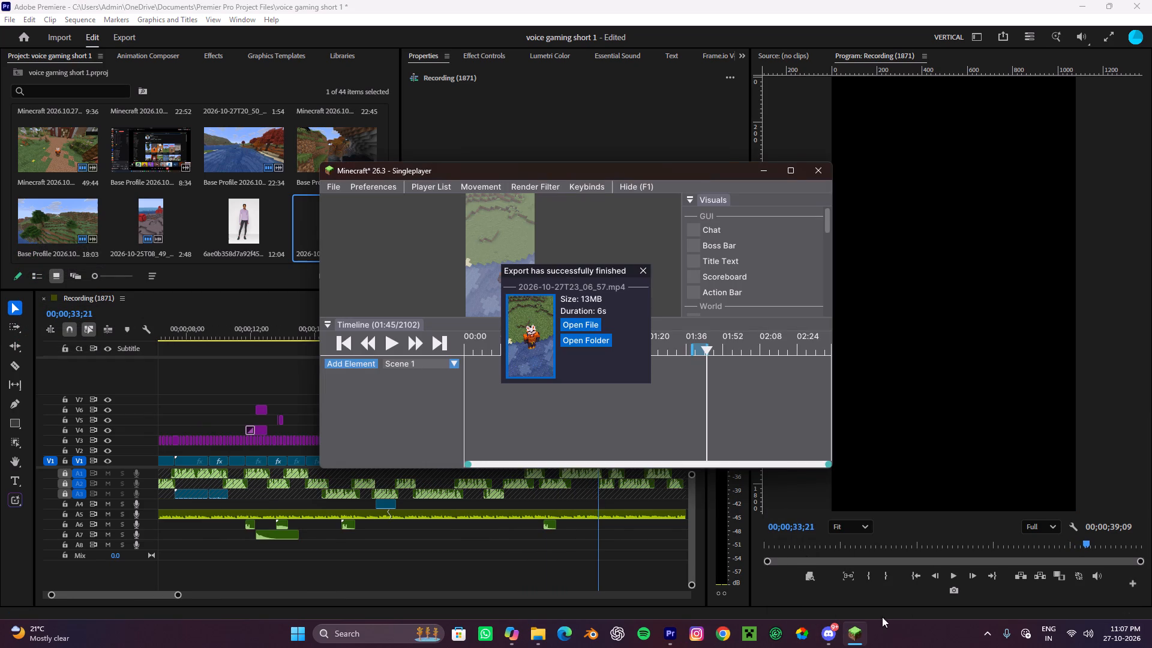
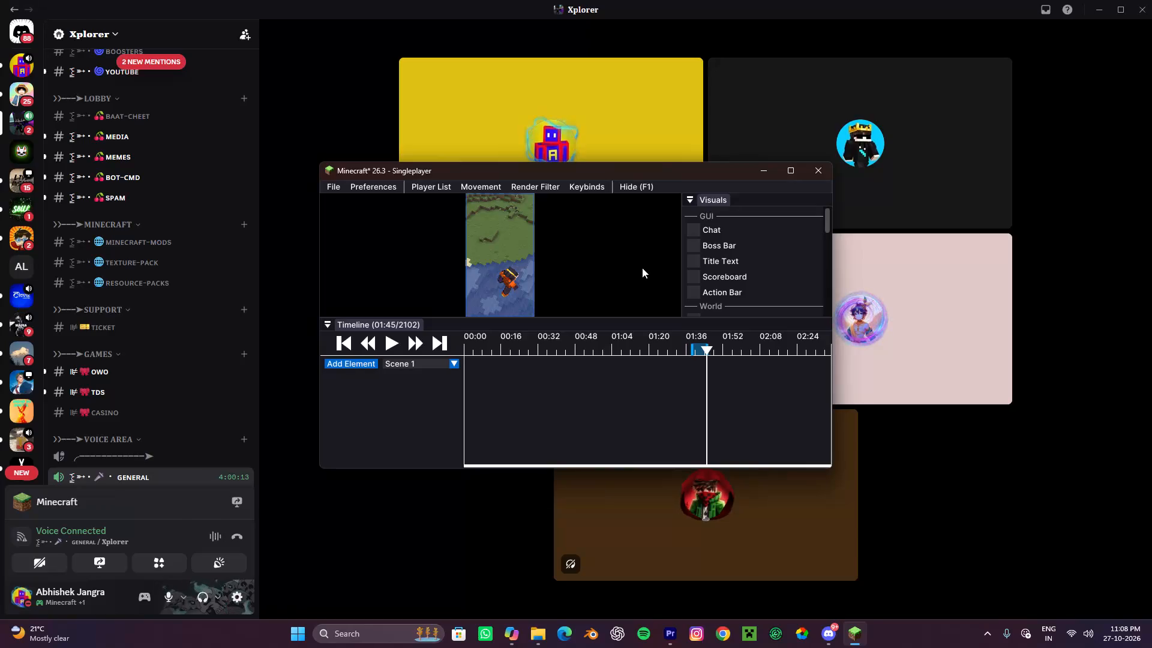
Make the replay editor full screen and fly the camera to an elevated view behind the player near the shoreline.
{"action": "key", "text": "F11"}
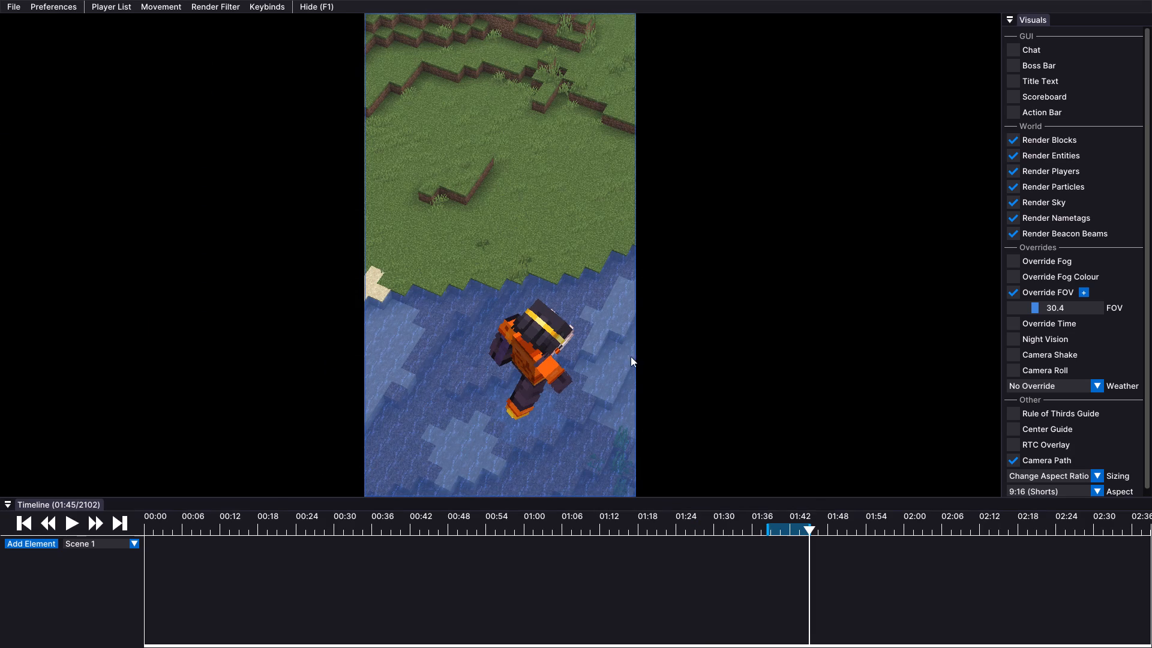
{"action": "left_click_drag", "start_coordinate": [424, 347], "coordinate": [576, 324], "text": "shift"}
{"action": "key", "text": "shift+s"}
{"action": "key", "text": "shift+s"}
{"action": "key", "text": "shift+s"}
{"action": "key", "text": "shift+s"}
{"action": "key", "text": "shift+s"}
{"action": "key", "text": "s"}
{"action": "key", "text": "a"}
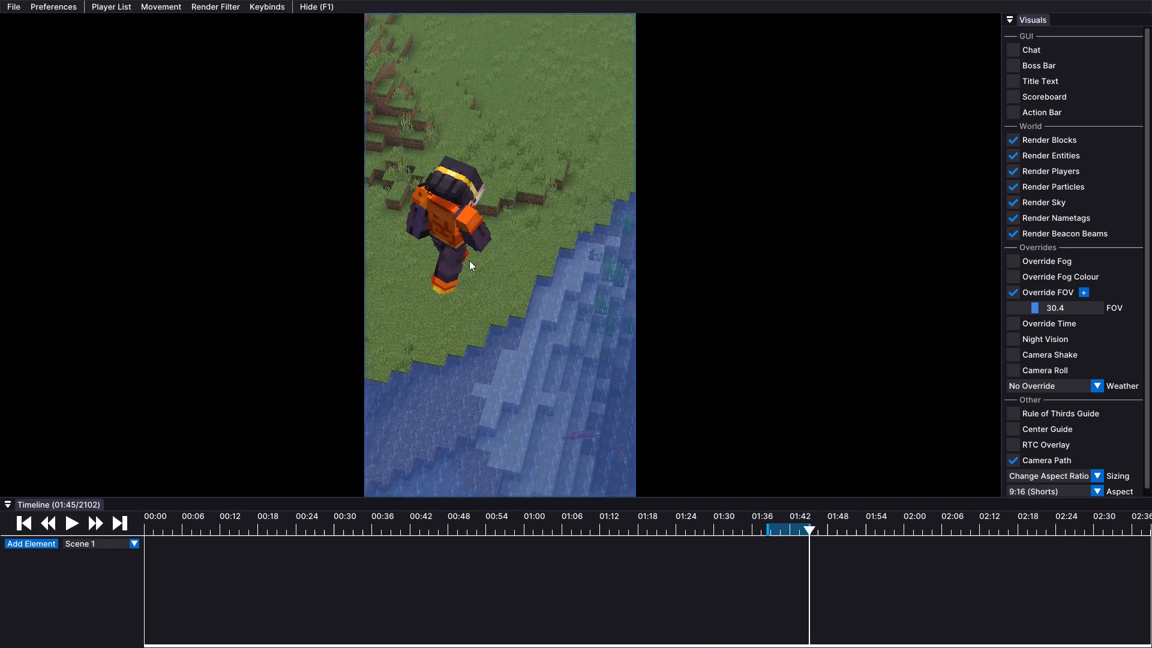
{"action": "left_click_drag", "start_coordinate": [517, 229], "coordinate": [576, 324]}
{"action": "key", "text": "a"}
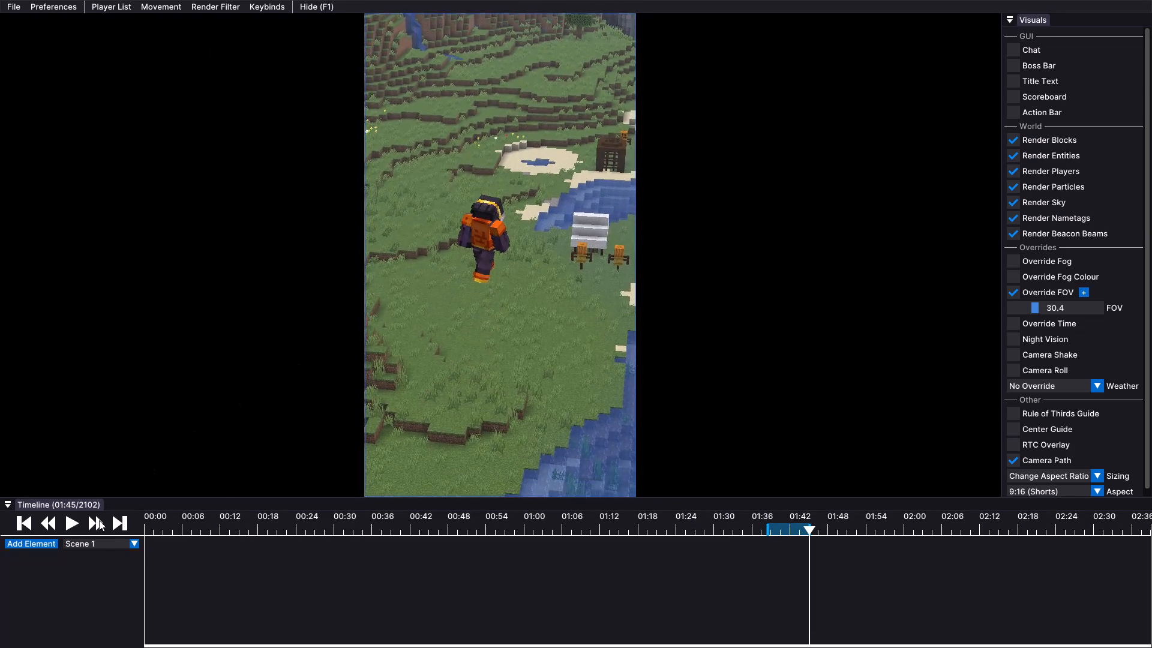
Play the replay to about 01:50 while pulling the camera back over the water to follow the player, and pause it.
{"action": "left_click", "coordinate": [70, 526]}
{"action": "left_click_drag", "start_coordinate": [380, 381], "coordinate": [577, 325]}
{"action": "key", "text": "s"}
{"action": "key", "text": "s"}
{"action": "key", "text": "s"}
{"action": "key", "text": "s"}
{"action": "key", "text": "s"}
{"action": "key", "text": "s"}
{"action": "key", "text": "s"}
{"action": "key", "text": "s"}
{"action": "key", "text": "space"}
{"action": "key", "text": "space"}
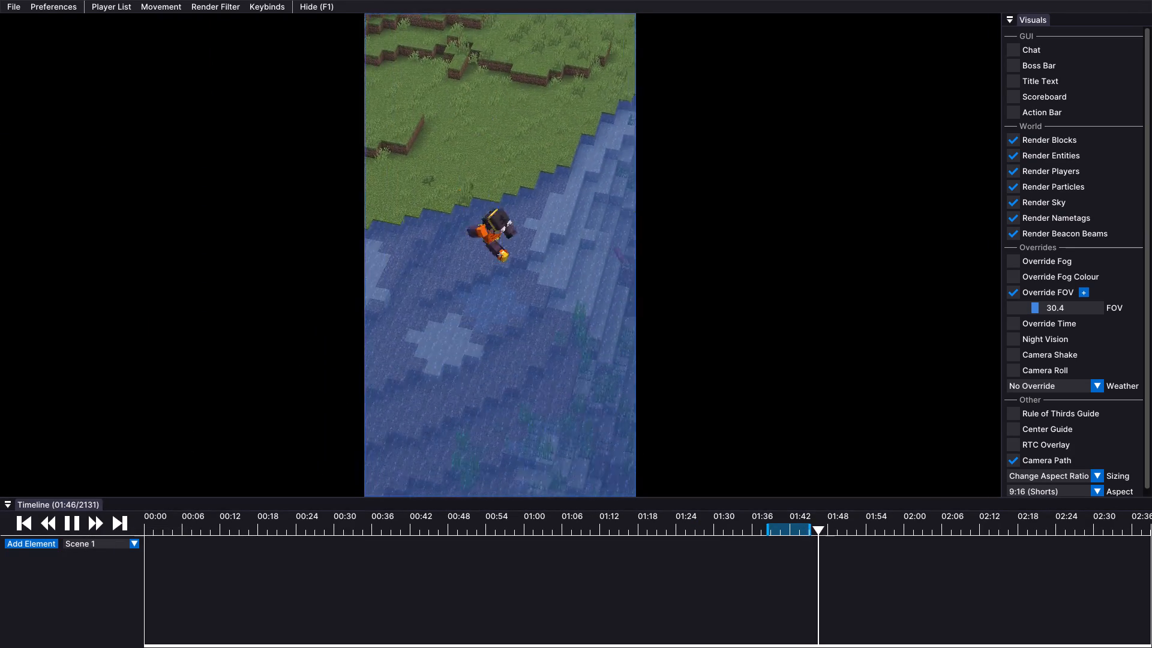
{"action": "left_click_drag", "start_coordinate": [577, 325], "coordinate": [576, 323]}
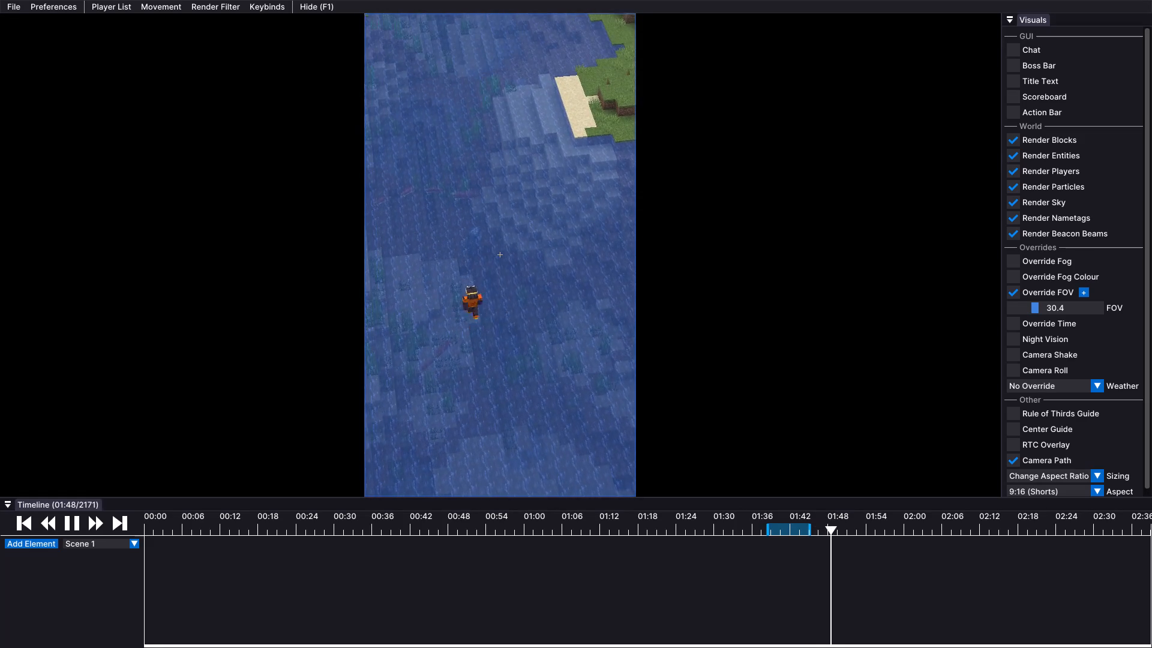
{"action": "left_click_drag", "start_coordinate": [576, 323], "coordinate": [576, 324]}
{"action": "left_click", "coordinate": [71, 520]}
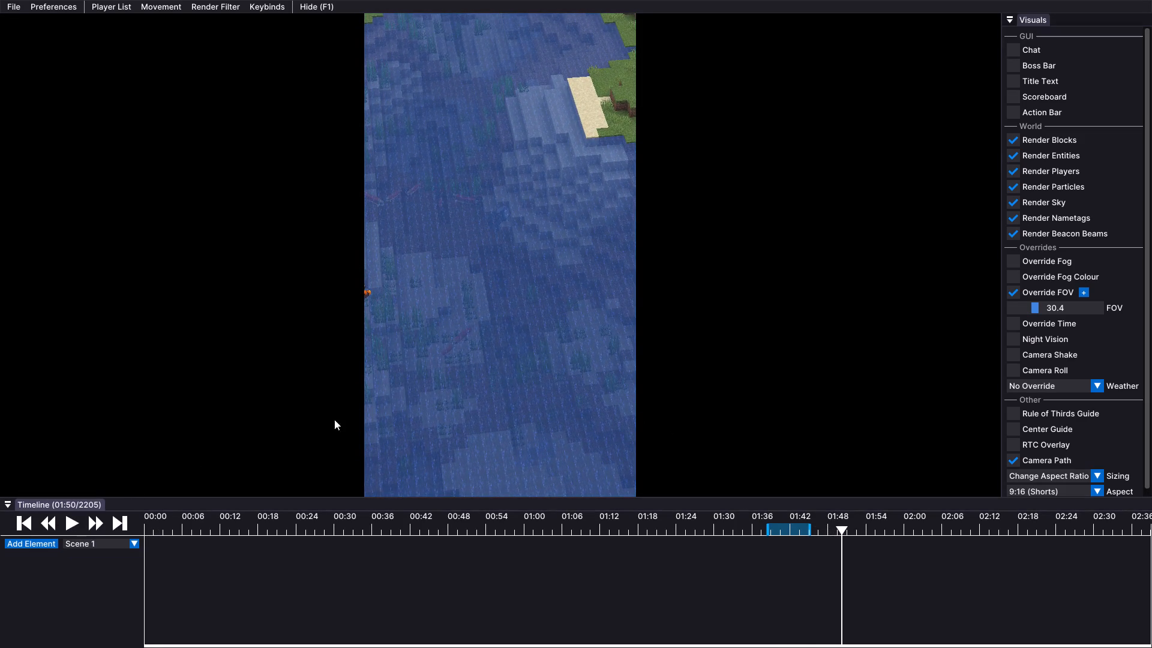
Reframe the camera downward on the water beside the grassy shore and play from 01:43 to 01:48 to check the player's path.
{"action": "left_click_drag", "start_coordinate": [476, 376], "coordinate": [576, 324]}
{"action": "left_click_drag", "start_coordinate": [852, 520], "coordinate": [817, 532]}
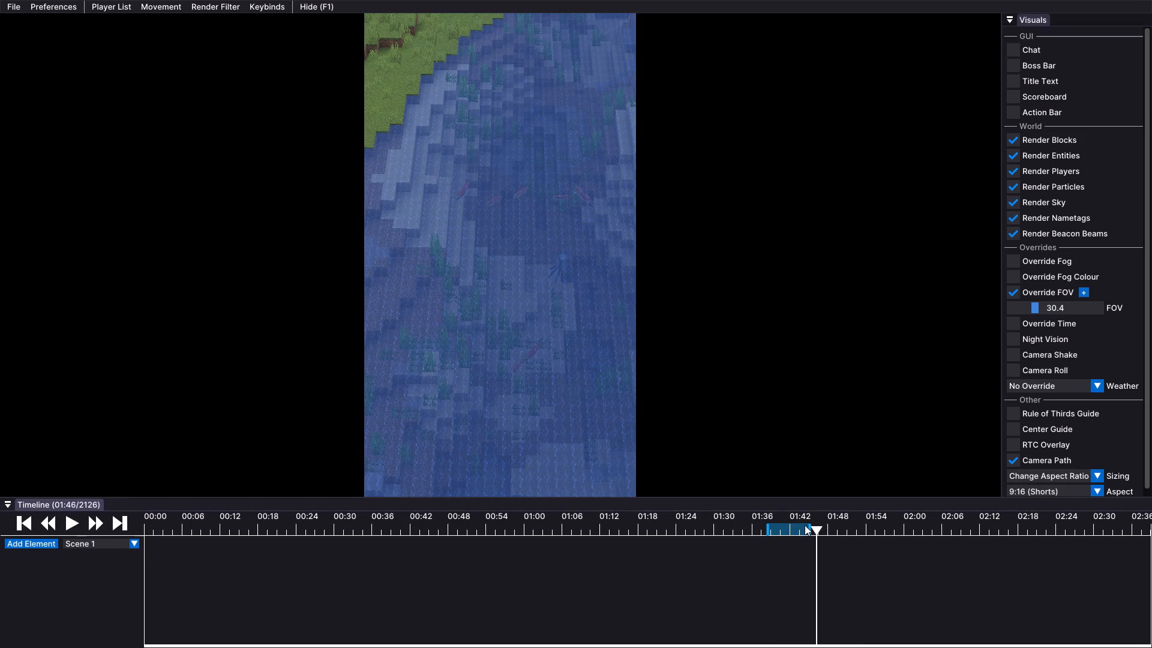
{"action": "left_click_drag", "start_coordinate": [821, 526], "coordinate": [798, 543]}
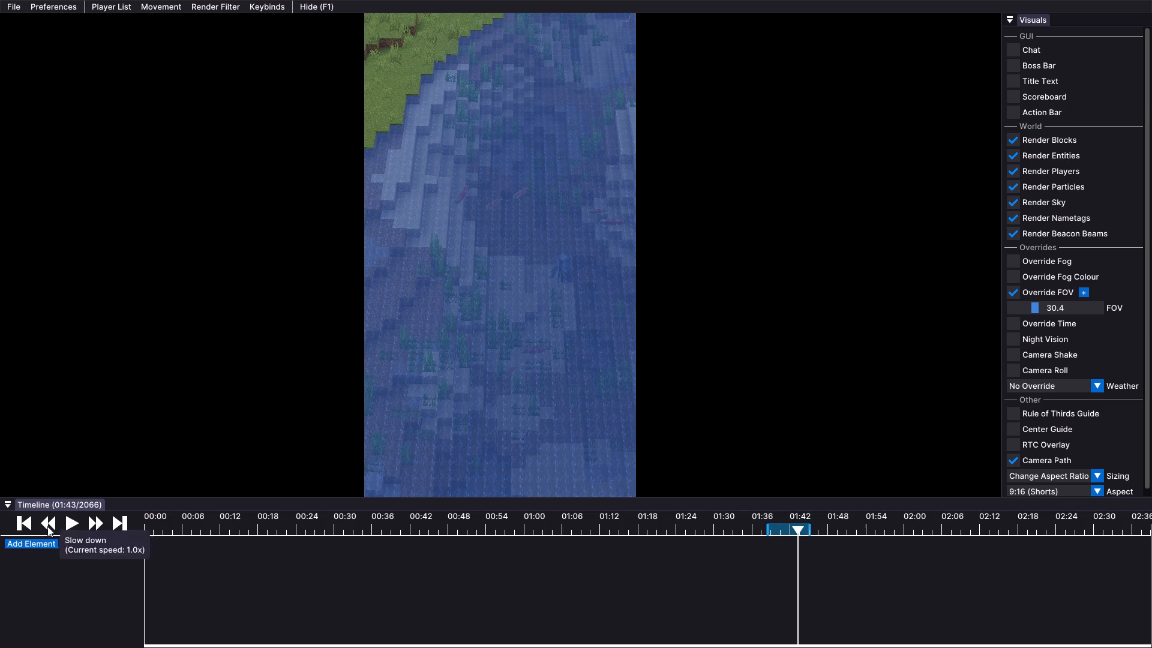
{"action": "left_click", "coordinate": [74, 526]}
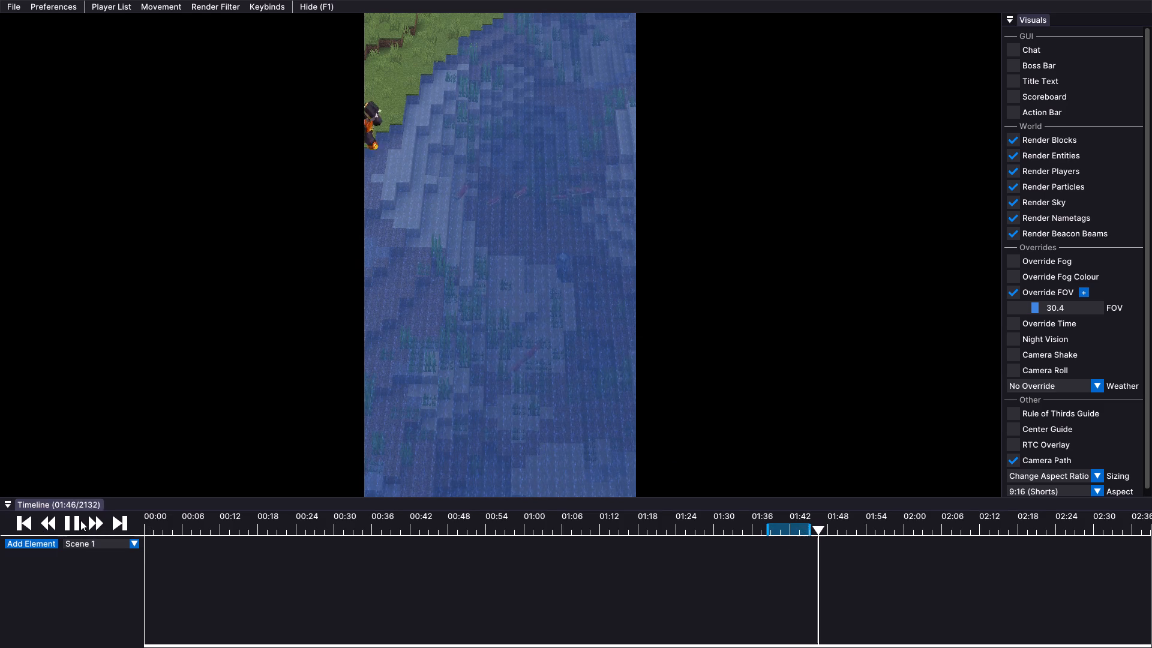
{"action": "left_click", "coordinate": [80, 520]}
{"action": "left_click", "coordinate": [68, 523]}
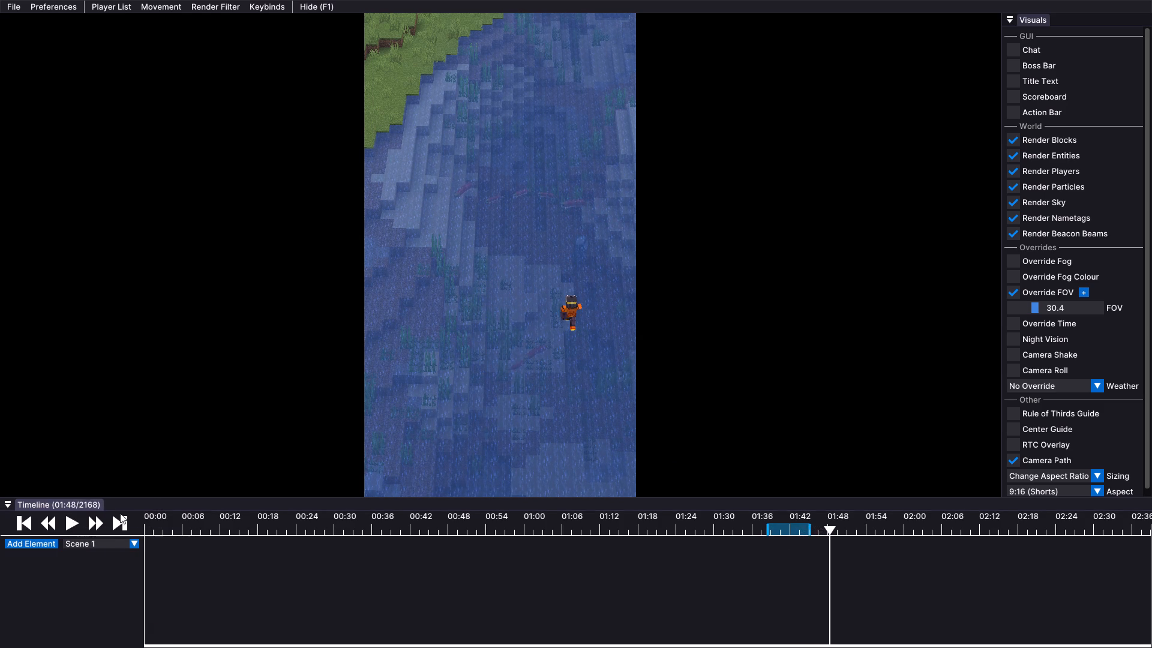
Rewind to 01:43 and set the export range to run from about 01:44 to about 01:54.
{"action": "left_click_drag", "start_coordinate": [823, 525], "coordinate": [814, 542]}
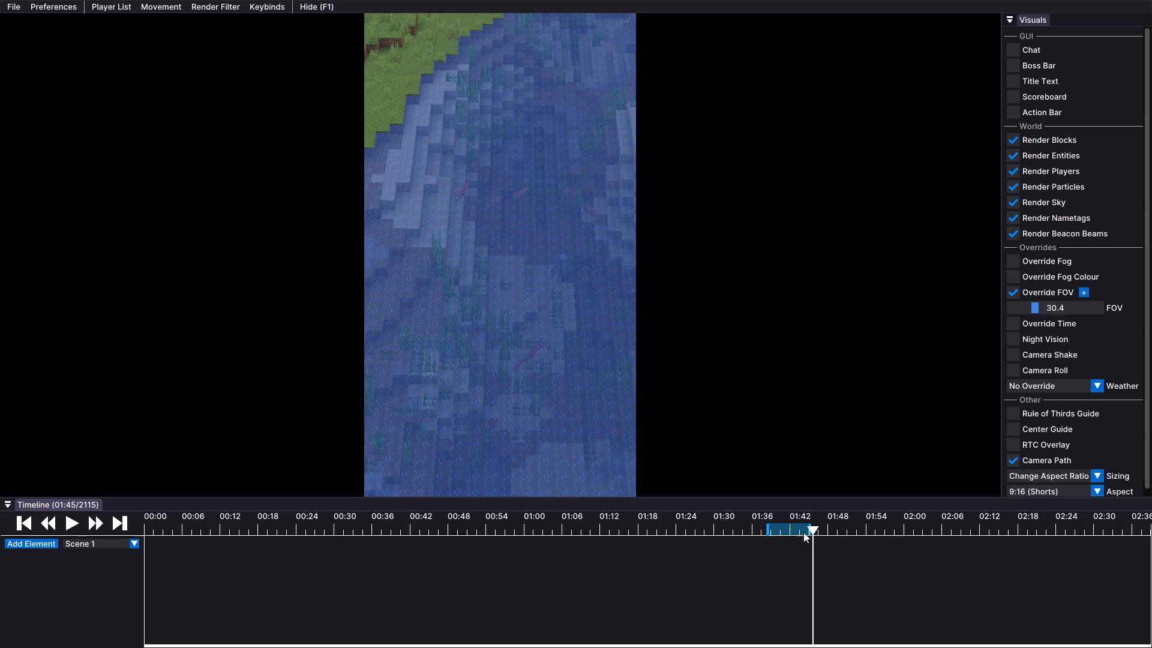
{"action": "left_click_drag", "start_coordinate": [814, 527], "coordinate": [800, 537]}
{"action": "left_click_drag", "start_coordinate": [809, 530], "coordinate": [815, 530]}
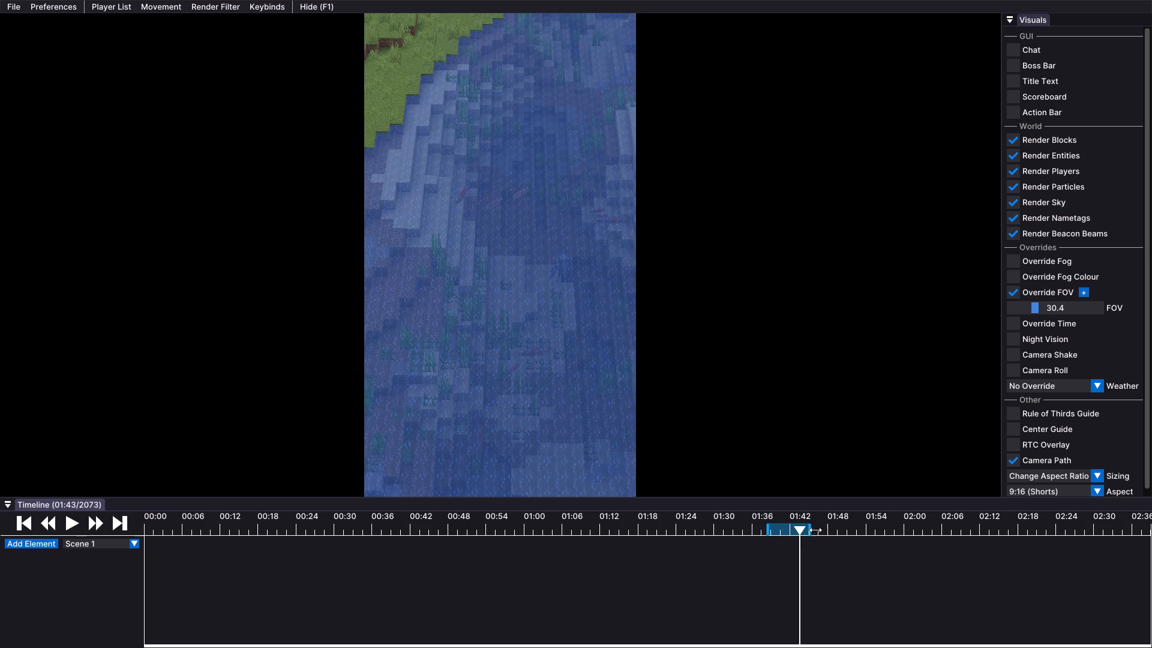
{"action": "left_click_drag", "start_coordinate": [815, 530], "coordinate": [869, 555]}
{"action": "left_click_drag", "start_coordinate": [769, 530], "coordinate": [787, 538]}
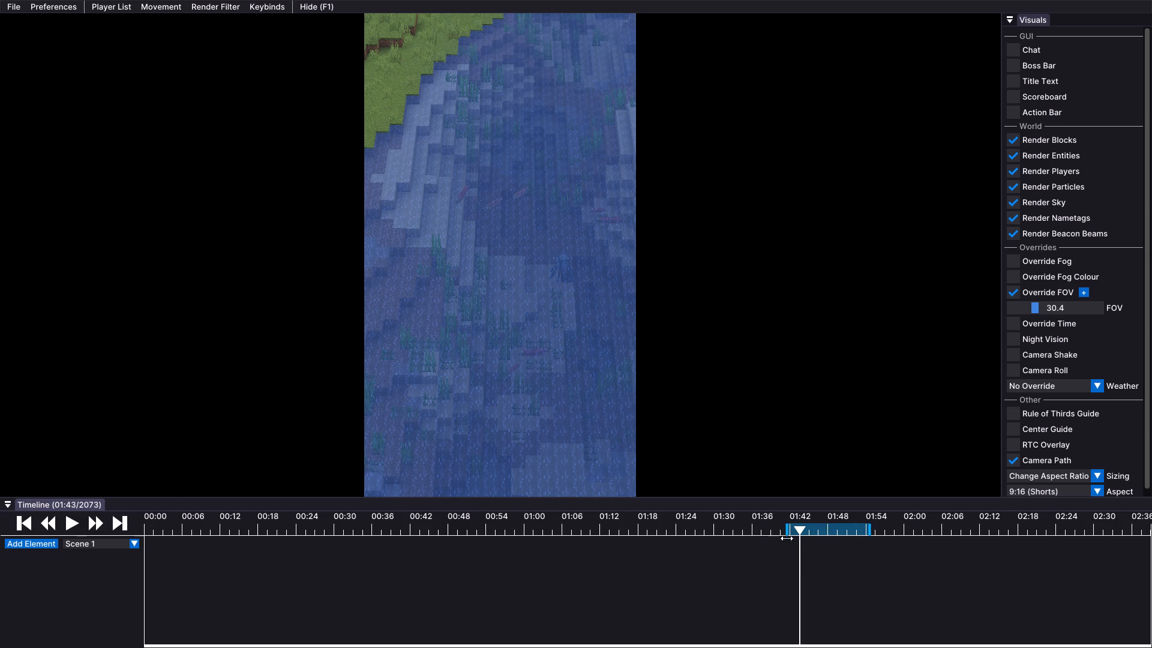
{"action": "left_click_drag", "start_coordinate": [787, 538], "coordinate": [802, 569]}
Play until the player enters the frame at 01:46 and move the export range's start to tick 2109.
{"action": "left_click", "coordinate": [74, 521]}
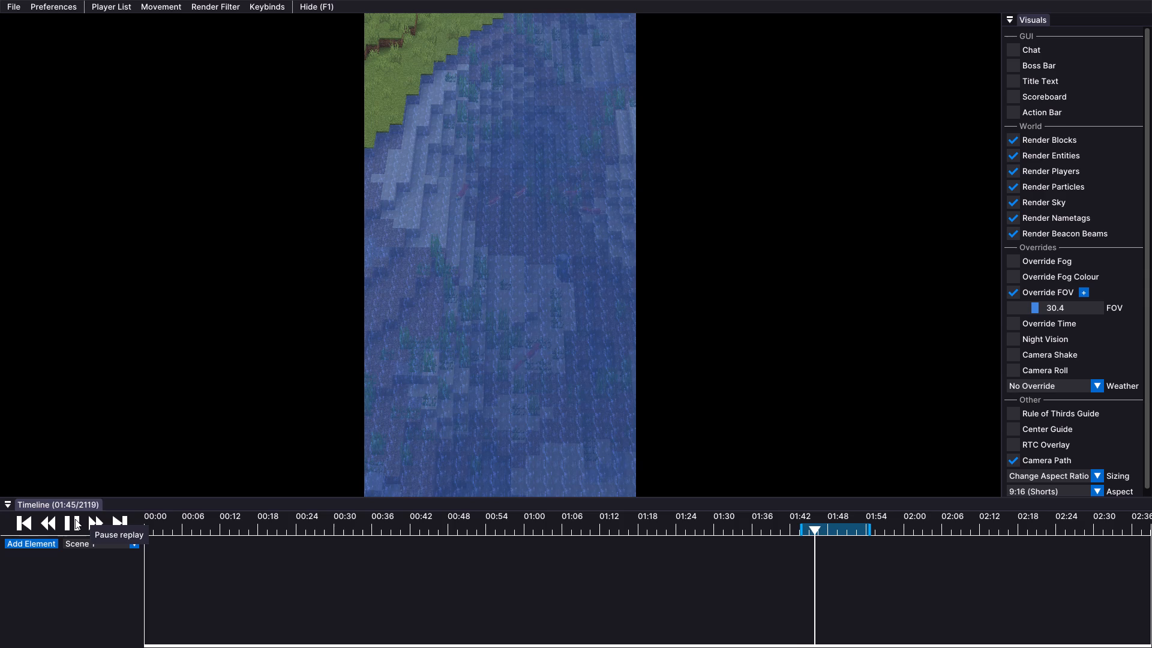
{"action": "left_click", "coordinate": [75, 519]}
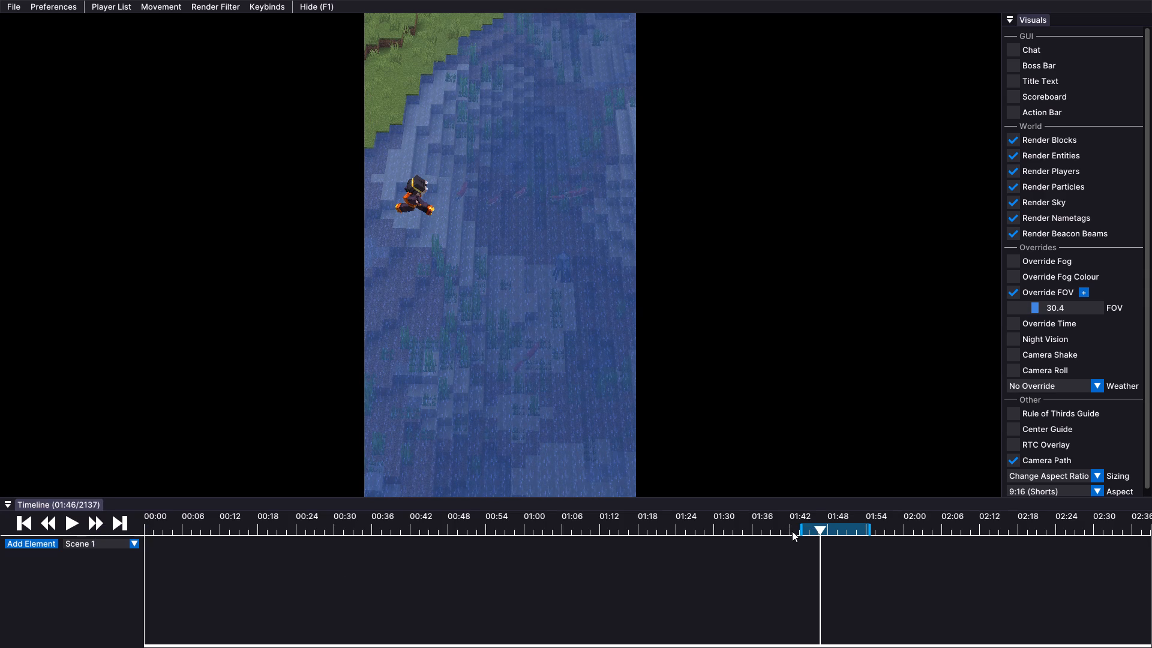
{"action": "left_click_drag", "start_coordinate": [799, 531], "coordinate": [811, 575]}
Leave full screen and export ticks 2109 to 2293 as an MP4 into the "cinematics replay" folder under the suggested name.
{"action": "left_click", "coordinate": [18, 2]}
{"action": "left_click", "coordinate": [43, 25]}
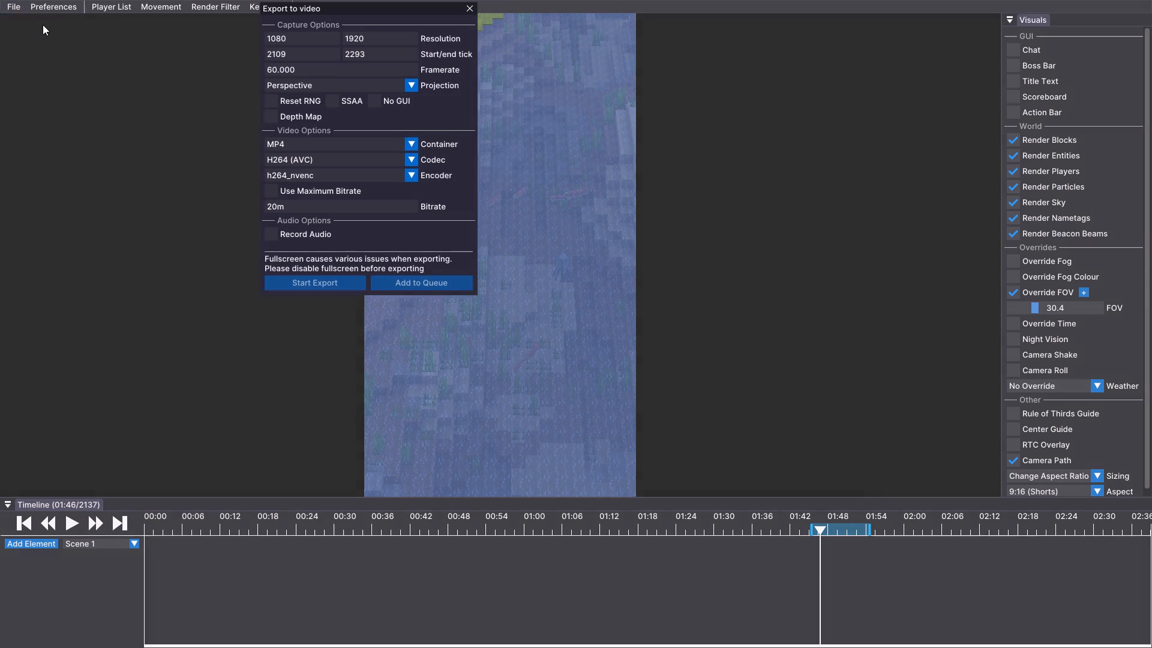
{"action": "key", "text": "F11"}
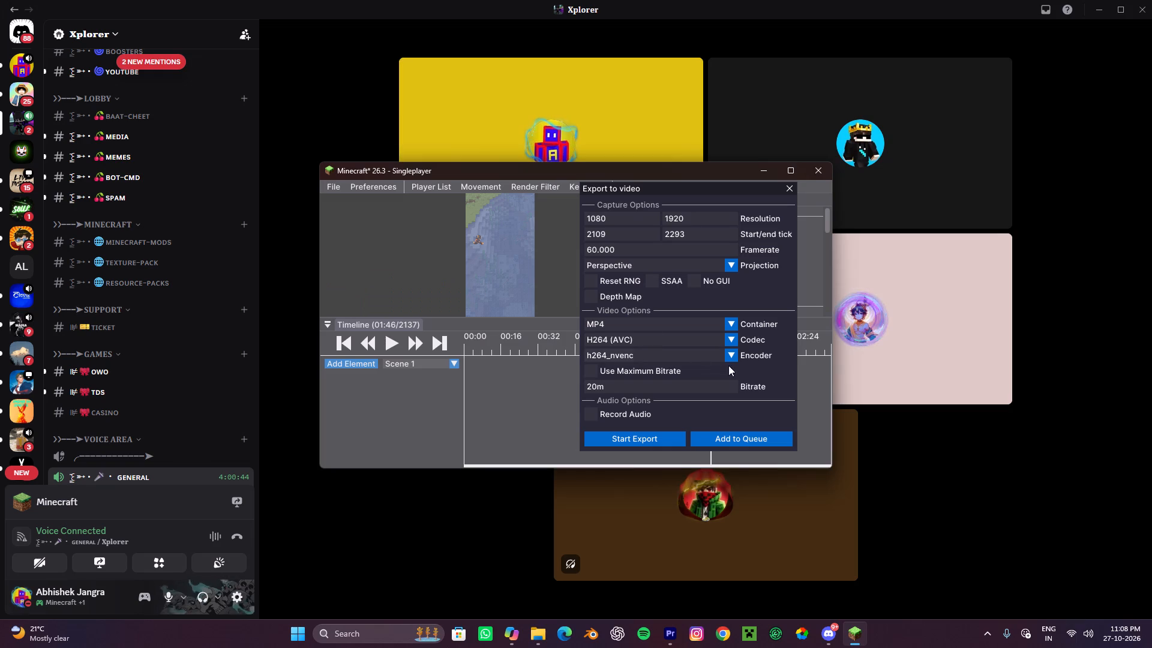
{"action": "left_click", "coordinate": [662, 434]}
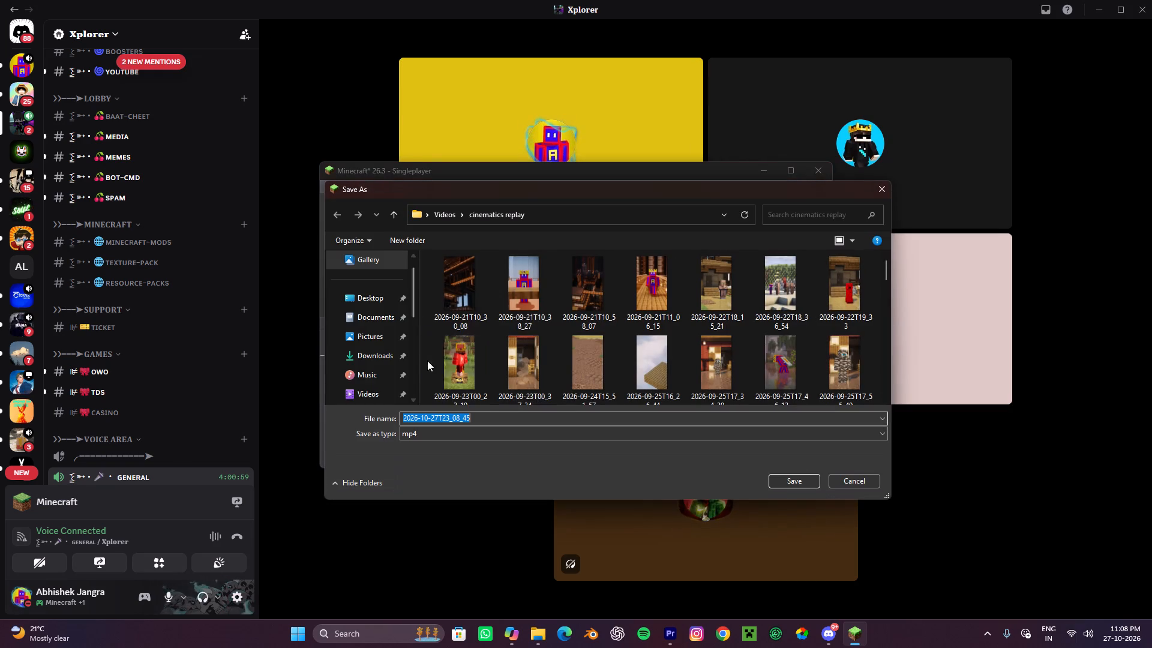
{"action": "left_click", "coordinate": [797, 481]}
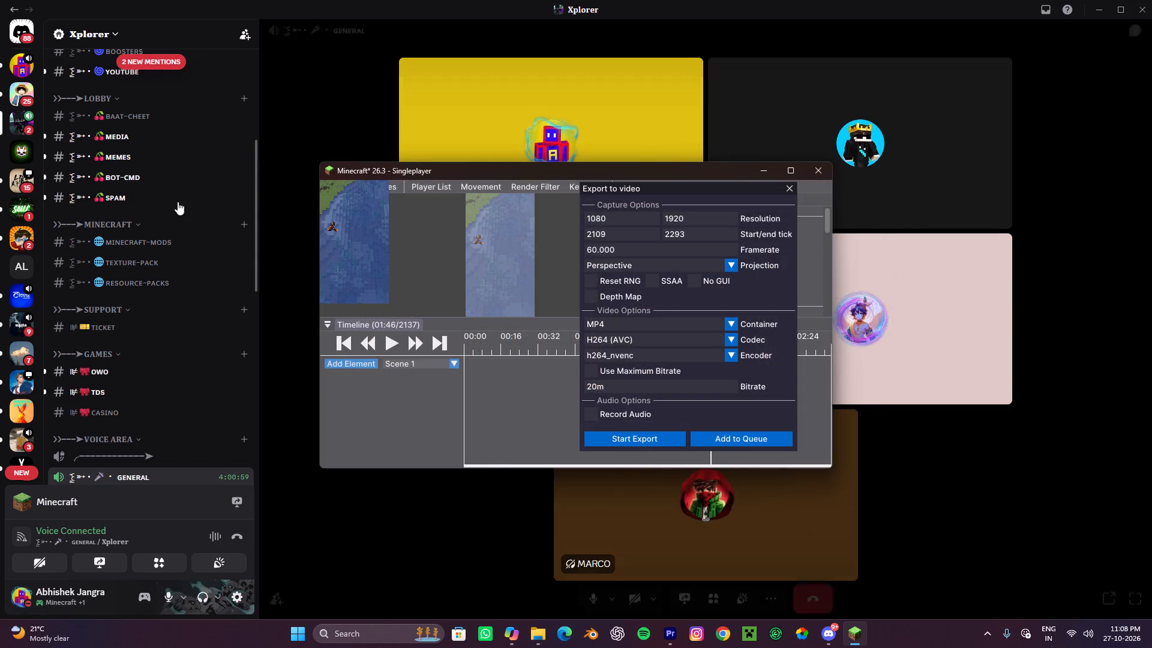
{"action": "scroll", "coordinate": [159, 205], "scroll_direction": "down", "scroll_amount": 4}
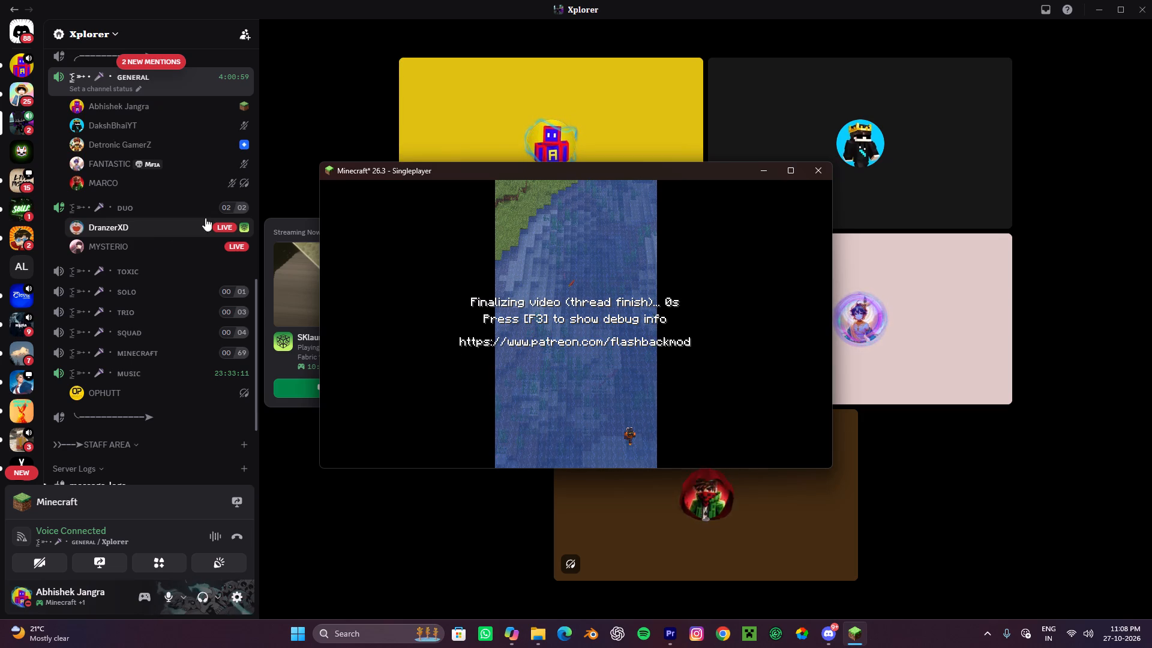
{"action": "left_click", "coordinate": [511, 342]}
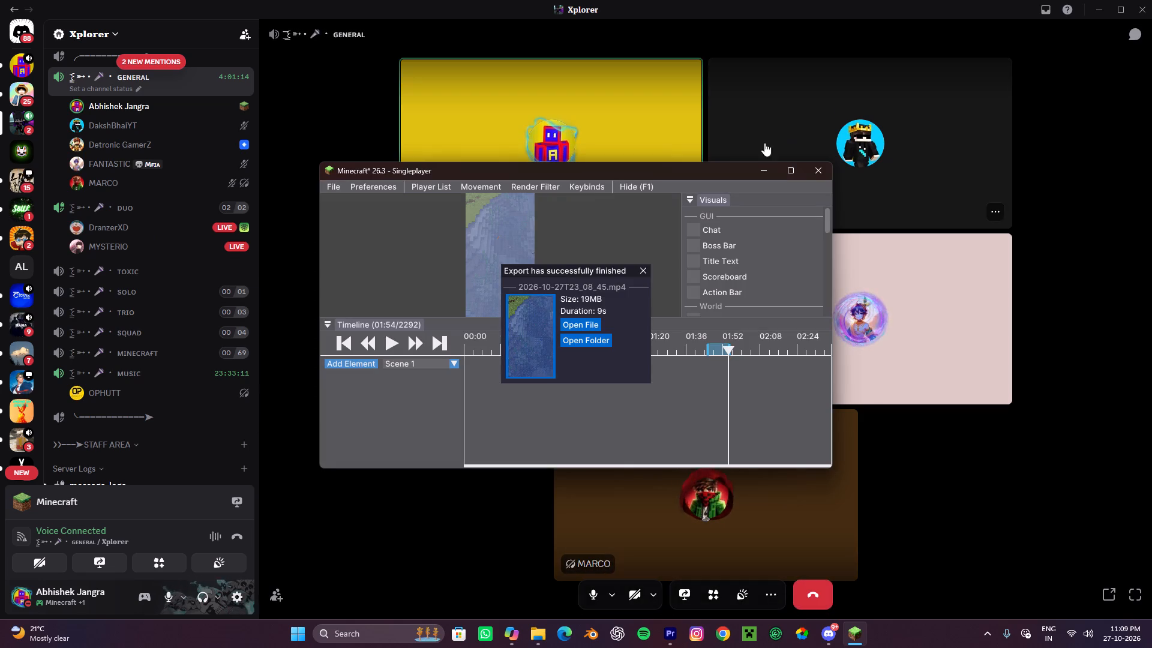
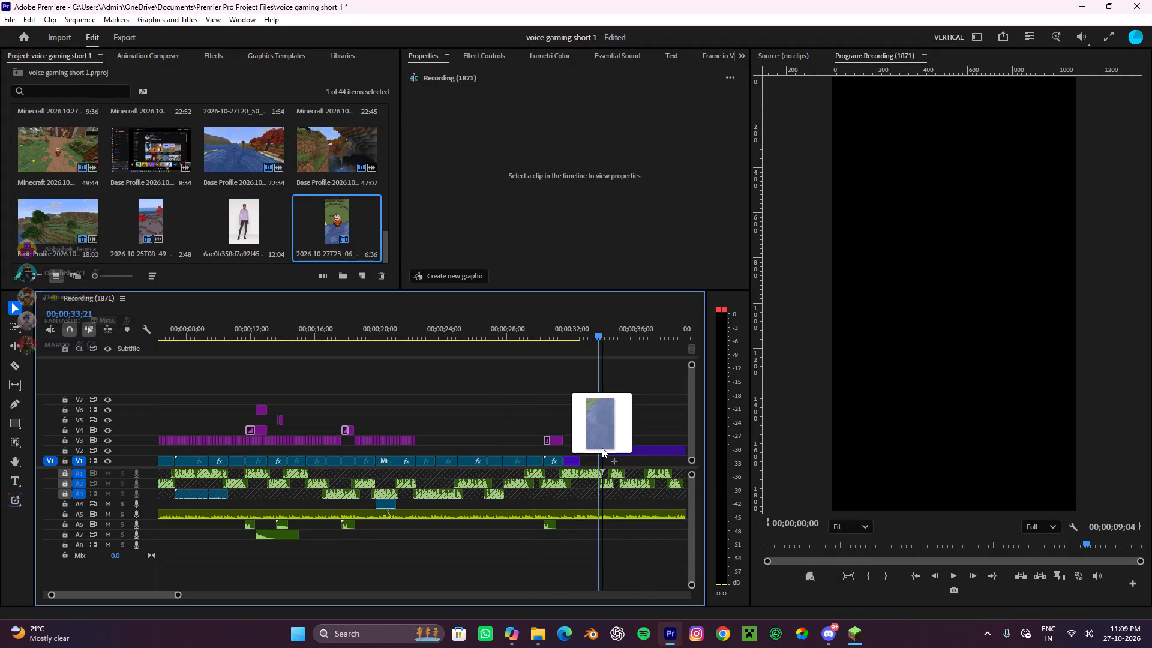
Place the new water clip 2026-10-27T23_08_45.mp4 on track V1, directly against the end of the preceding clip.
{"action": "scroll", "coordinate": [602, 448], "scroll_direction": "down", "scroll_amount": 4, "text": "alt"}
{"action": "scroll", "coordinate": [601, 448], "scroll_direction": "up", "scroll_amount": 5, "text": "alt"}
{"action": "left_click", "coordinate": [477, 453]}
{"action": "left_click_drag", "start_coordinate": [477, 449], "coordinate": [469, 465]}
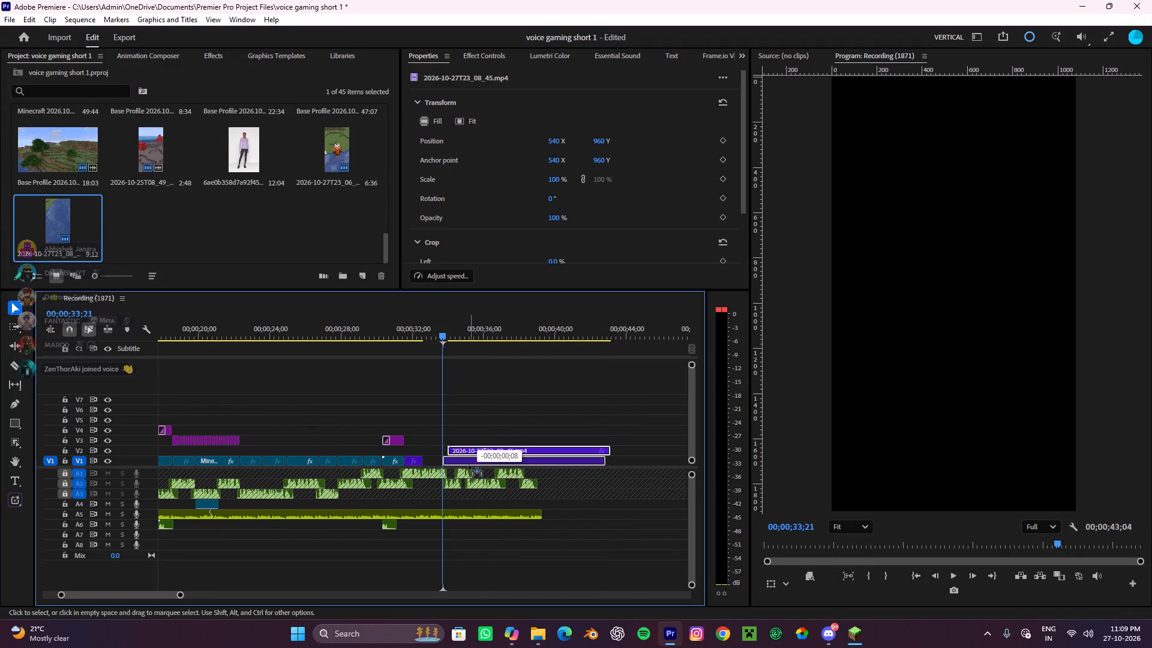
{"action": "left_click_drag", "start_coordinate": [469, 465], "coordinate": [467, 466]}
{"action": "left_click_drag", "start_coordinate": [469, 464], "coordinate": [455, 461]}
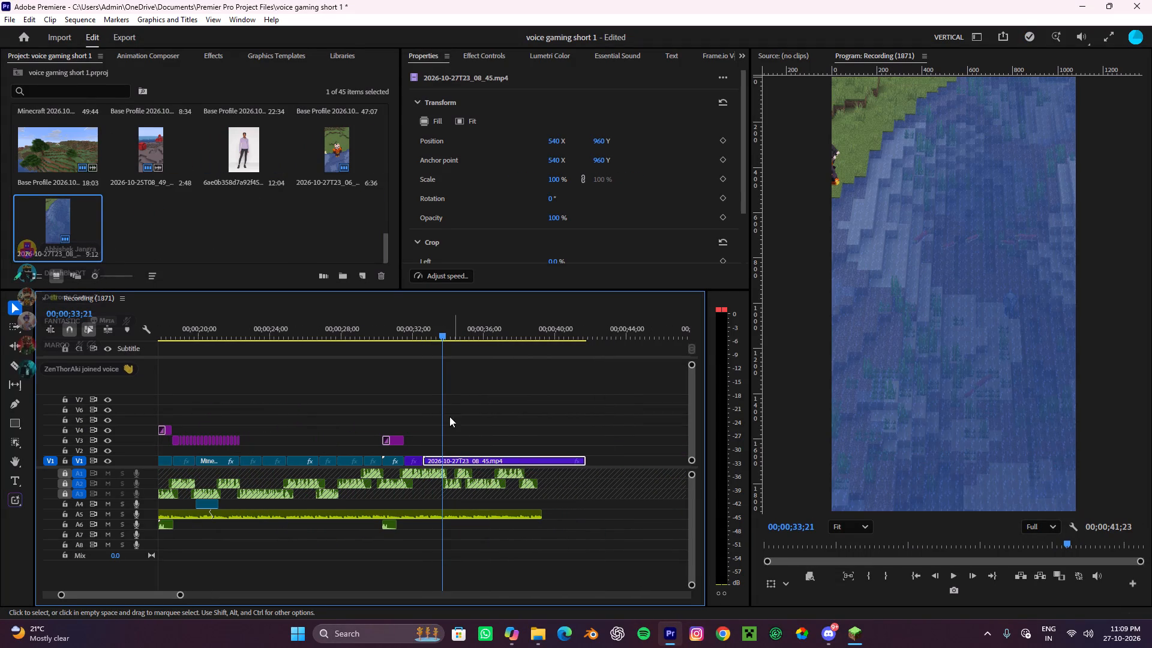
Split the water clip at 00;00;34;02, delete its opening part and close the gap to the preceding clip on V1.
{"action": "left_click_drag", "start_coordinate": [444, 335], "coordinate": [419, 406]}
{"action": "left_click_drag", "start_coordinate": [452, 410], "coordinate": [464, 418]}
{"action": "key", "text": "space"}
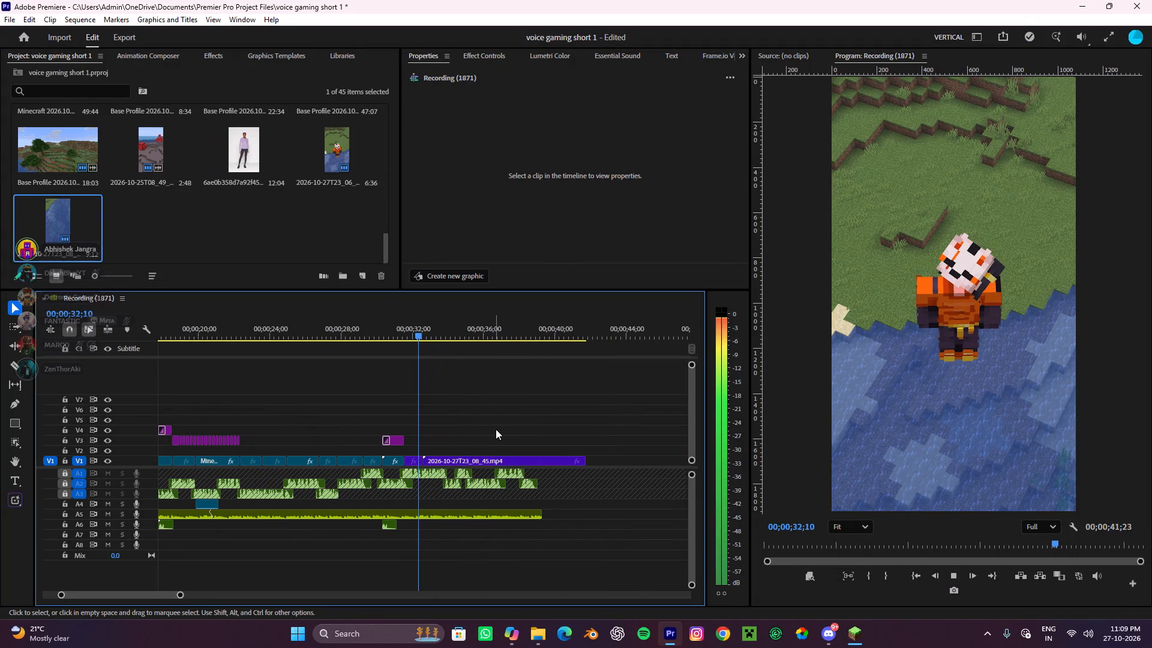
{"action": "key", "text": "space"}
{"action": "left_click_drag", "start_coordinate": [442, 329], "coordinate": [478, 349]}
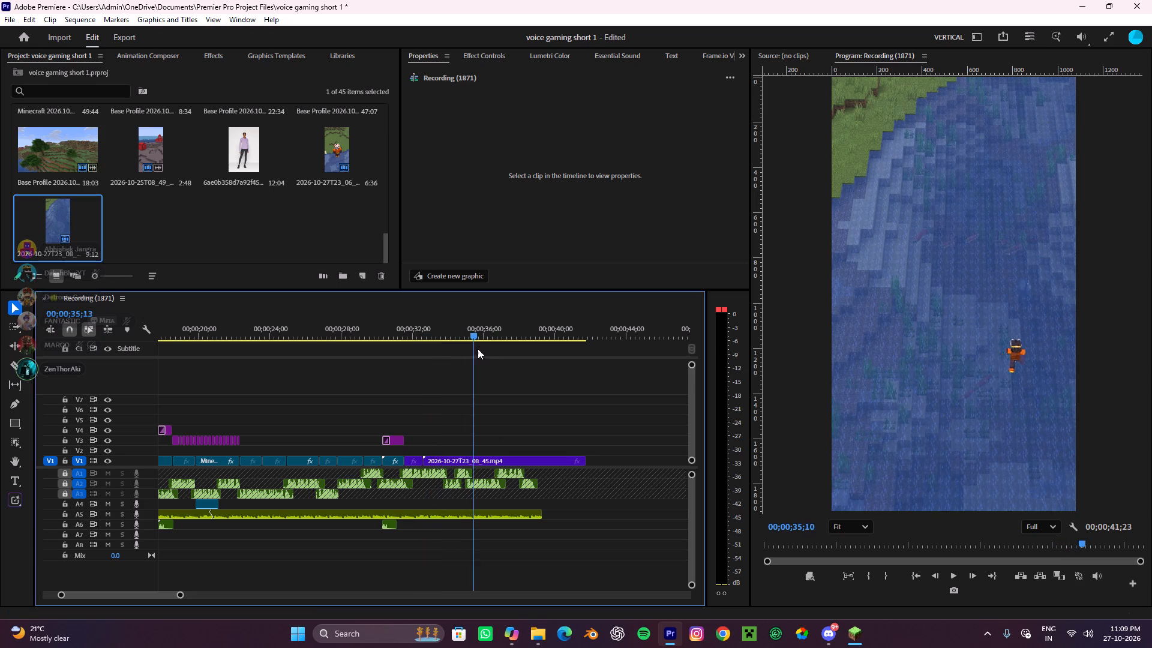
{"action": "left_click_drag", "start_coordinate": [478, 349], "coordinate": [451, 387]}
{"action": "key", "text": "c"}
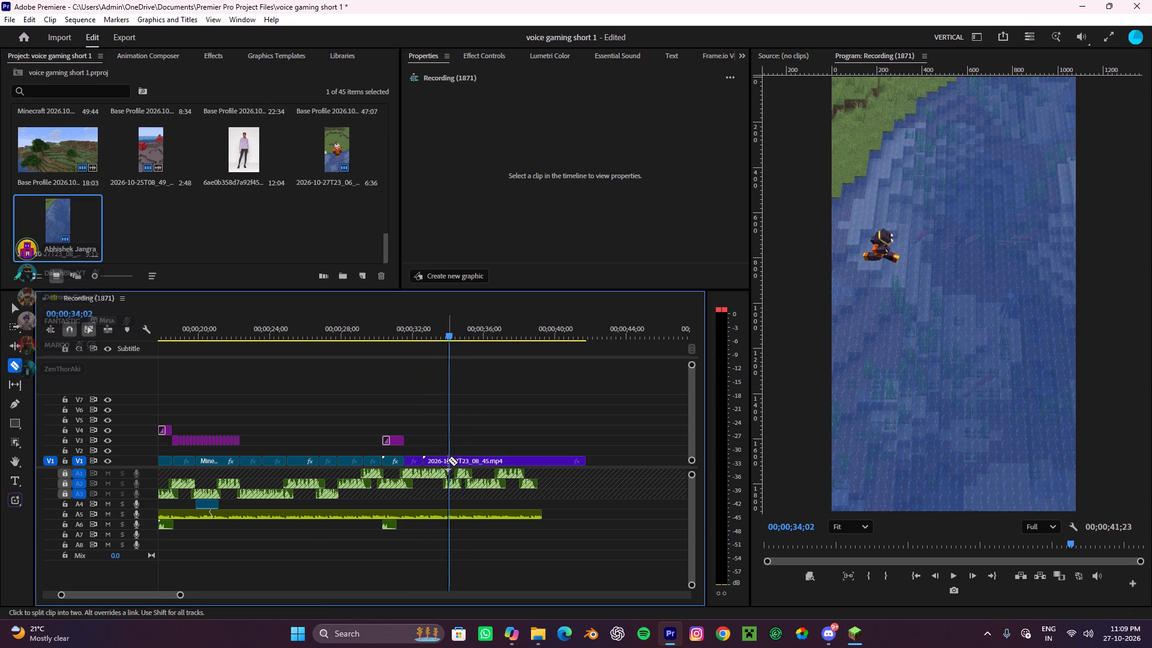
{"action": "left_click", "coordinate": [447, 461]}
{"action": "key", "text": "v"}
{"action": "left_click", "coordinate": [430, 460]}
{"action": "key", "text": "ctrl+x"}
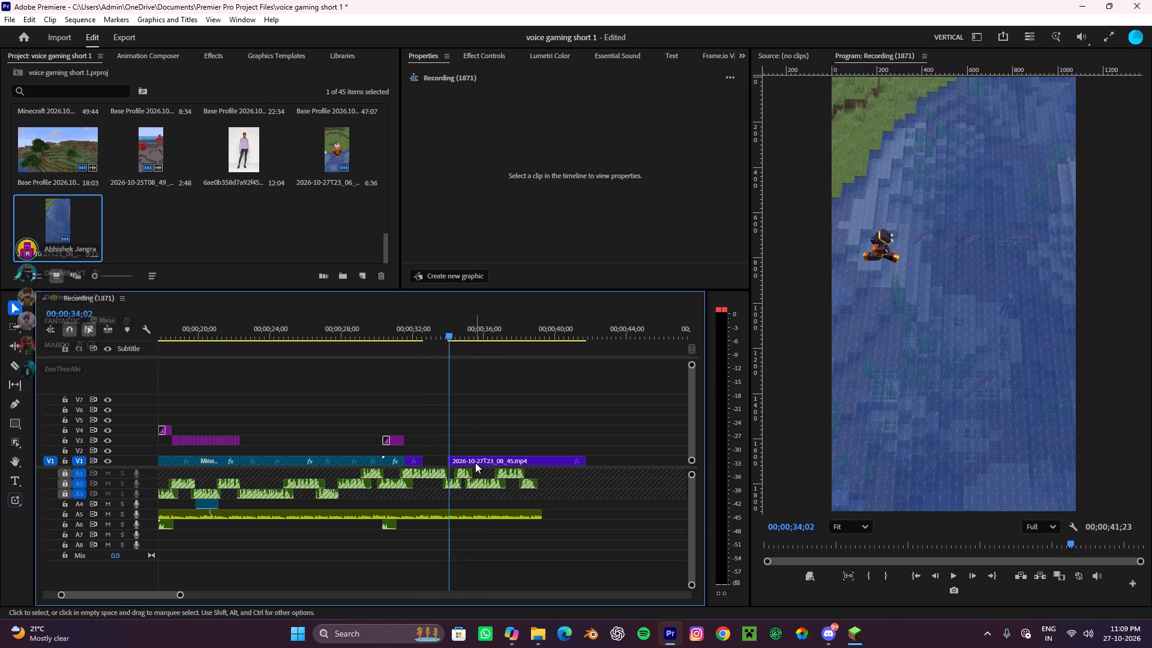
{"action": "left_click_drag", "start_coordinate": [475, 463], "coordinate": [458, 461]}
Play across the join, split the water clip at 00;00;33;27 and delete everything after the cut.
{"action": "left_click_drag", "start_coordinate": [452, 335], "coordinate": [427, 441]}
{"action": "left_click_drag", "start_coordinate": [439, 440], "coordinate": [447, 440]}
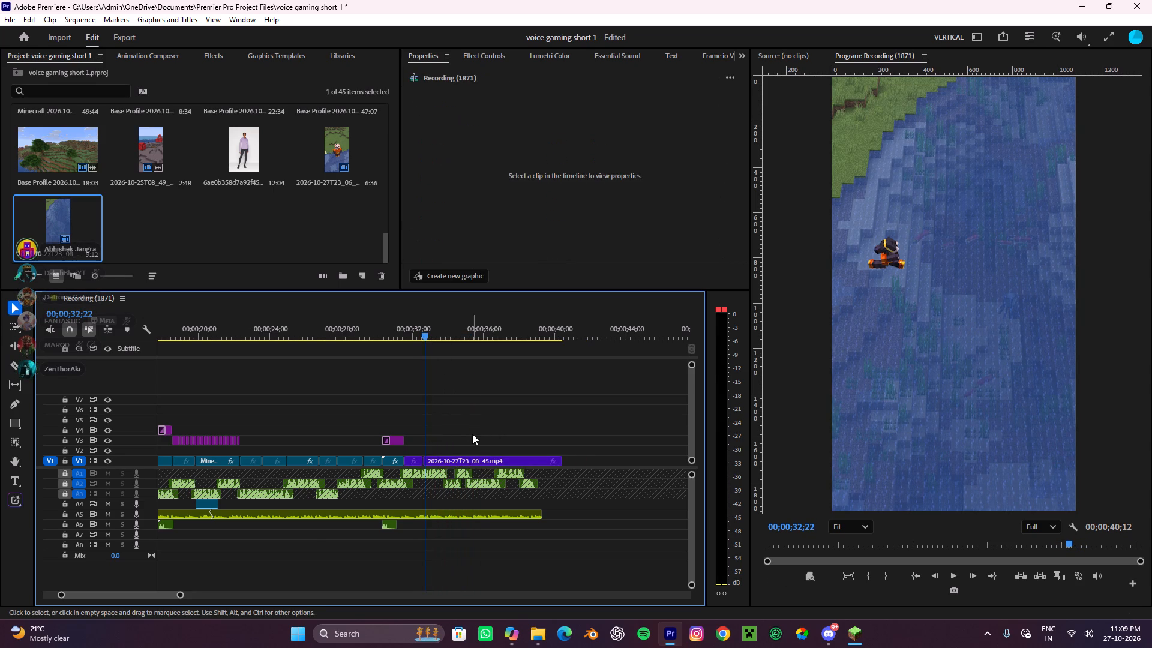
{"action": "left_click_drag", "start_coordinate": [427, 324], "coordinate": [415, 349]}
{"action": "key", "text": "space"}
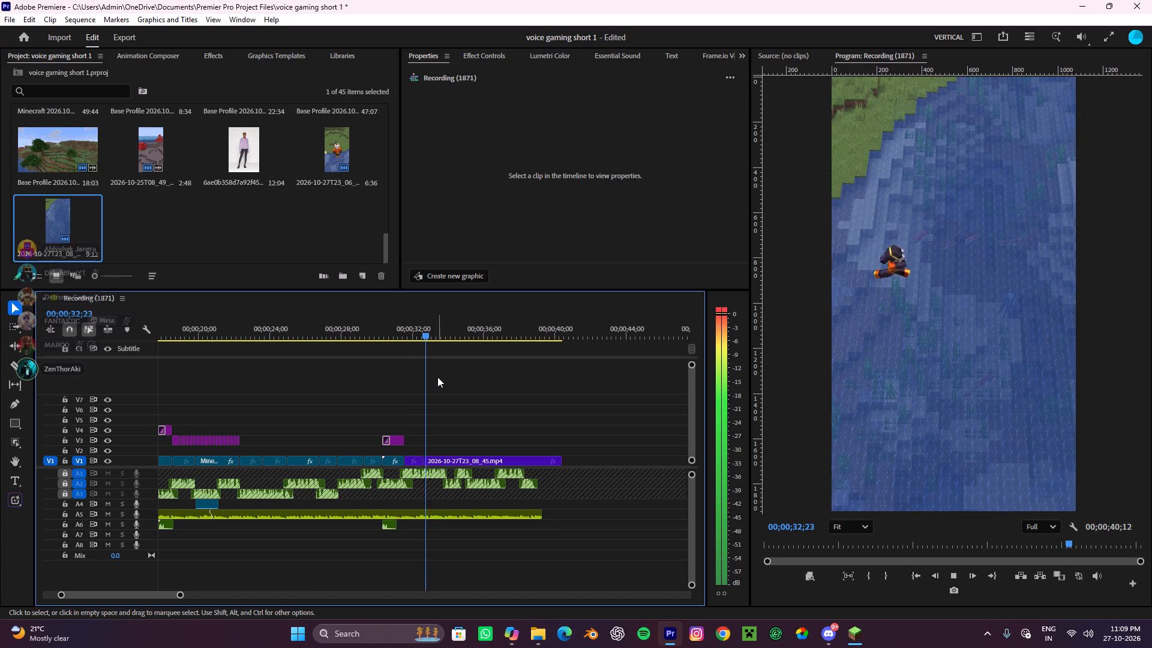
{"action": "key", "text": "space"}
{"action": "key", "text": "space"}
{"action": "key", "text": "space"}
{"action": "key", "text": "c"}
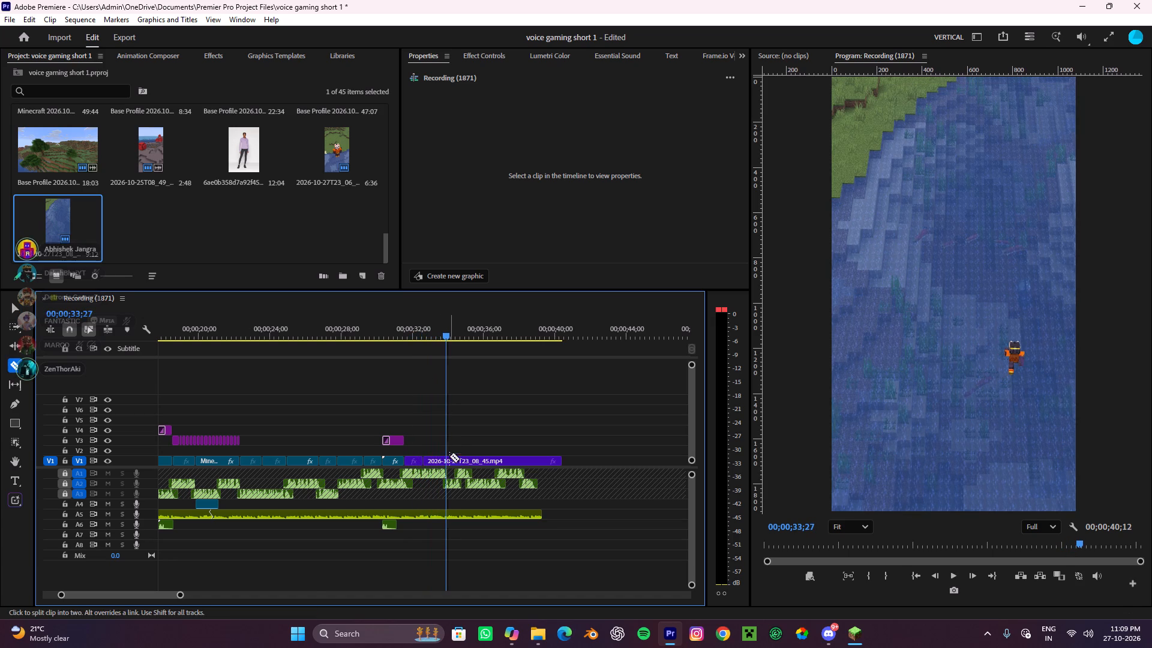
{"action": "left_click", "coordinate": [449, 458]}
{"action": "key", "text": "v"}
{"action": "left_click", "coordinate": [461, 464]}
{"action": "key", "text": "ctrl+x"}
Trim the end of the shortened water clip on V1 back slightly.
{"action": "scroll", "coordinate": [462, 460], "scroll_direction": "down", "scroll_amount": 3, "text": "alt"}
{"action": "scroll", "coordinate": [462, 460], "scroll_direction": "up", "scroll_amount": 11, "text": "alt"}
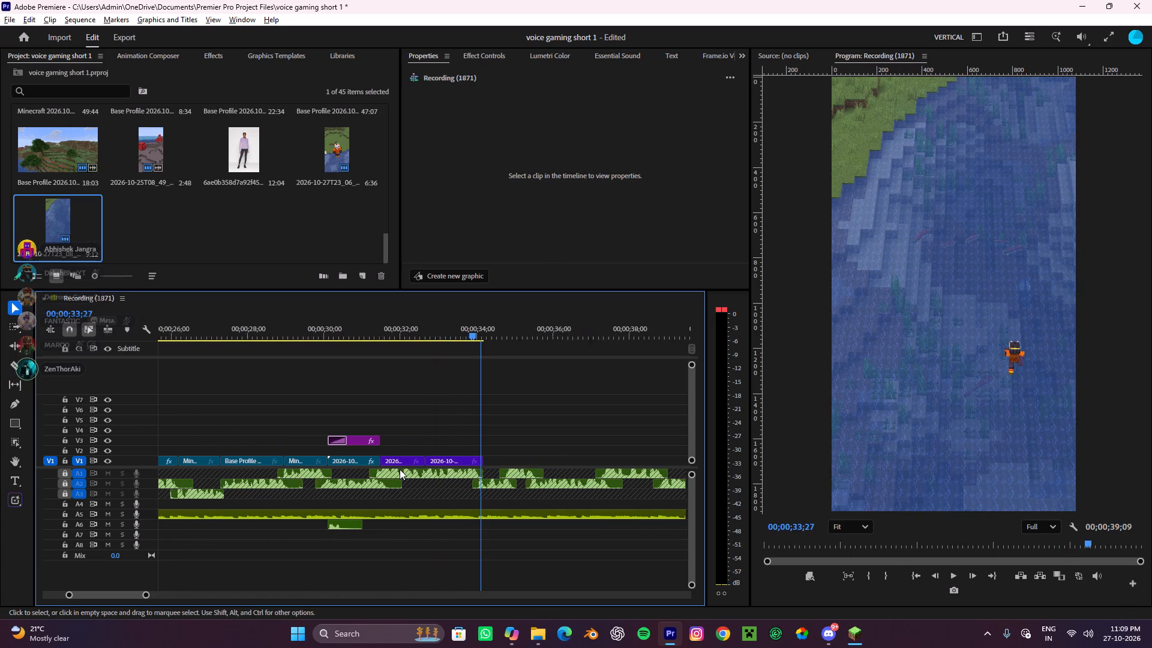
{"action": "left_click_drag", "start_coordinate": [481, 461], "coordinate": [475, 473]}
Play the shortened water shot with the voice-over and continue past its end to 00;00;36;17.
{"action": "left_click_drag", "start_coordinate": [475, 325], "coordinate": [436, 395]}
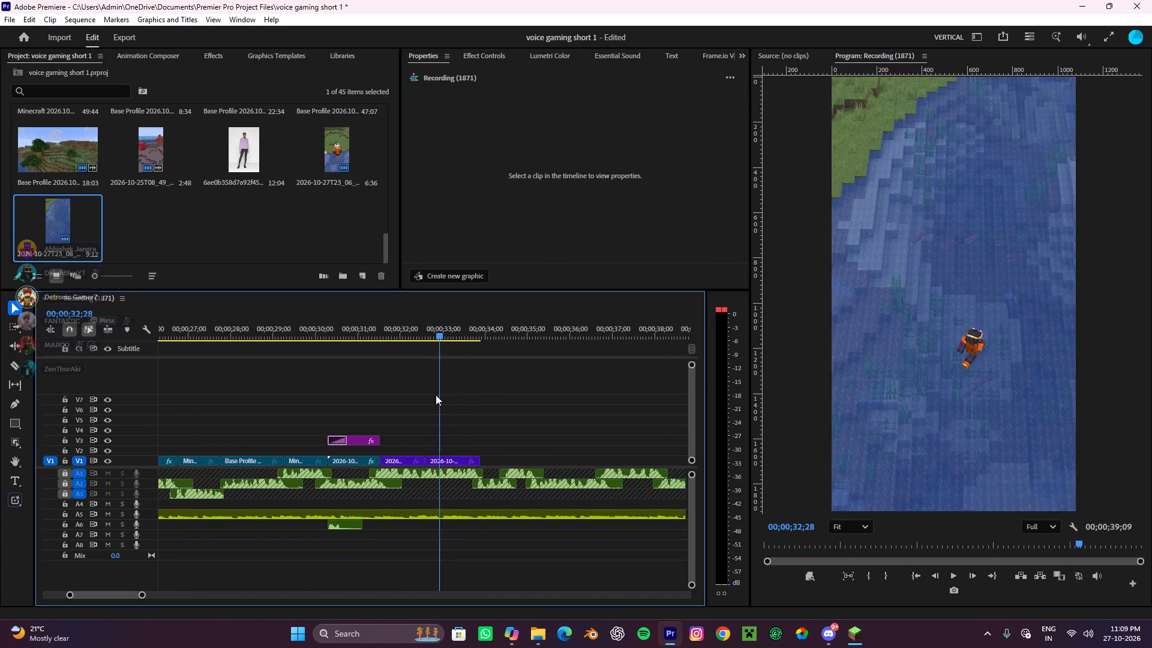
{"action": "left_click_drag", "start_coordinate": [436, 395], "coordinate": [419, 451]}
{"action": "key", "text": "space"}
{"action": "scroll", "coordinate": [493, 474], "scroll_direction": "down", "scroll_amount": 13, "text": "alt"}
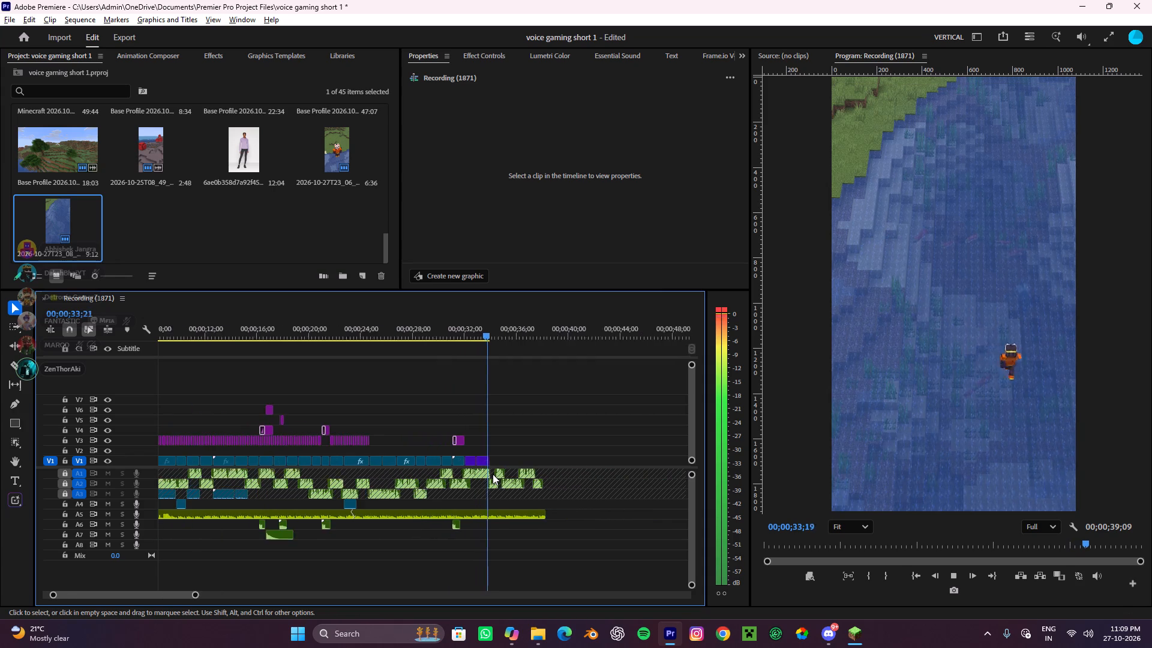
{"action": "scroll", "coordinate": [493, 474], "scroll_direction": "up", "scroll_amount": 5, "text": "alt"}
{"action": "scroll", "coordinate": [493, 474], "scroll_direction": "down", "scroll_amount": 5, "text": "alt"}
{"action": "scroll", "coordinate": [493, 474], "scroll_direction": "up", "scroll_amount": 5, "text": "alt"}
{"action": "scroll", "coordinate": [493, 474], "scroll_direction": "down", "scroll_amount": 5, "text": "alt"}
{"action": "scroll", "coordinate": [493, 474], "scroll_direction": "up", "scroll_amount": 5, "text": "alt"}
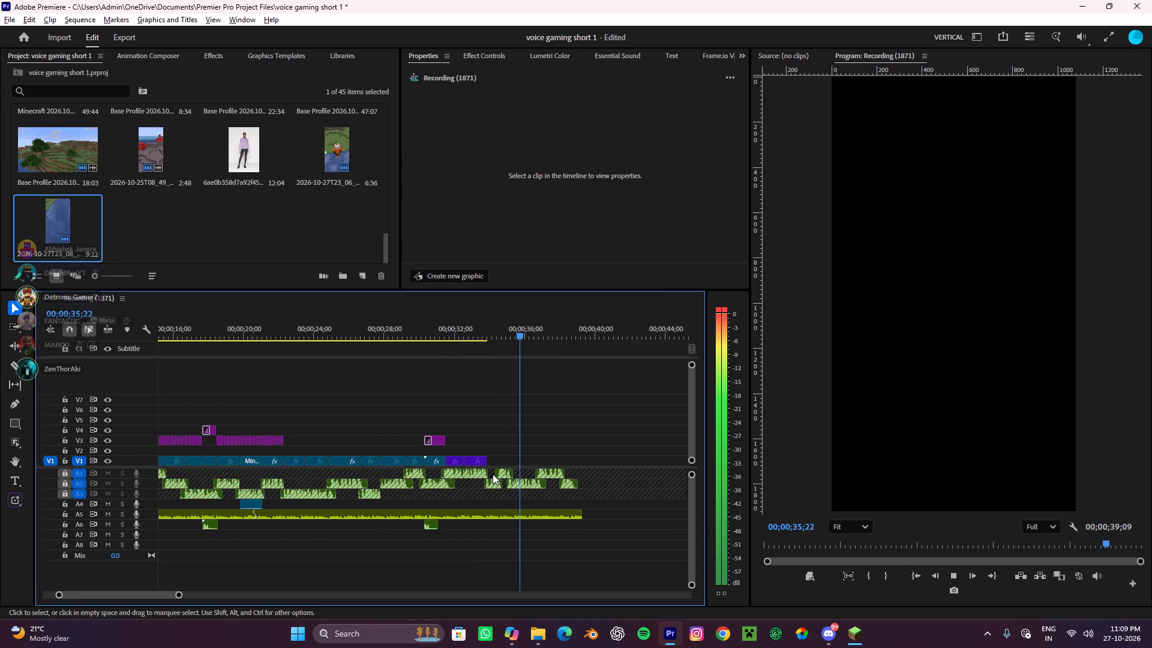
{"action": "scroll", "coordinate": [493, 474], "scroll_direction": "down", "scroll_amount": 5, "text": "alt"}
{"action": "scroll", "coordinate": [493, 474], "scroll_direction": "up", "scroll_amount": 5, "text": "alt"}
{"action": "key", "text": "space"}
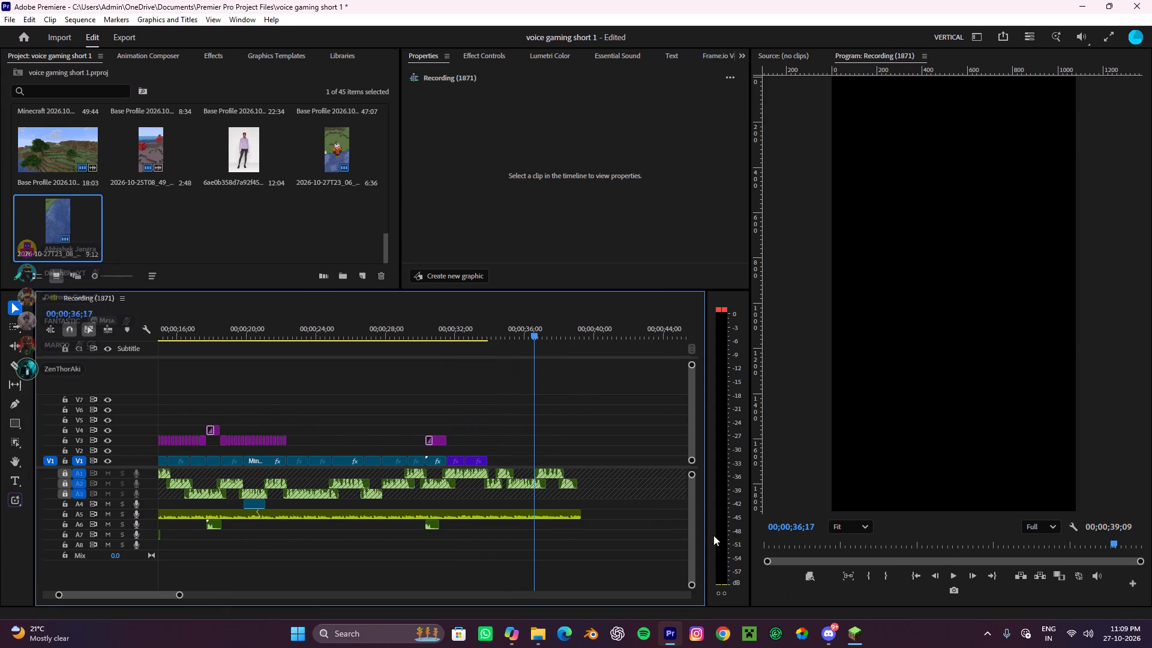
Replay from 00;00;33;07 to 00;00;34;25 to hear the voice-over line that follows the water shot.
{"action": "scroll", "coordinate": [553, 397], "scroll_direction": "down", "scroll_amount": 4, "text": "alt"}
{"action": "left_click_drag", "start_coordinate": [538, 328], "coordinate": [505, 405]}
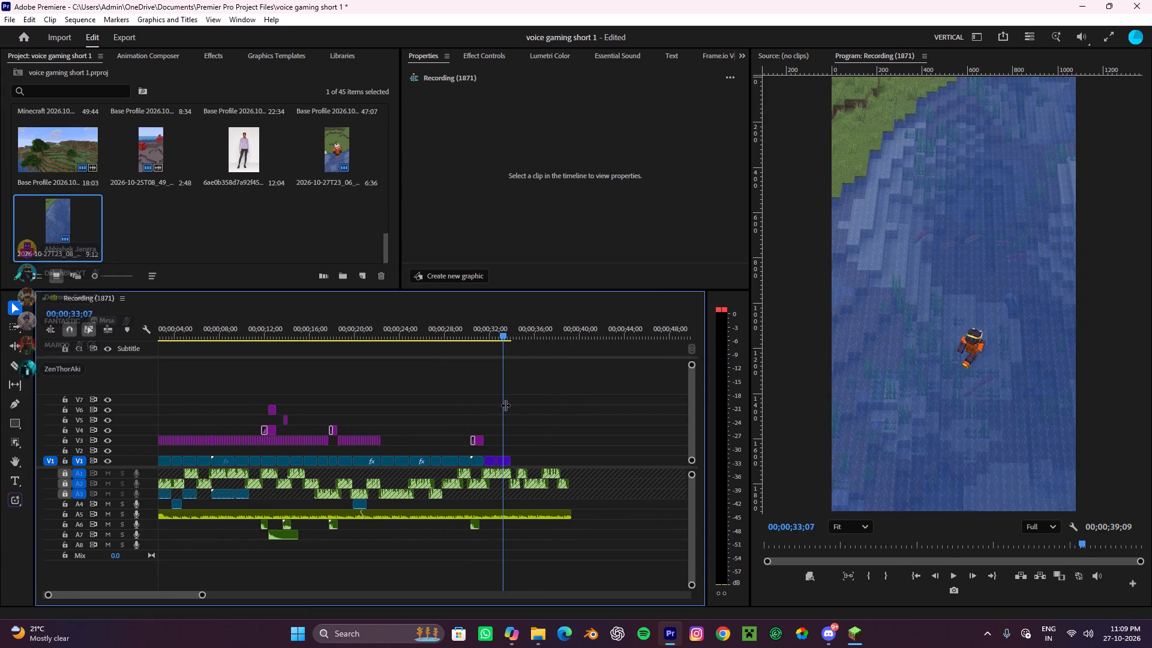
{"action": "key", "text": "space"}
{"action": "key", "text": "space"}
{"action": "key", "text": "space"}
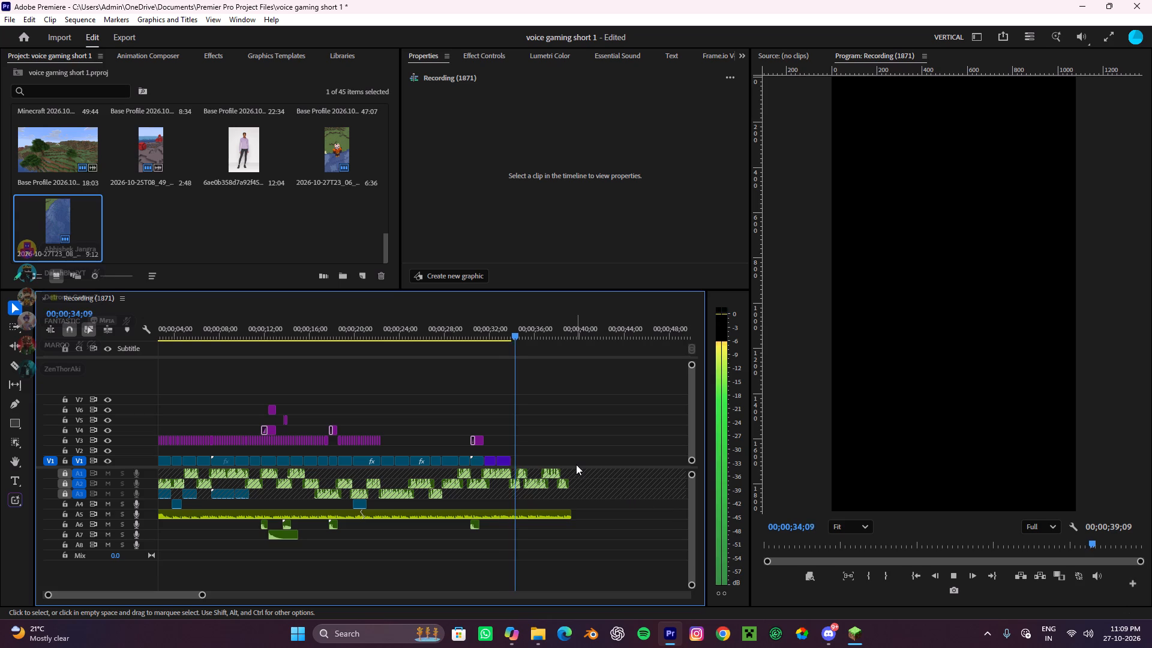
{"action": "key", "text": "space"}
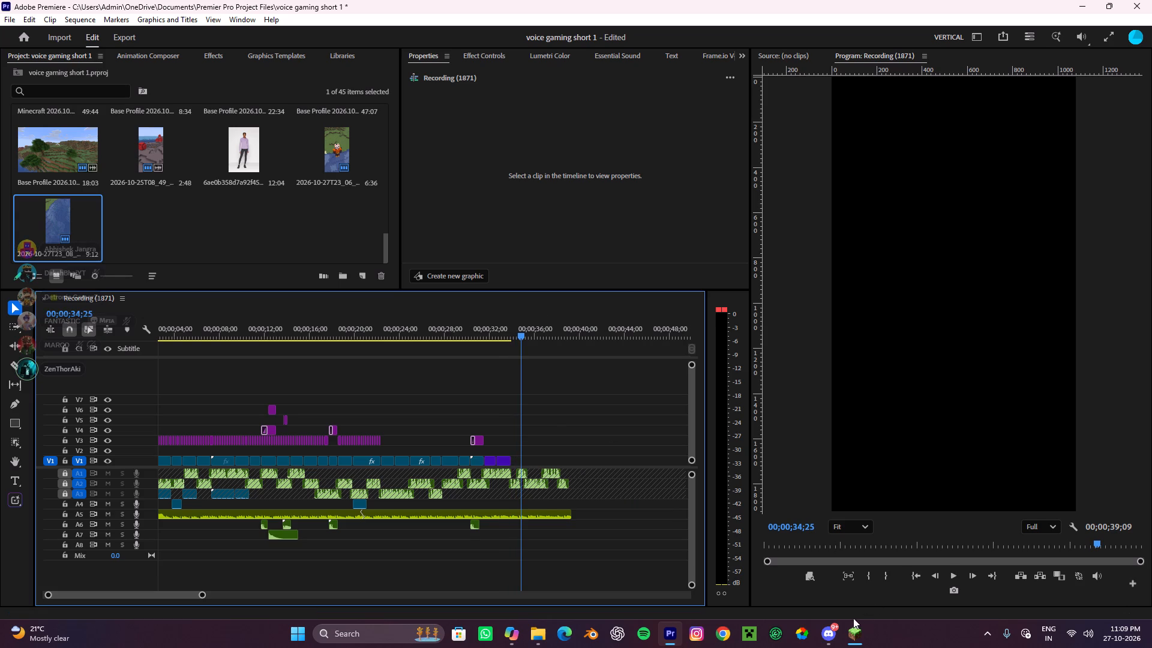
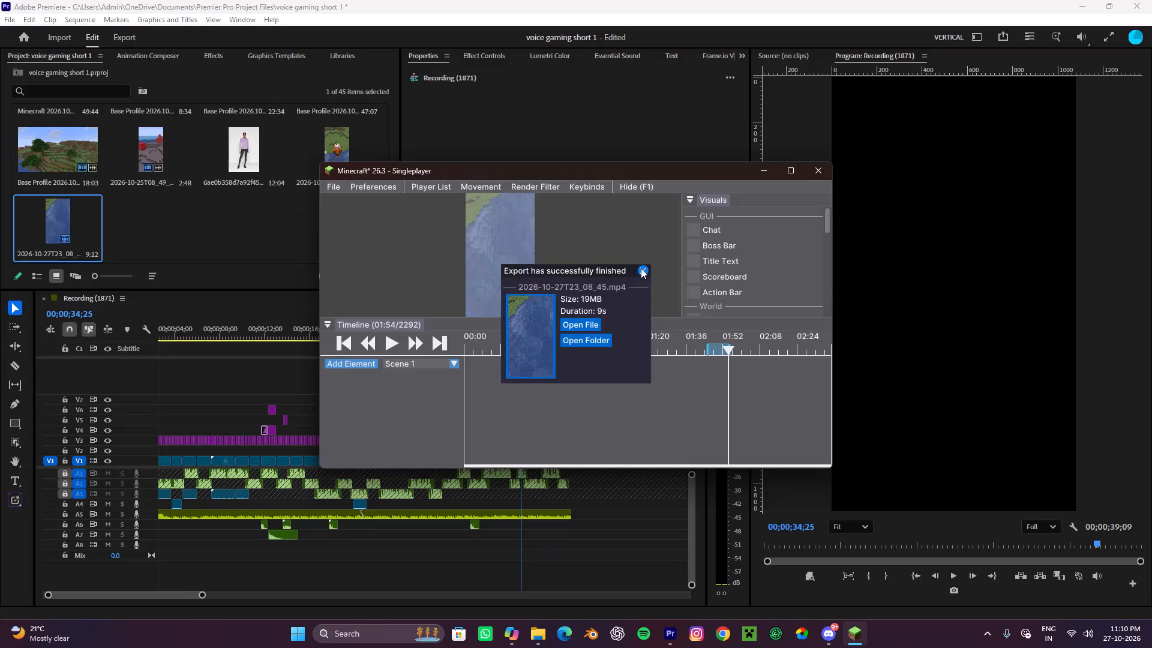
Return to the full-screen replay, move it to about 02:04 and teleport the camera to the player.
{"action": "left_click", "coordinate": [641, 268]}
{"action": "key", "text": "F11"}
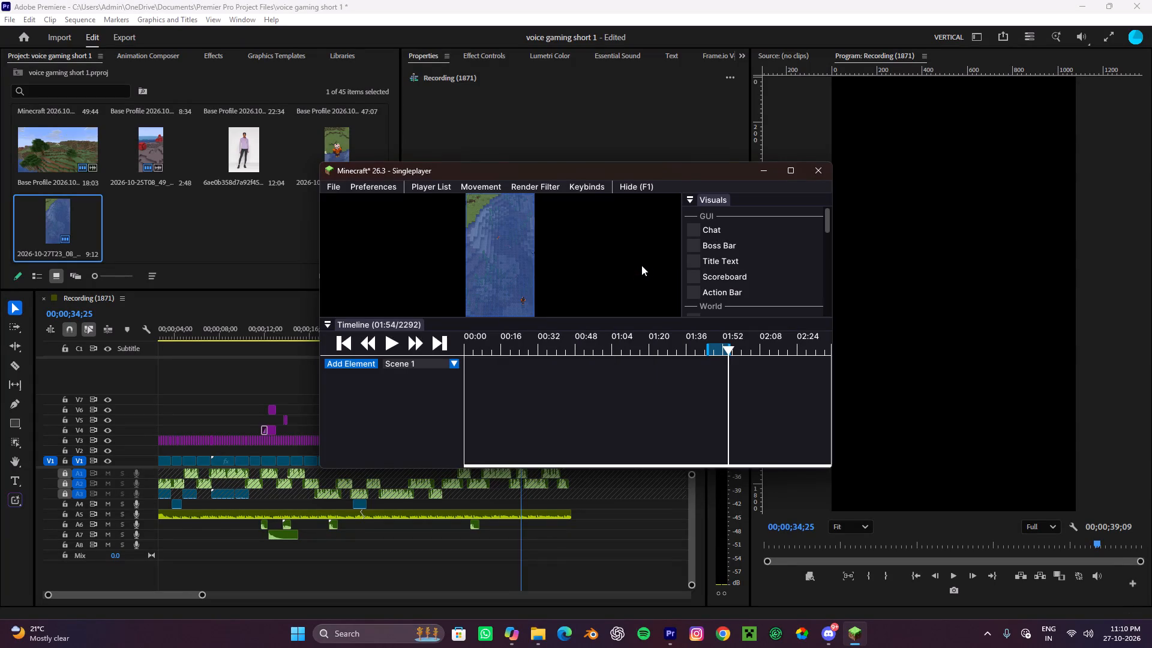
{"action": "left_click_drag", "start_coordinate": [901, 525], "coordinate": [935, 544]}
{"action": "left_click", "coordinate": [112, 9]}
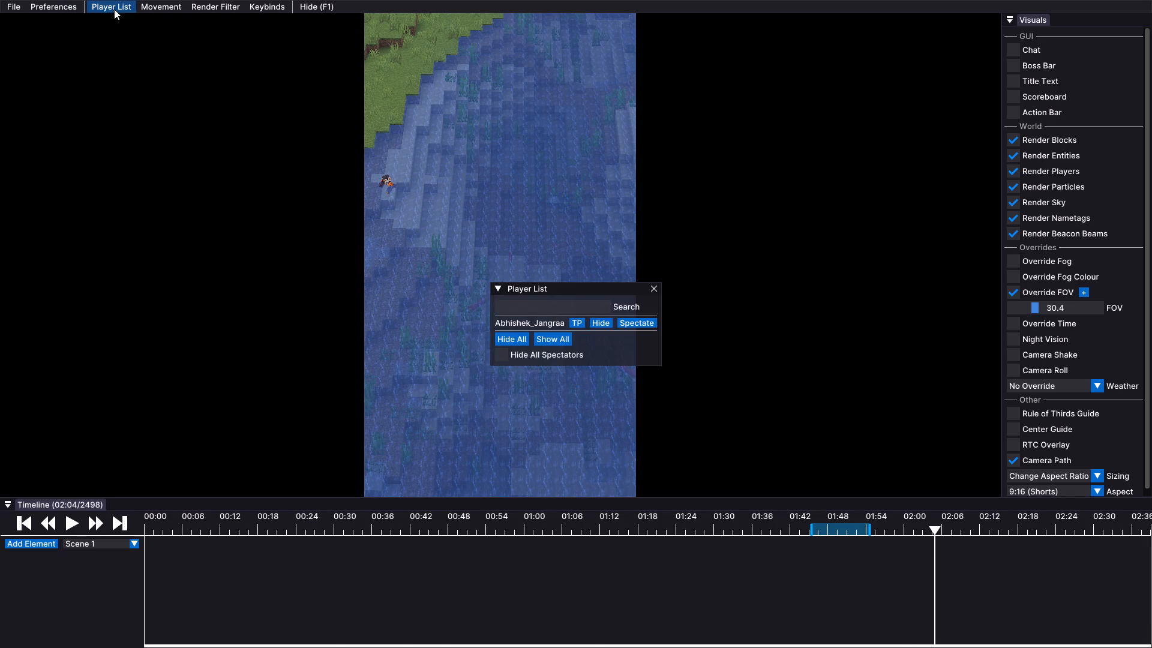
{"action": "left_click", "coordinate": [578, 322]}
{"action": "left_click", "coordinate": [657, 289]}
Fly the camera away from the player until the whole body fits in the vertical frame above the water.
{"action": "left_click_drag", "start_coordinate": [652, 295], "coordinate": [576, 324]}
{"action": "key", "text": "d"}
{"action": "key", "text": "d"}
{"action": "key", "text": "d"}
{"action": "key", "text": "d"}
{"action": "key", "text": "d"}
{"action": "key", "text": "d"}
{"action": "key", "text": "d"}
{"action": "key", "text": "s"}
{"action": "key", "text": "s"}
{"action": "key", "text": "s"}
{"action": "key", "text": "space"}
{"action": "key", "text": "space"}
{"action": "key", "text": "space"}
{"action": "key", "text": "space"}
{"action": "key", "text": "space"}
{"action": "key", "text": "space"}
{"action": "key", "text": "s"}
{"action": "key", "text": "s"}
{"action": "key", "text": "s"}
{"action": "key", "text": "s"}
{"action": "key", "text": "s"}
{"action": "key", "text": "s"}
{"action": "key", "text": "s"}
{"action": "key", "text": "s"}
{"action": "key", "text": "s"}
{"action": "key", "text": "s"}
{"action": "key", "text": "s"}
{"action": "key", "text": "s"}
{"action": "key", "text": "s"}
{"action": "key", "text": "s"}
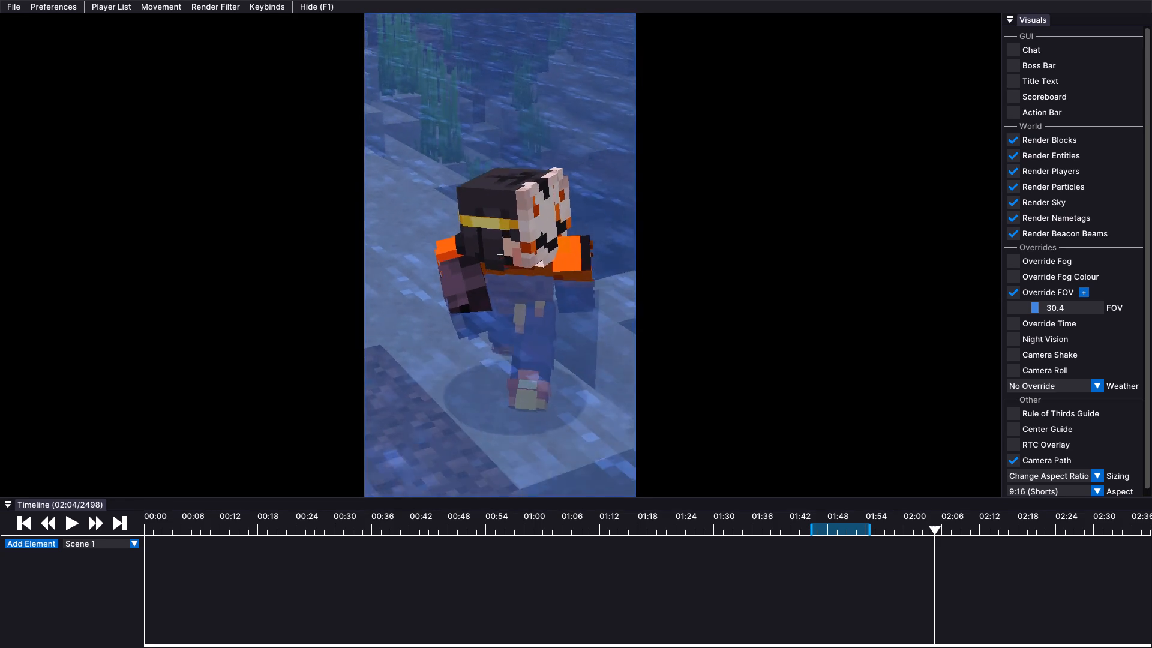
Swing the camera round to face the player with the grassy bank behind, play to 02:06 and fine-tune the framing.
{"action": "left_click_drag", "start_coordinate": [576, 324], "coordinate": [575, 324]}
{"action": "key", "text": "d"}
{"action": "key", "text": "d"}
{"action": "key", "text": "d"}
{"action": "key", "text": "d"}
{"action": "key", "text": "d"}
{"action": "key", "text": "d"}
{"action": "key", "text": "w"}
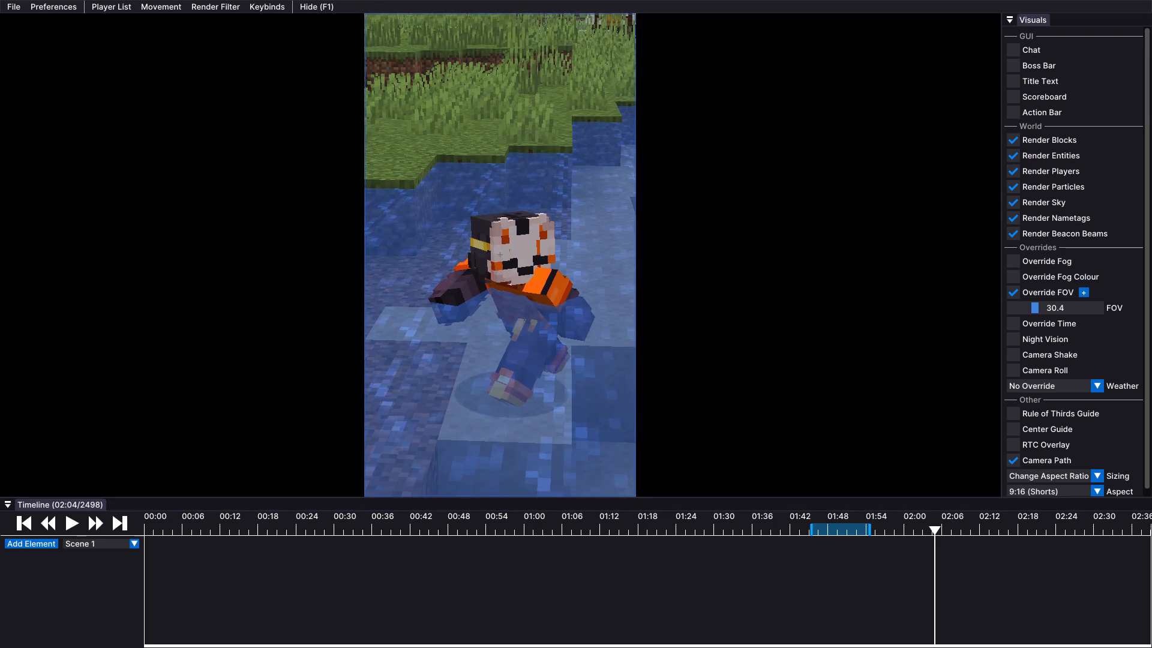
{"action": "left_click_drag", "start_coordinate": [575, 324], "coordinate": [576, 324]}
{"action": "left_click", "coordinate": [70, 524]}
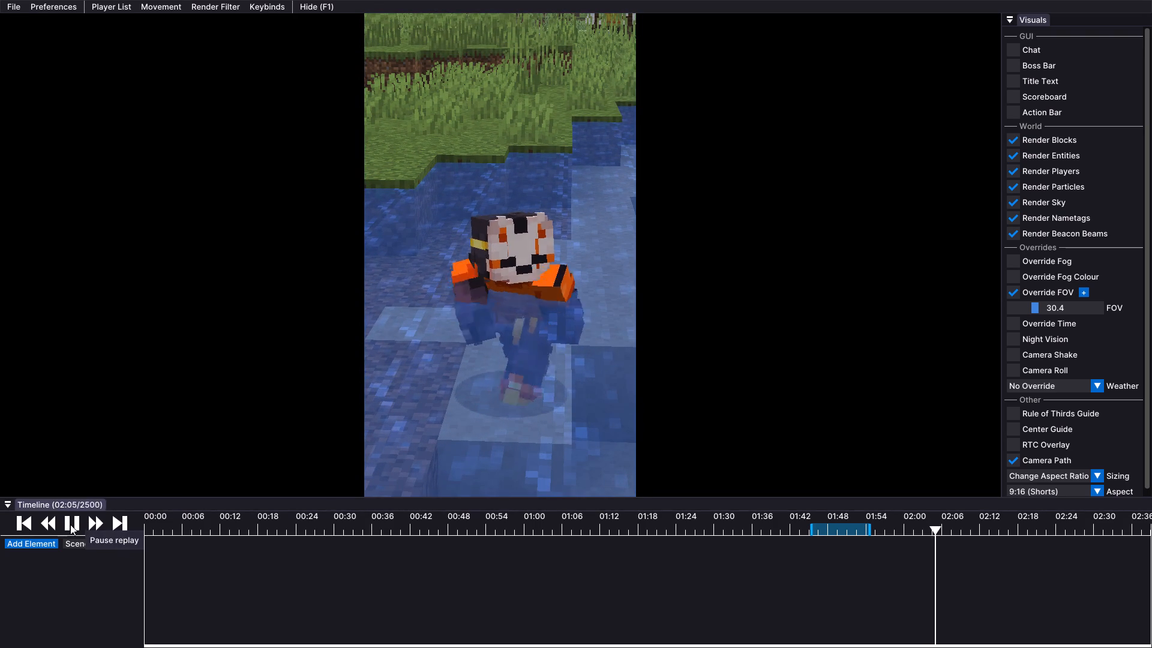
{"action": "left_click", "coordinate": [70, 524]}
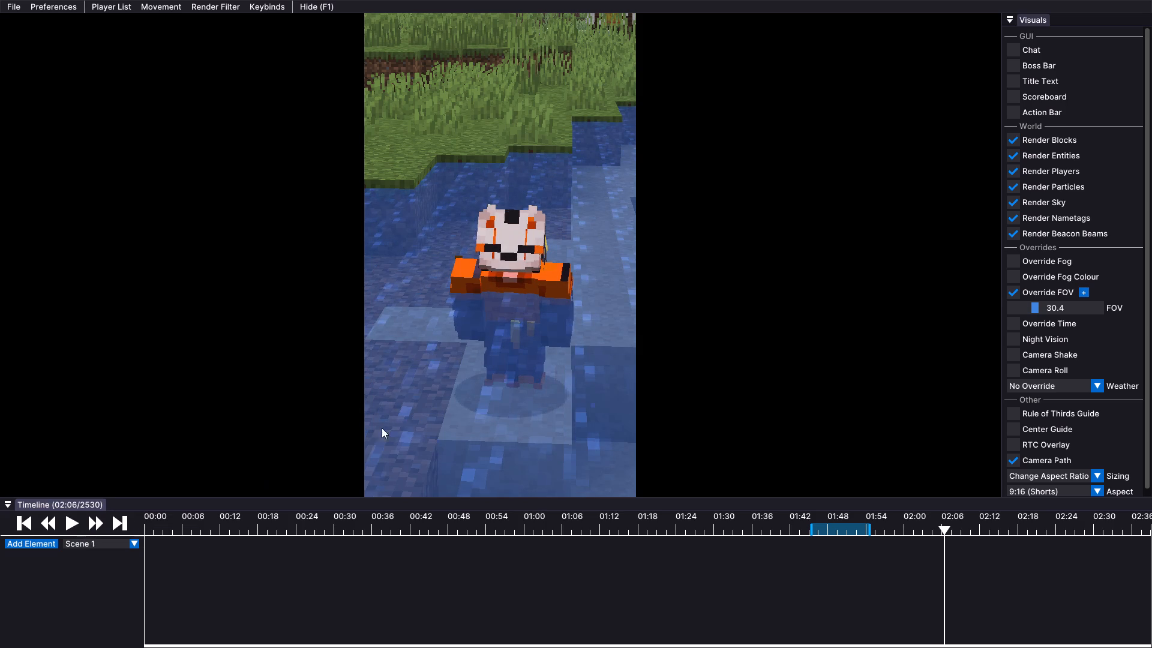
{"action": "left_click_drag", "start_coordinate": [409, 421], "coordinate": [576, 324]}
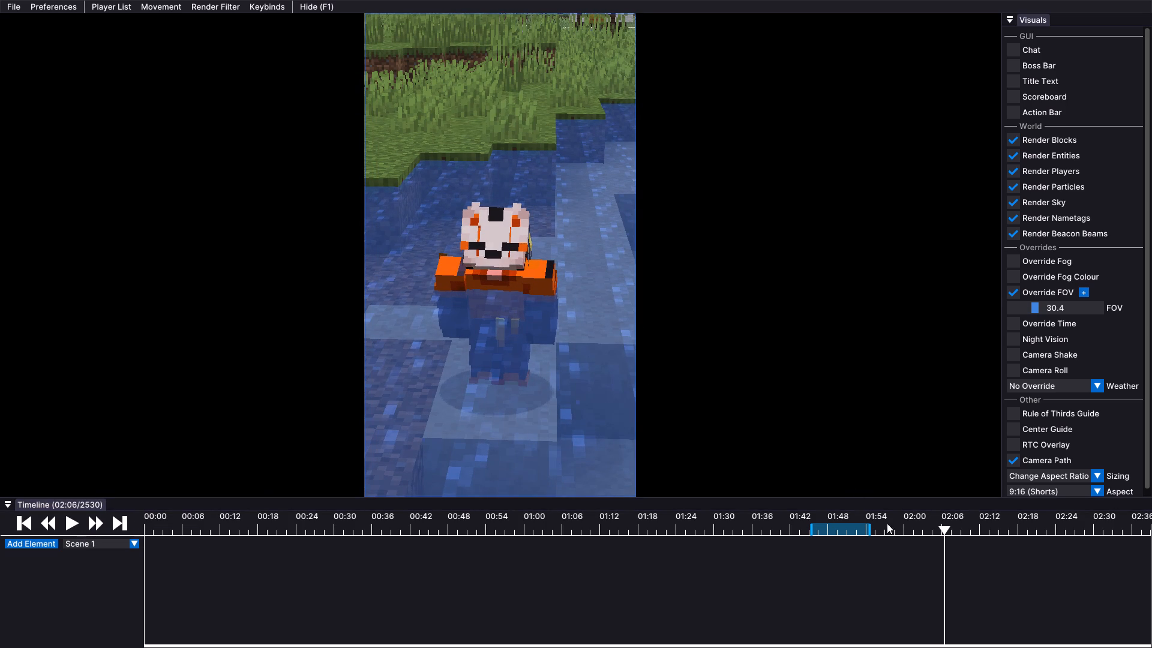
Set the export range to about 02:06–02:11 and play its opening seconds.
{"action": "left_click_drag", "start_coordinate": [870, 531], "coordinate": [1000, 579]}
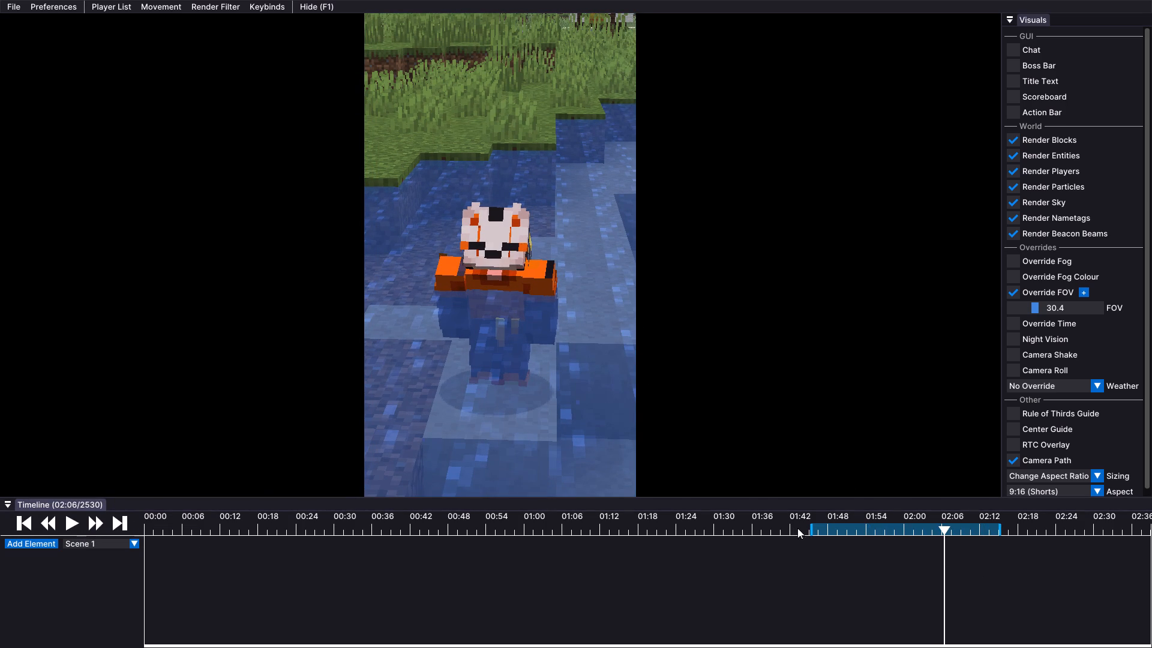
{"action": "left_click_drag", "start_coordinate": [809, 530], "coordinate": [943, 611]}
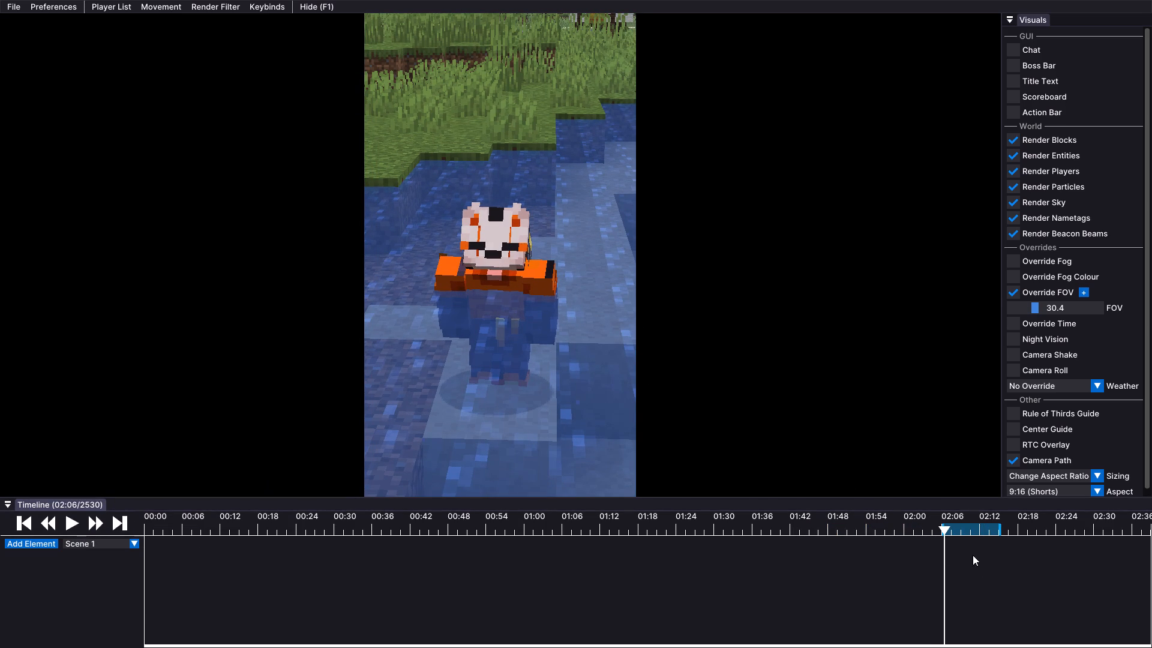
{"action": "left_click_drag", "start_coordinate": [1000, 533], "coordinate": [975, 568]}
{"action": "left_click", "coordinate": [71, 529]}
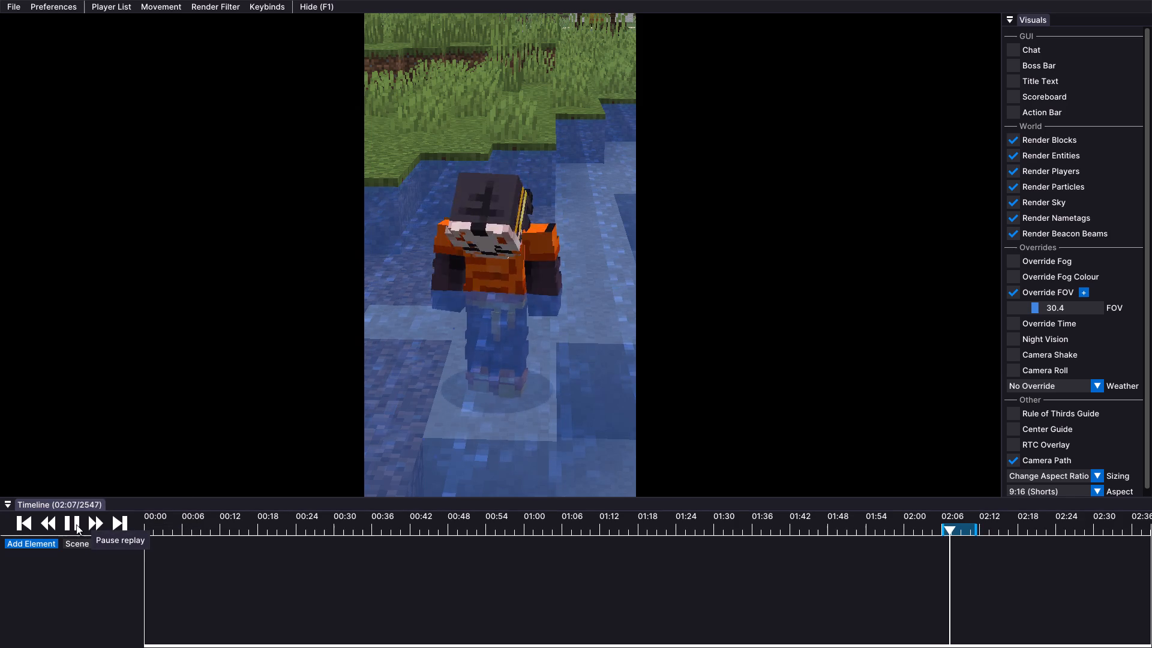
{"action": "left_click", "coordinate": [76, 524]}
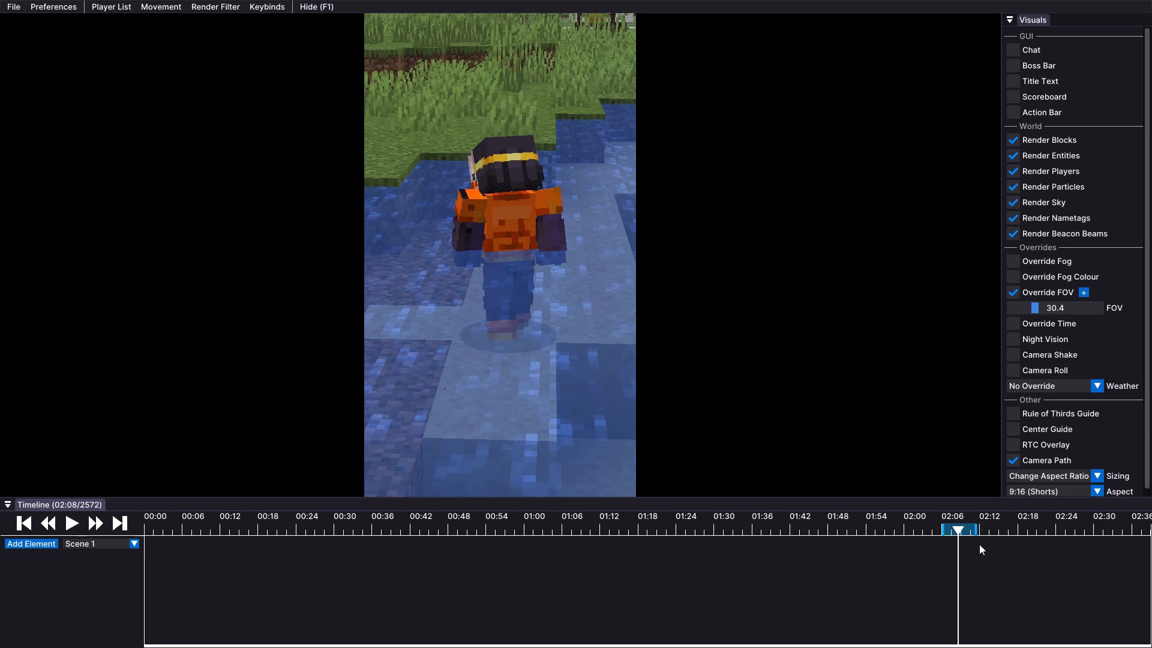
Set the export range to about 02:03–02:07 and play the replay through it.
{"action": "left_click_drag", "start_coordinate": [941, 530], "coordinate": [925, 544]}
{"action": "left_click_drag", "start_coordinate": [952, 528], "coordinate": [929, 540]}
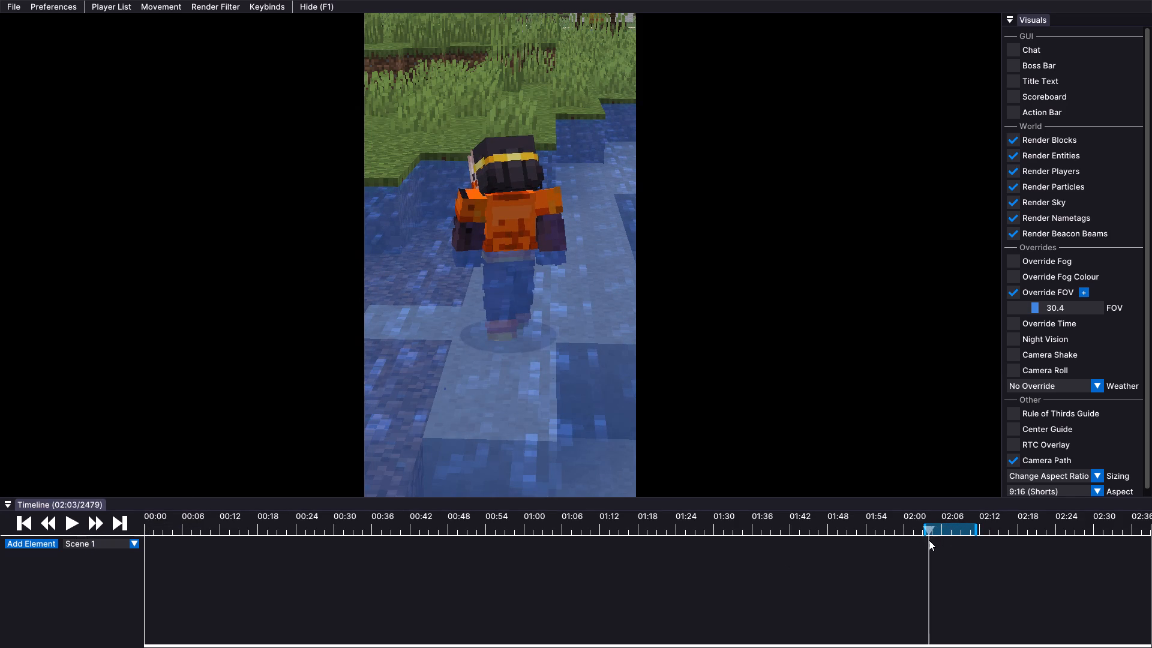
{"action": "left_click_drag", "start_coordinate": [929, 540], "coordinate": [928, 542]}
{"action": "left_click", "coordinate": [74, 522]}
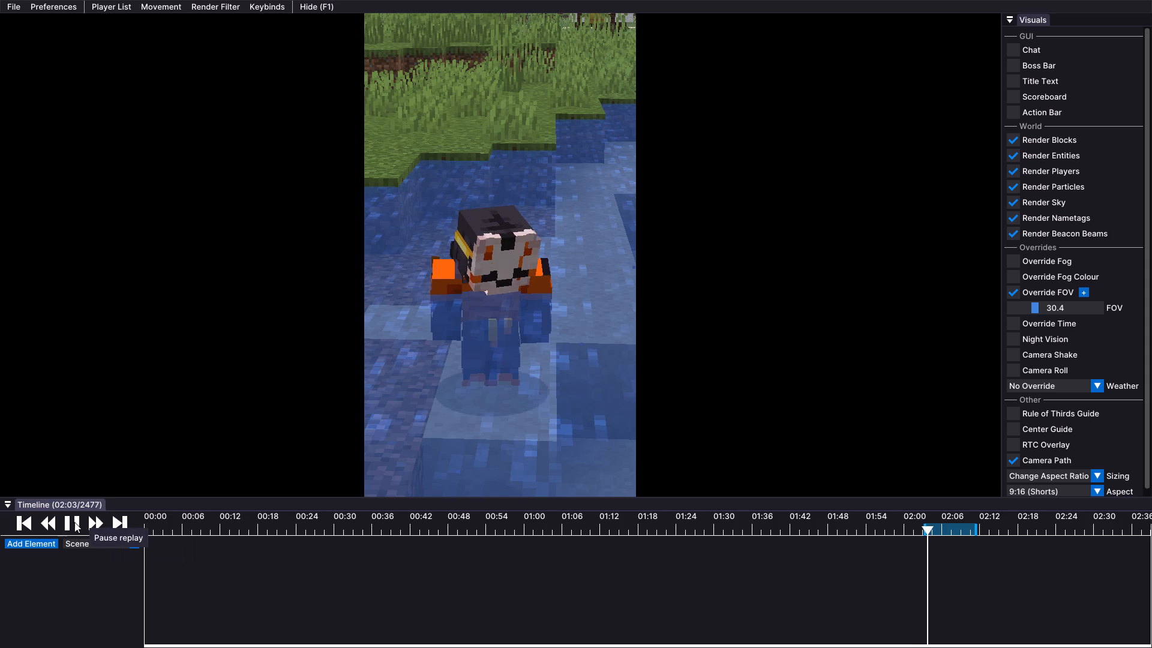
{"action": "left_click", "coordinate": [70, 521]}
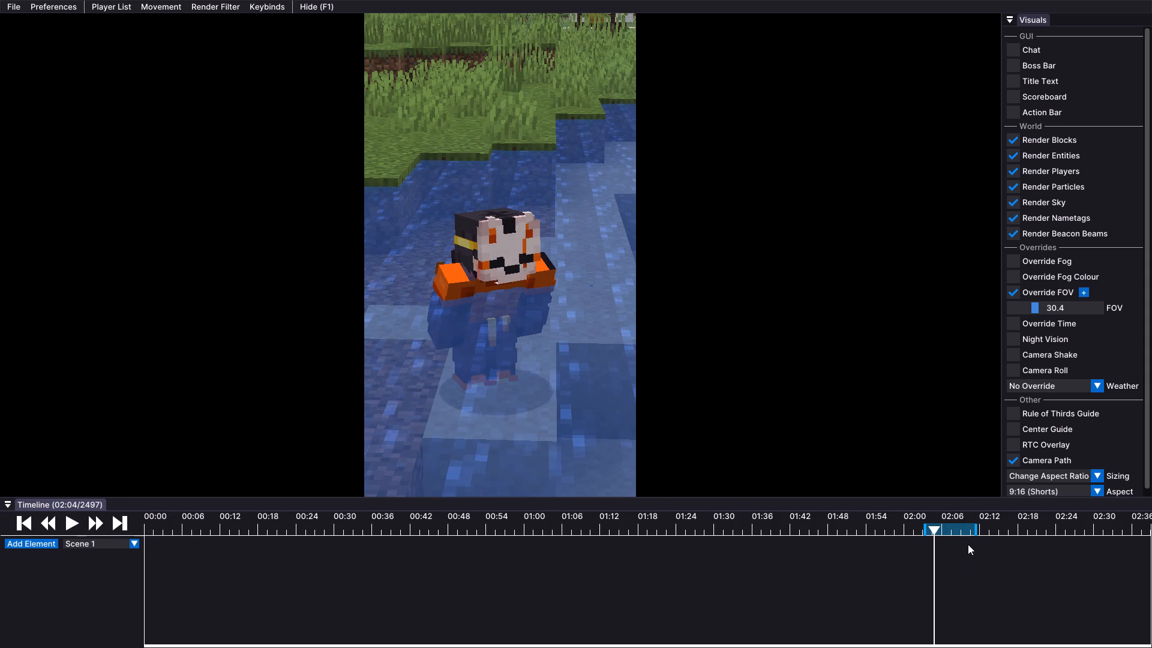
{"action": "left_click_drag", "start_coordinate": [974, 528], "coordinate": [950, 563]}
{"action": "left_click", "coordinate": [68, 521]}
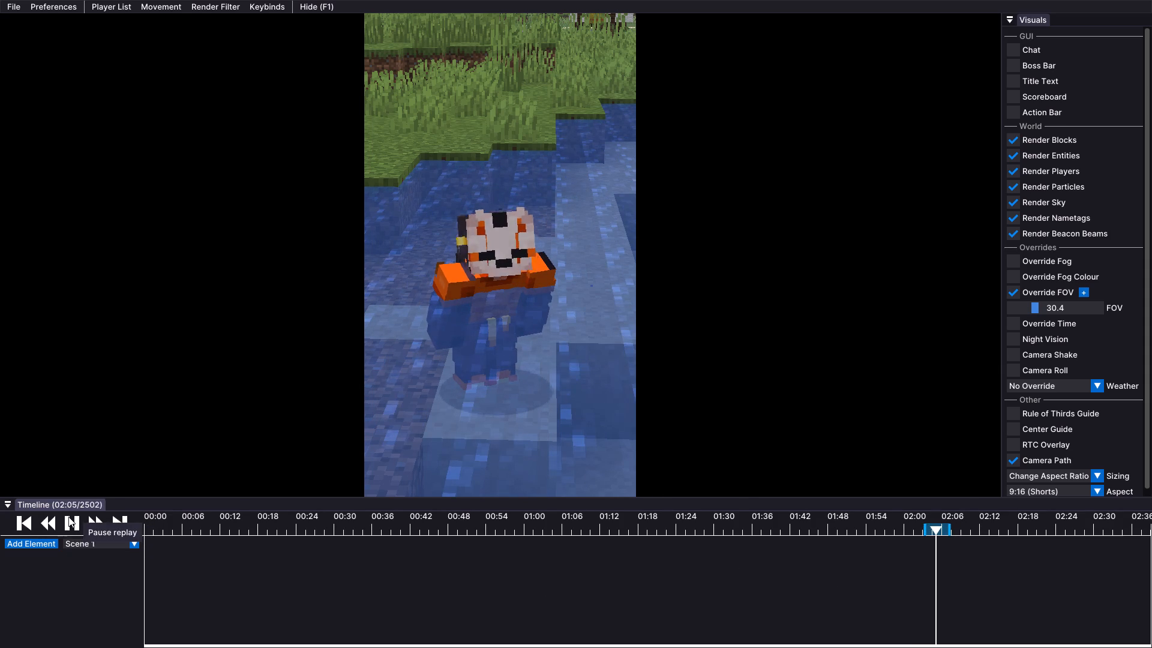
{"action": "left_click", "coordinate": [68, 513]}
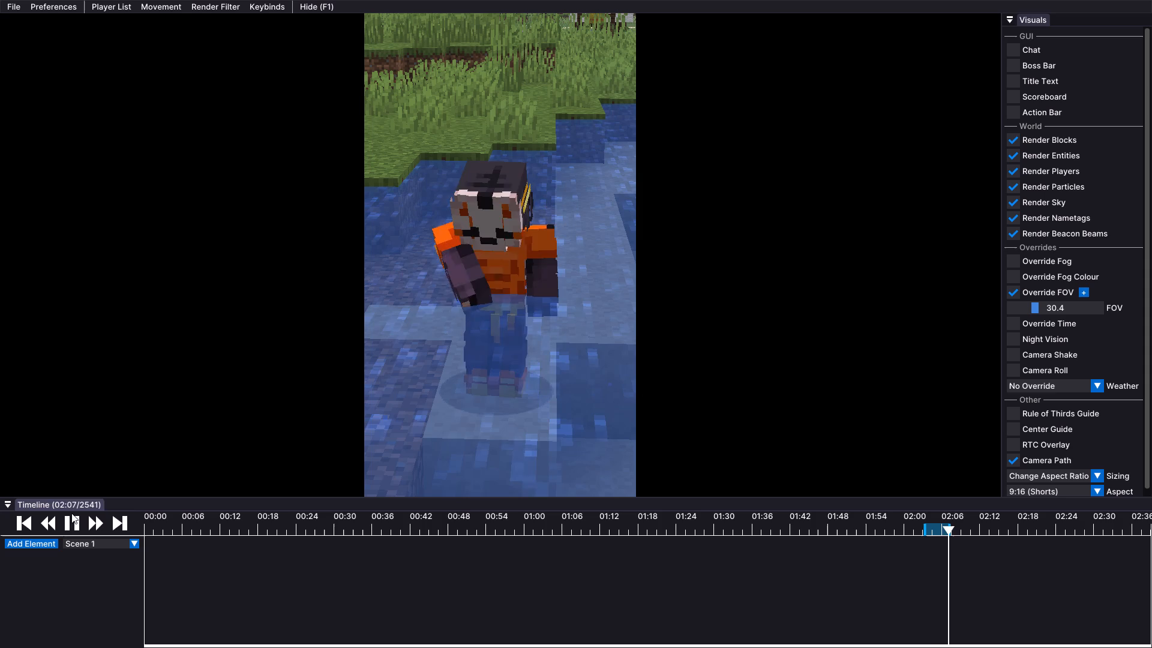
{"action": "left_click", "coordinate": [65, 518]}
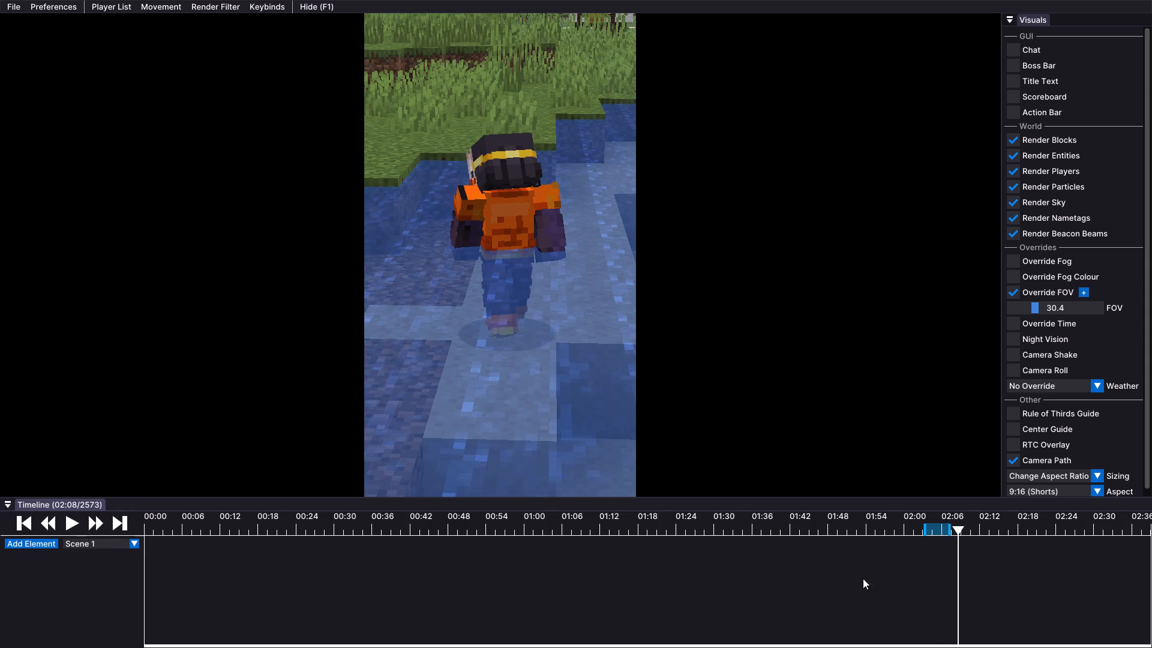
Set the export range to about 02:02–02:06 (ticks 2437 to 2521), previewing the player's turn in the water.
{"action": "left_click_drag", "start_coordinate": [958, 526], "coordinate": [922, 559]}
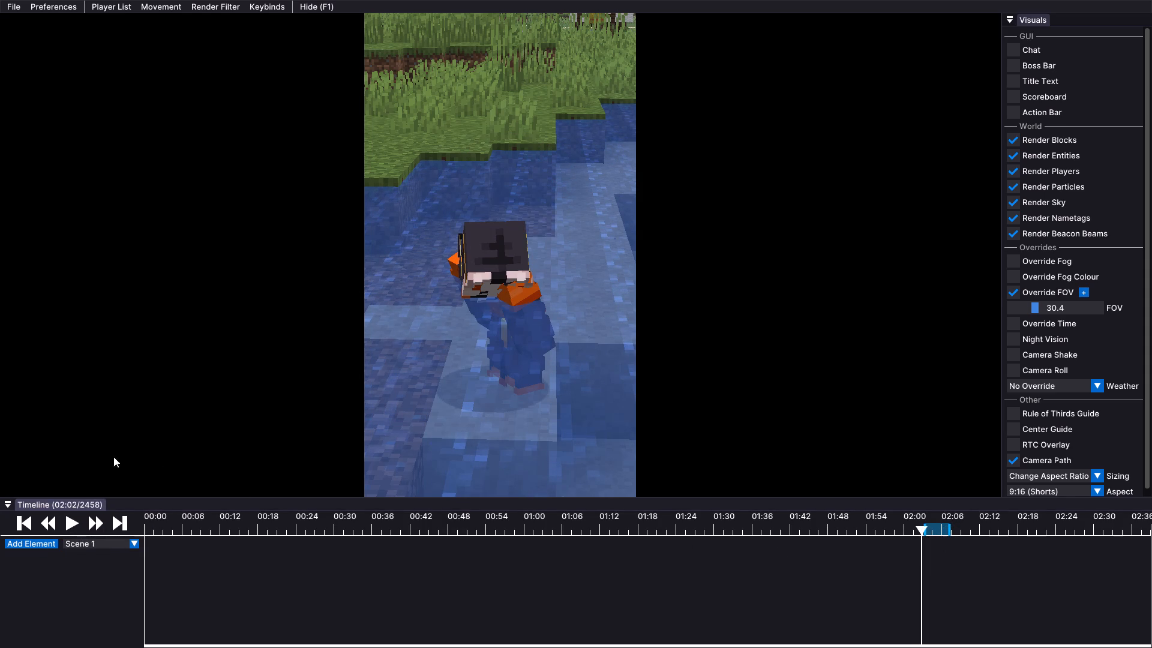
{"action": "left_click_drag", "start_coordinate": [923, 530], "coordinate": [916, 537]}
{"action": "left_click_drag", "start_coordinate": [921, 522], "coordinate": [917, 548]}
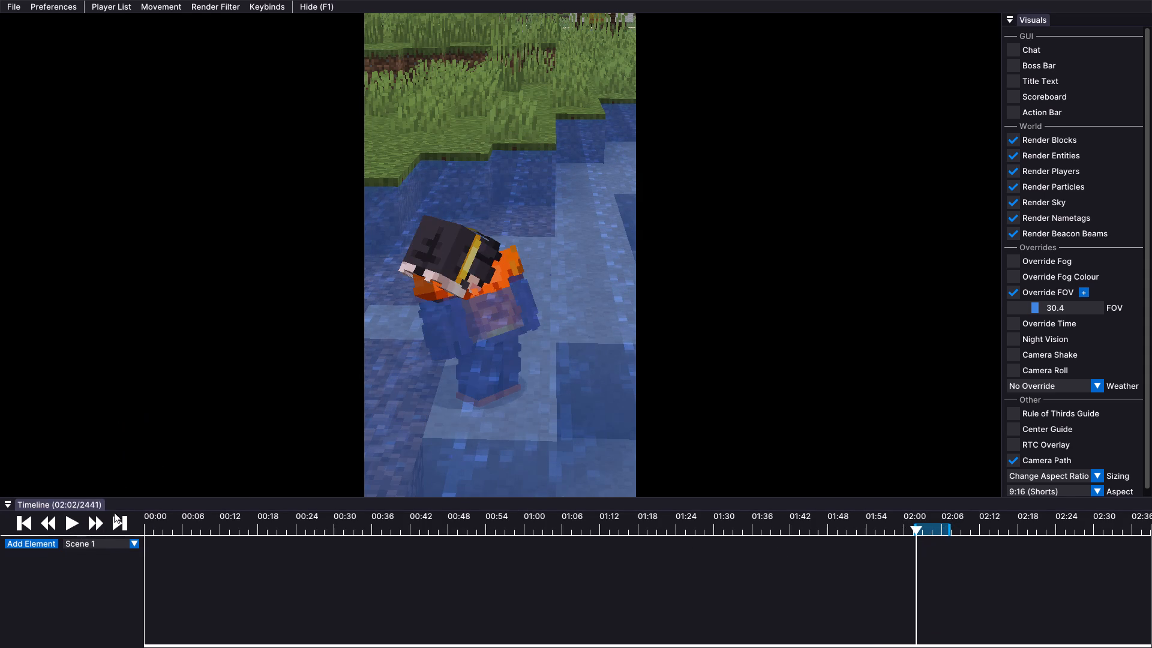
{"action": "left_click", "coordinate": [73, 526]}
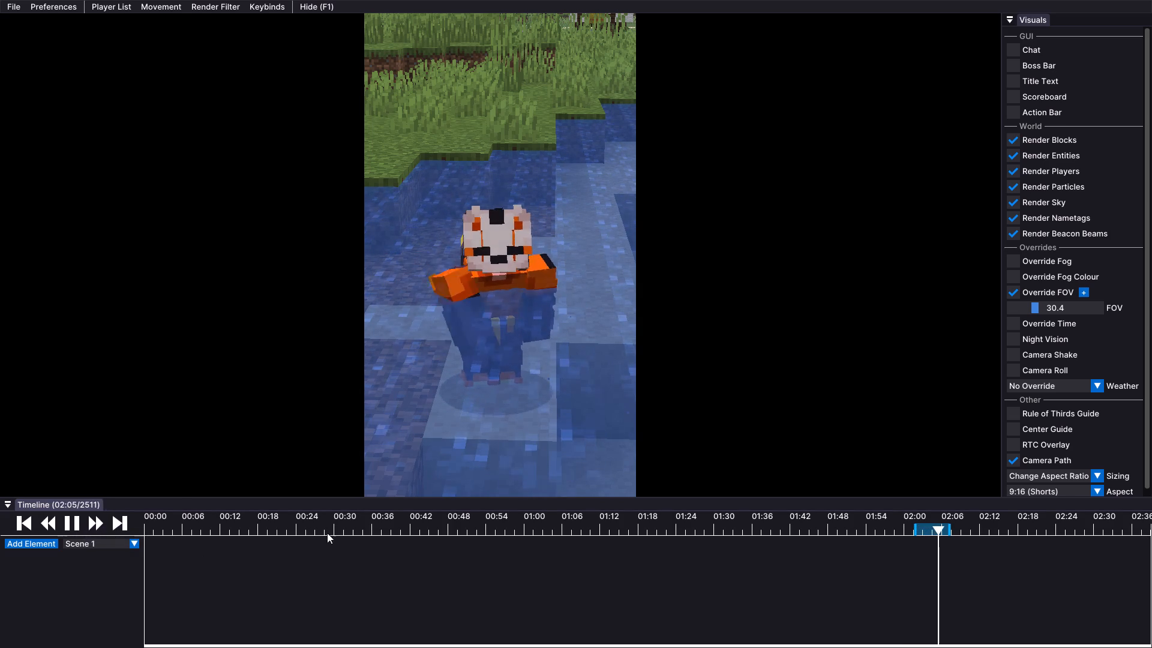
{"action": "left_click", "coordinate": [68, 522]}
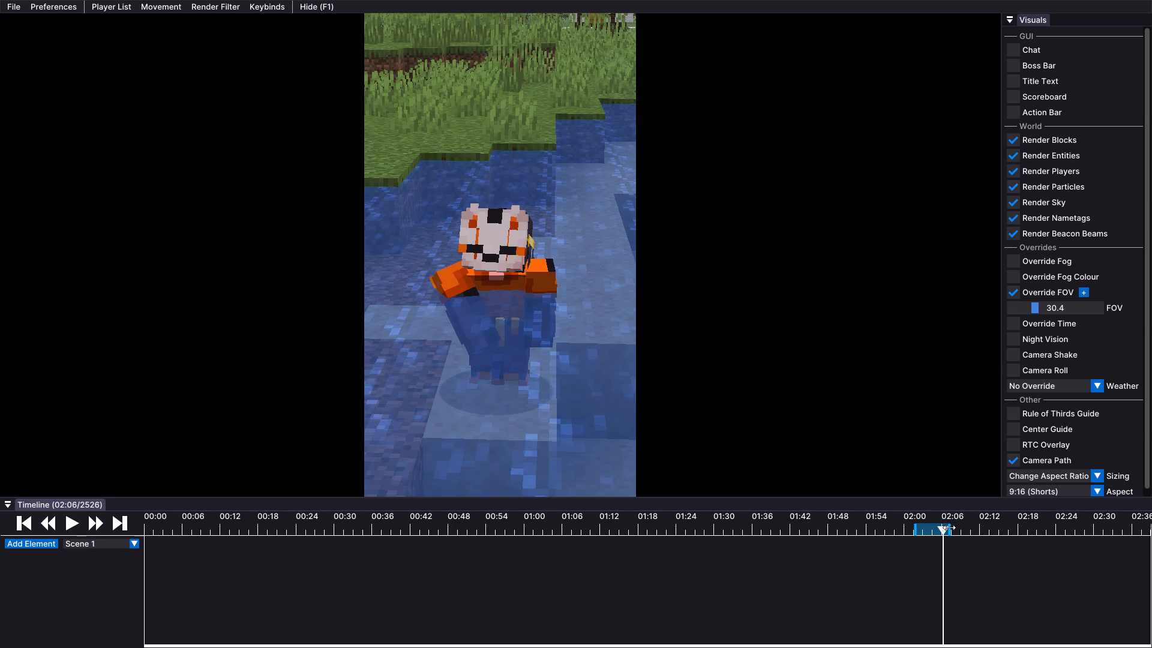
{"action": "left_click_drag", "start_coordinate": [949, 527], "coordinate": [942, 557]}
{"action": "left_click_drag", "start_coordinate": [943, 551], "coordinate": [932, 550]}
{"action": "left_click", "coordinate": [929, 531]}
{"action": "left_click_drag", "start_coordinate": [929, 531], "coordinate": [920, 544]}
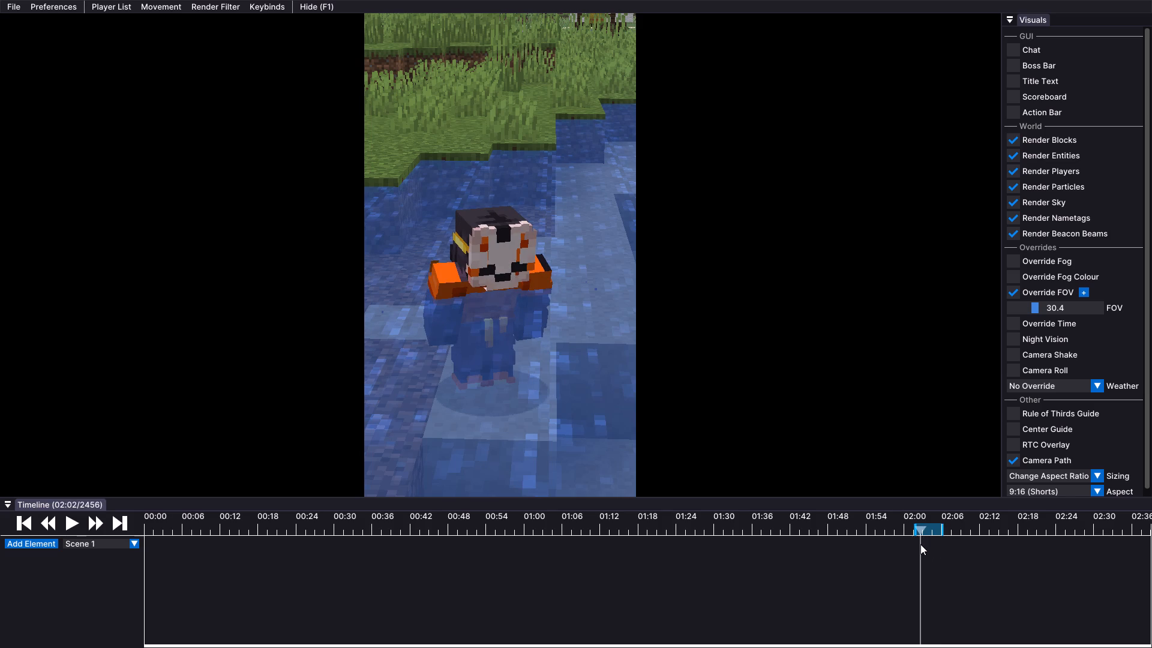
{"action": "left_click_drag", "start_coordinate": [920, 544], "coordinate": [916, 557]}
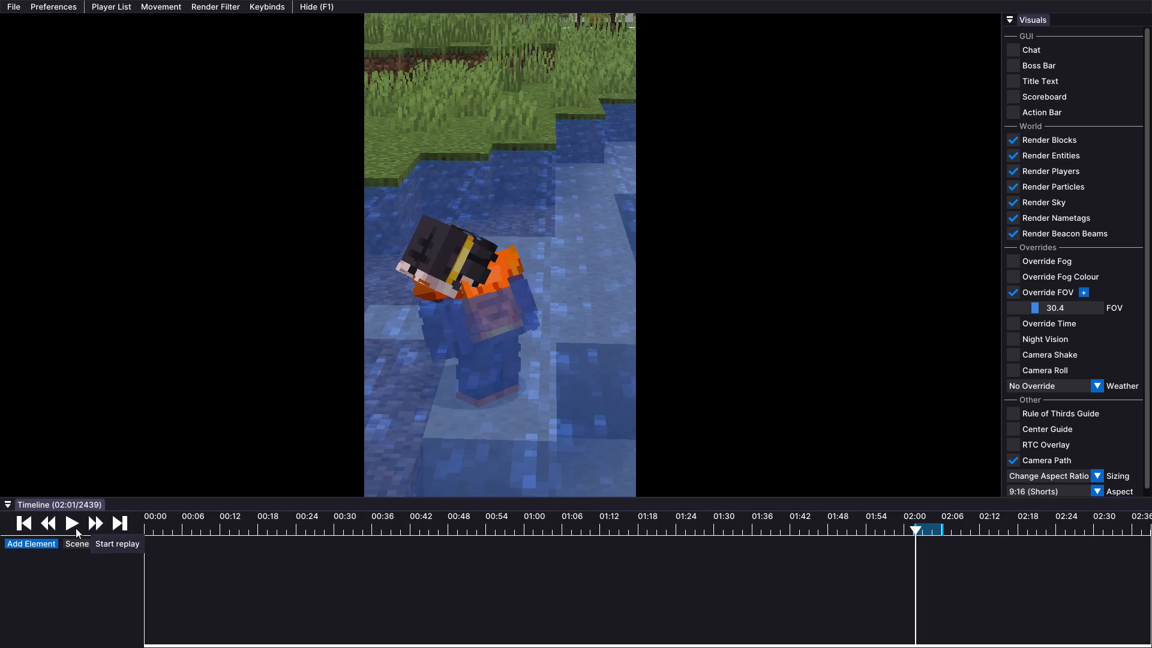
{"action": "left_click", "coordinate": [76, 528]}
{"action": "left_click", "coordinate": [73, 525]}
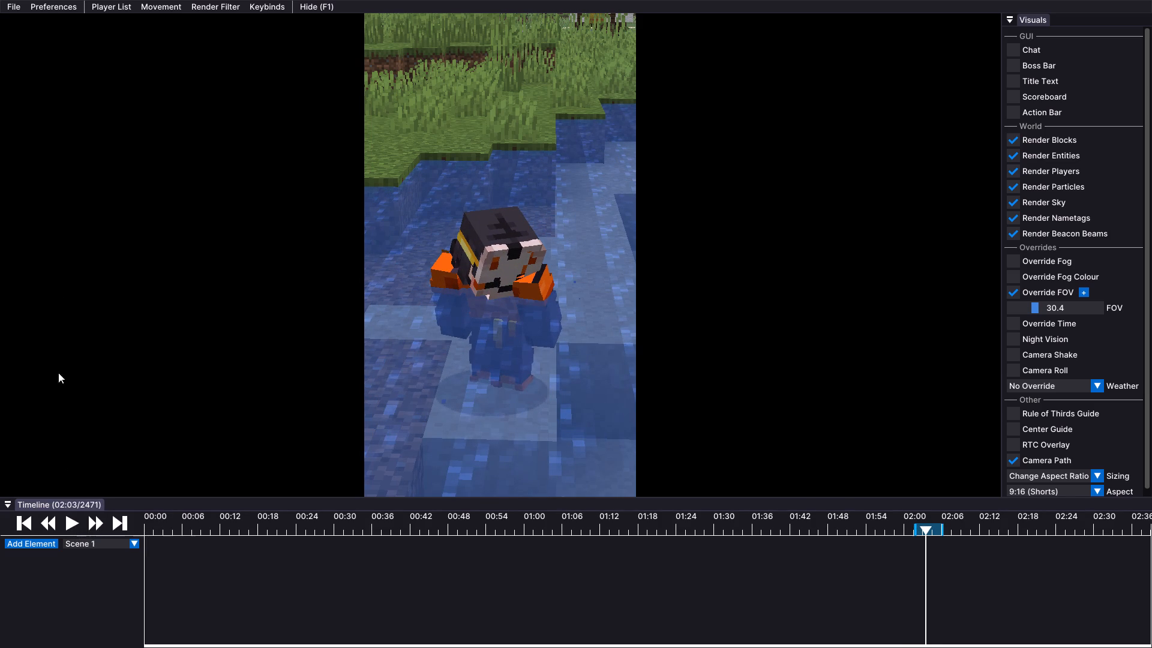
Export the range out of full screen as a 1080 × 1920 MP4 at 60 fps.
{"action": "left_click", "coordinate": [7, 7]}
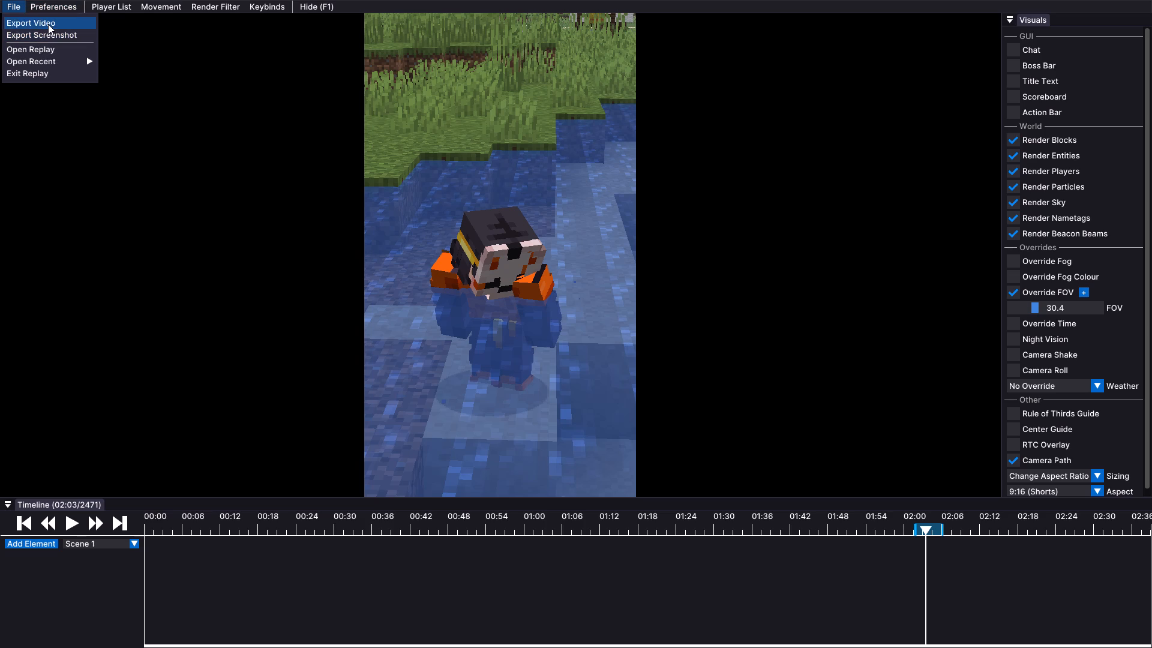
{"action": "left_click", "coordinate": [48, 24]}
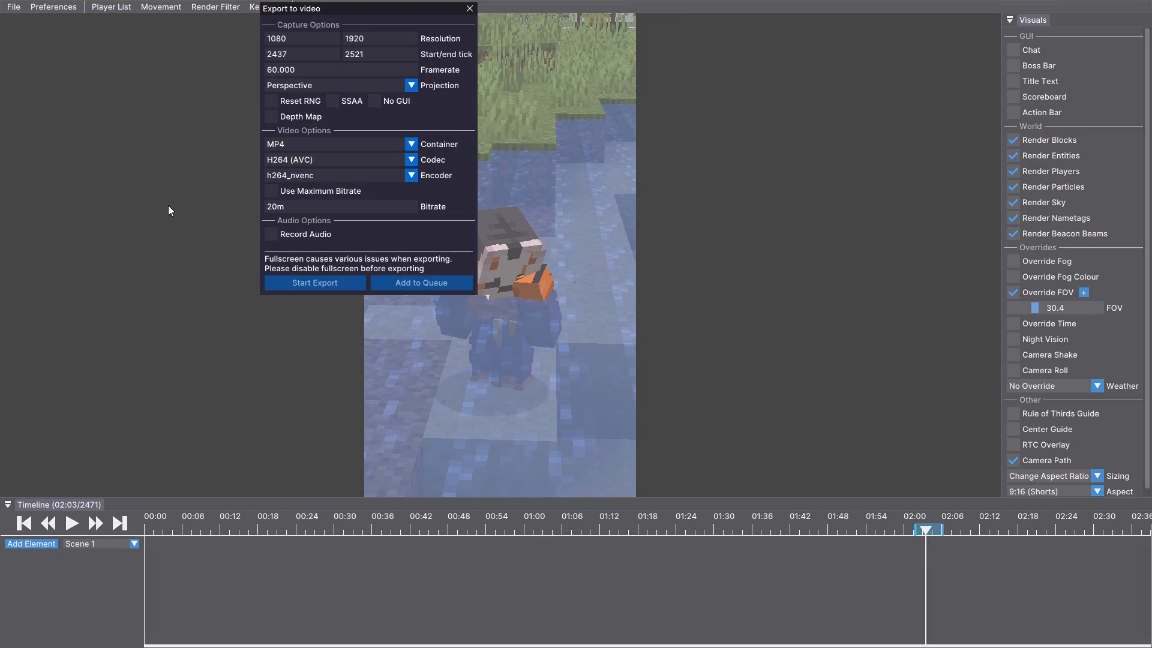
{"action": "key", "text": "F11"}
{"action": "left_click", "coordinate": [641, 434]}
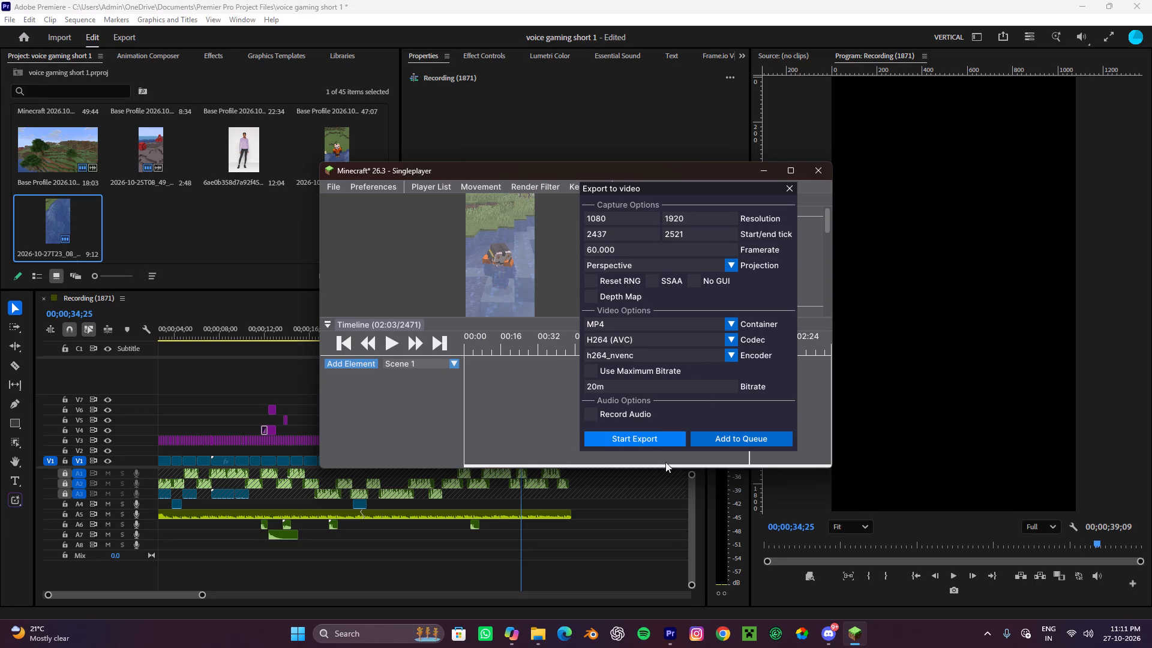
{"action": "left_click", "coordinate": [792, 481]}
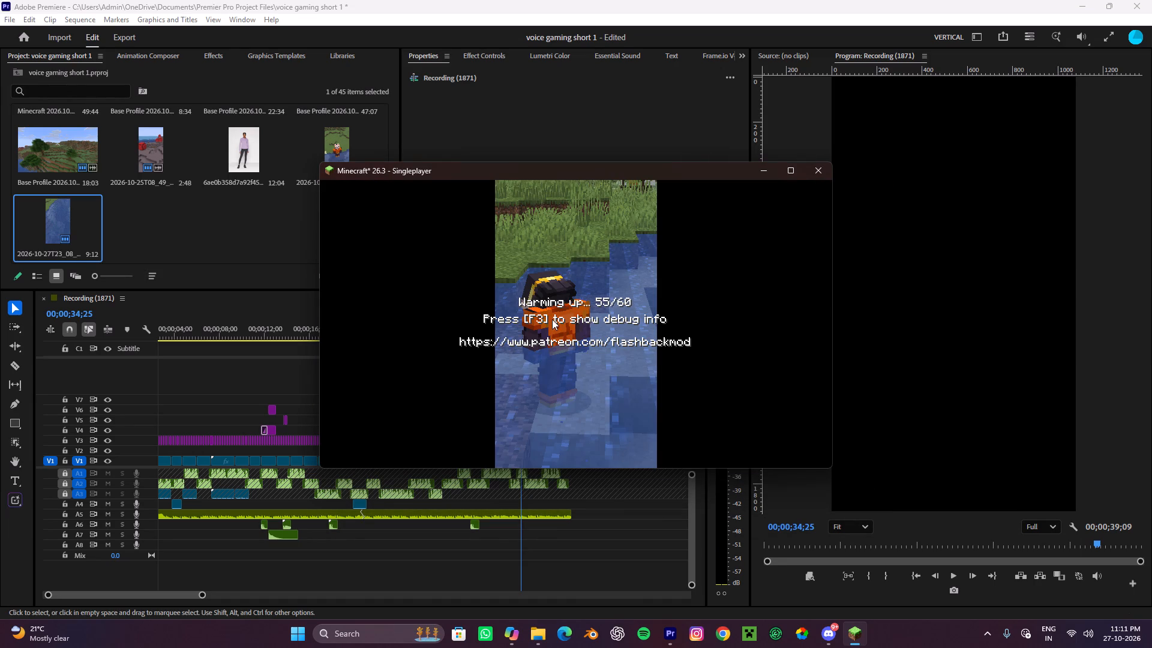
{"action": "scroll", "coordinate": [552, 319], "scroll_direction": "up", "scroll_amount": 4}
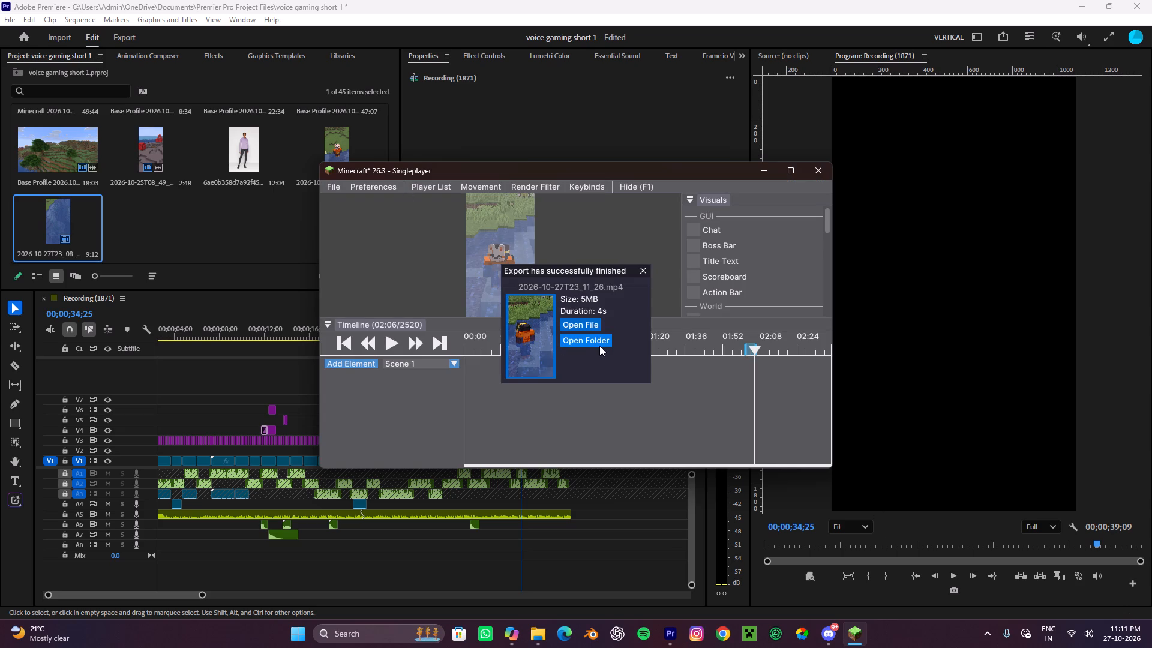
Add the exported clip 2026-10-27T23_11_26.mp4 from the cinematics replay folder to track V1, directly after the last clip.
{"action": "left_click", "coordinate": [588, 331]}
{"action": "left_click", "coordinate": [1151, 0]}
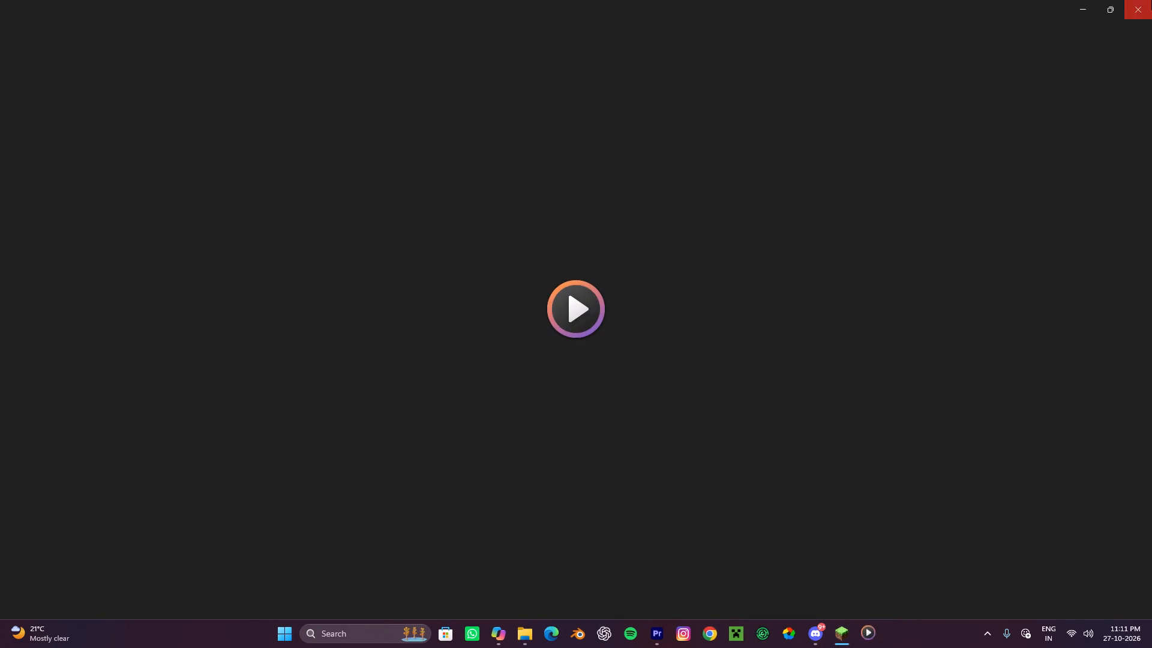
{"action": "left_click", "coordinate": [568, 343]}
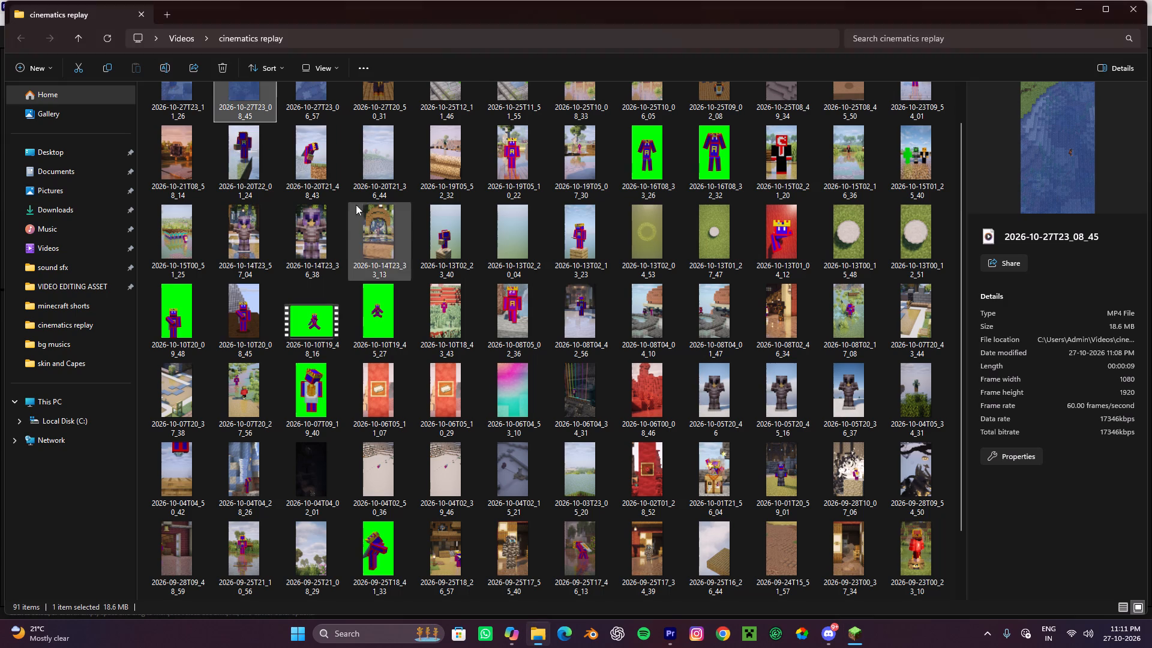
{"action": "scroll", "coordinate": [214, 218], "scroll_direction": "up", "scroll_amount": 4}
{"action": "left_click", "coordinate": [194, 118]}
{"action": "left_click_drag", "start_coordinate": [184, 109], "coordinate": [742, 517]}
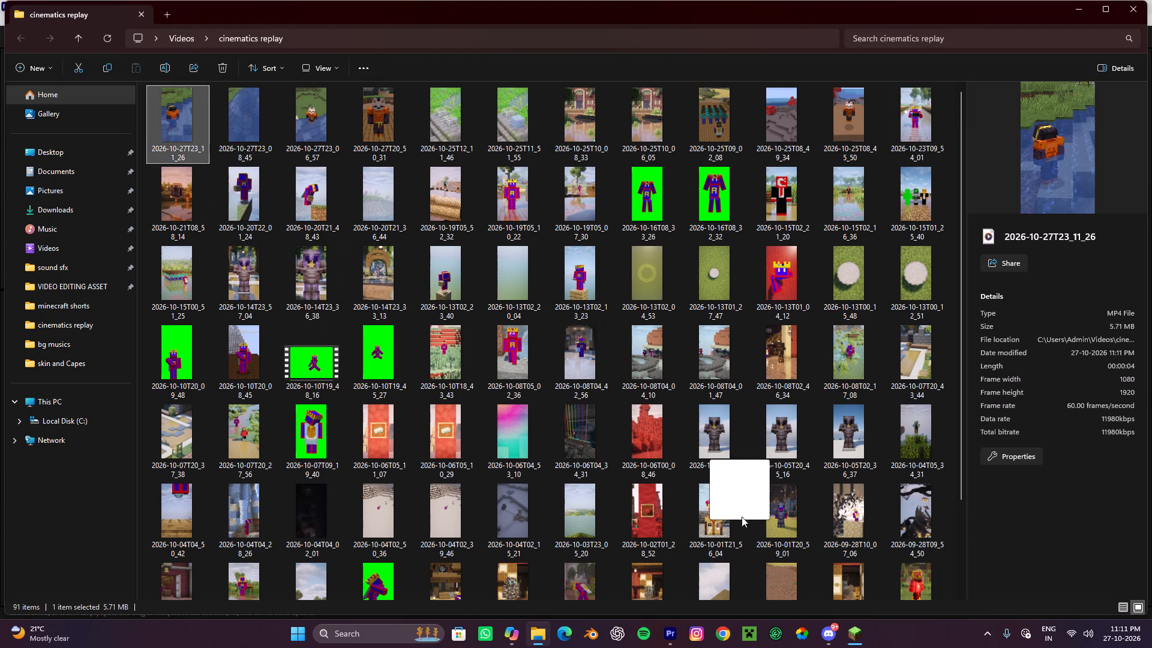
{"action": "left_click_drag", "start_coordinate": [742, 517], "coordinate": [552, 512]}
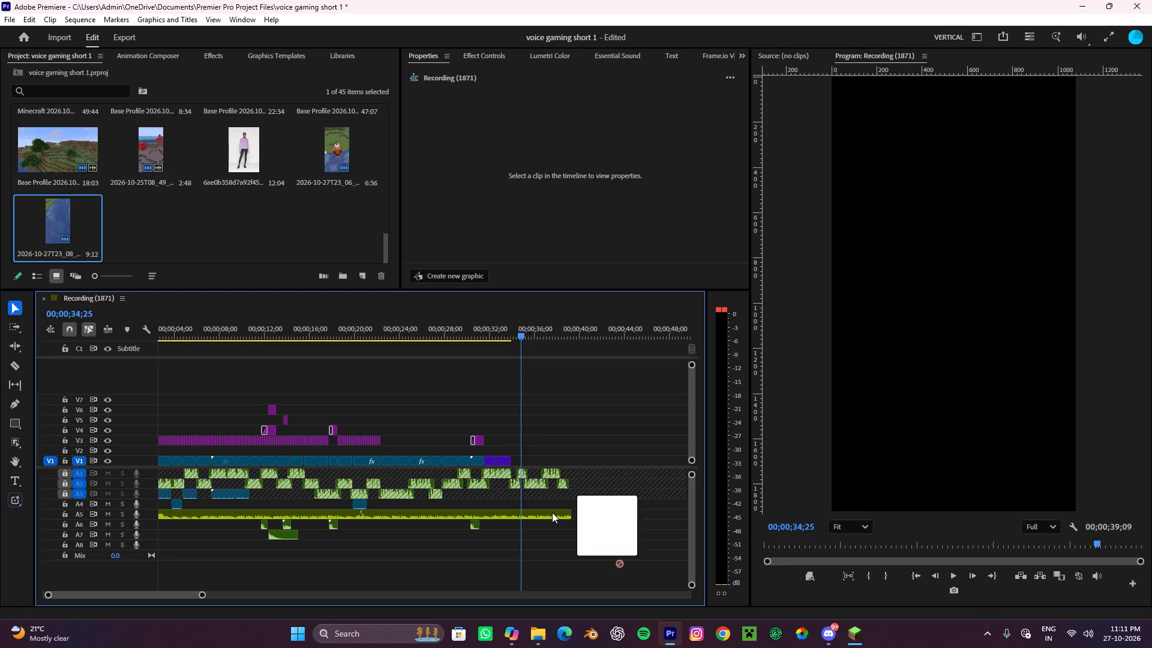
{"action": "left_click_drag", "start_coordinate": [552, 512], "coordinate": [539, 461]}
{"action": "scroll", "coordinate": [541, 461], "scroll_direction": "up", "scroll_amount": 9, "text": "alt"}
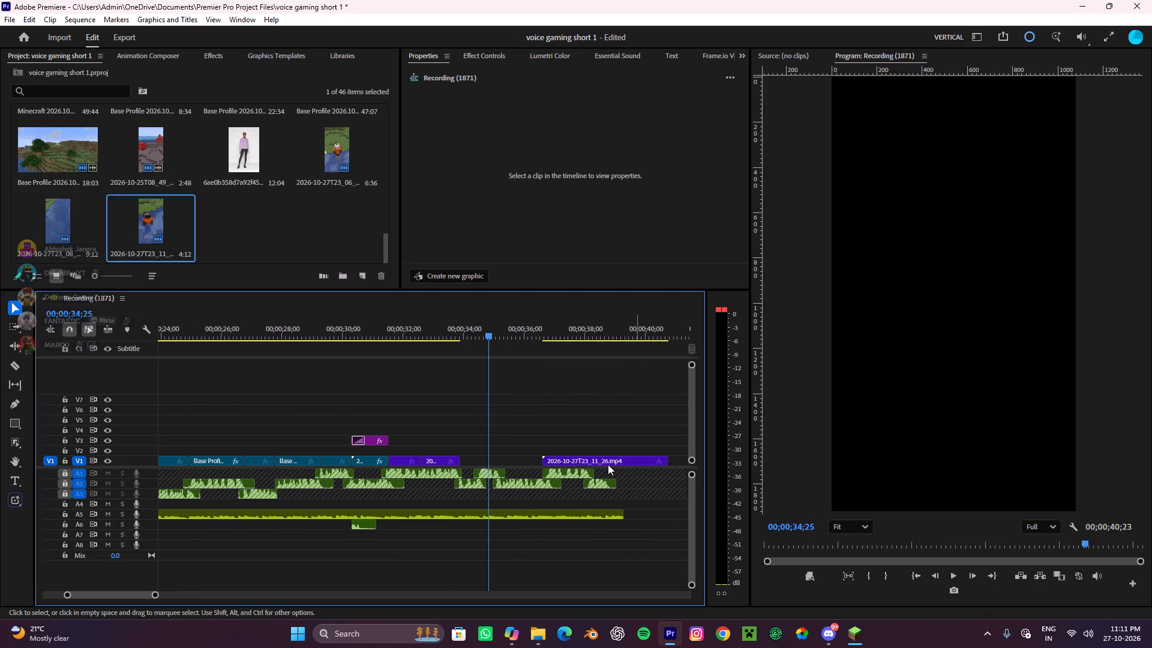
{"action": "left_click", "coordinate": [602, 462]}
{"action": "left_click_drag", "start_coordinate": [601, 462], "coordinate": [518, 467]}
Play into the new water clip, cut off about its first second, and close the gap on V1.
{"action": "left_click_drag", "start_coordinate": [494, 315], "coordinate": [439, 402]}
{"action": "left_click", "coordinate": [508, 404]}
{"action": "key", "text": "space"}
{"action": "scroll", "coordinate": [479, 394], "scroll_direction": "down", "scroll_amount": 4, "text": "alt"}
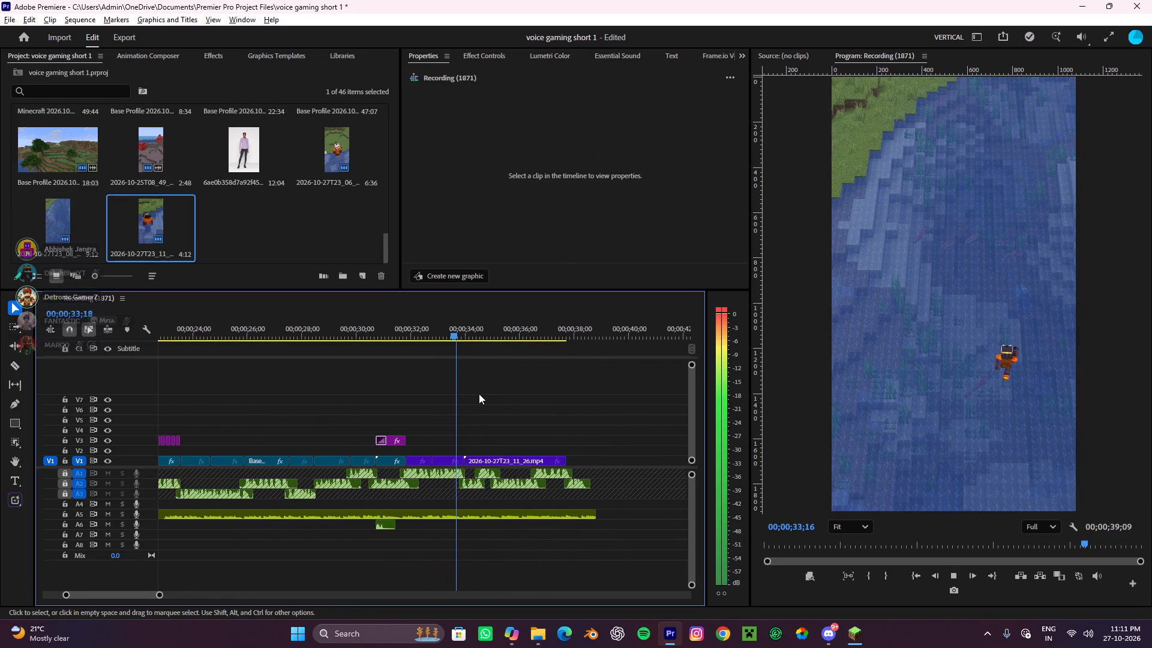
{"action": "scroll", "coordinate": [479, 394], "scroll_direction": "up", "scroll_amount": 4, "text": "alt"}
{"action": "key", "text": "space"}
{"action": "key", "text": "c"}
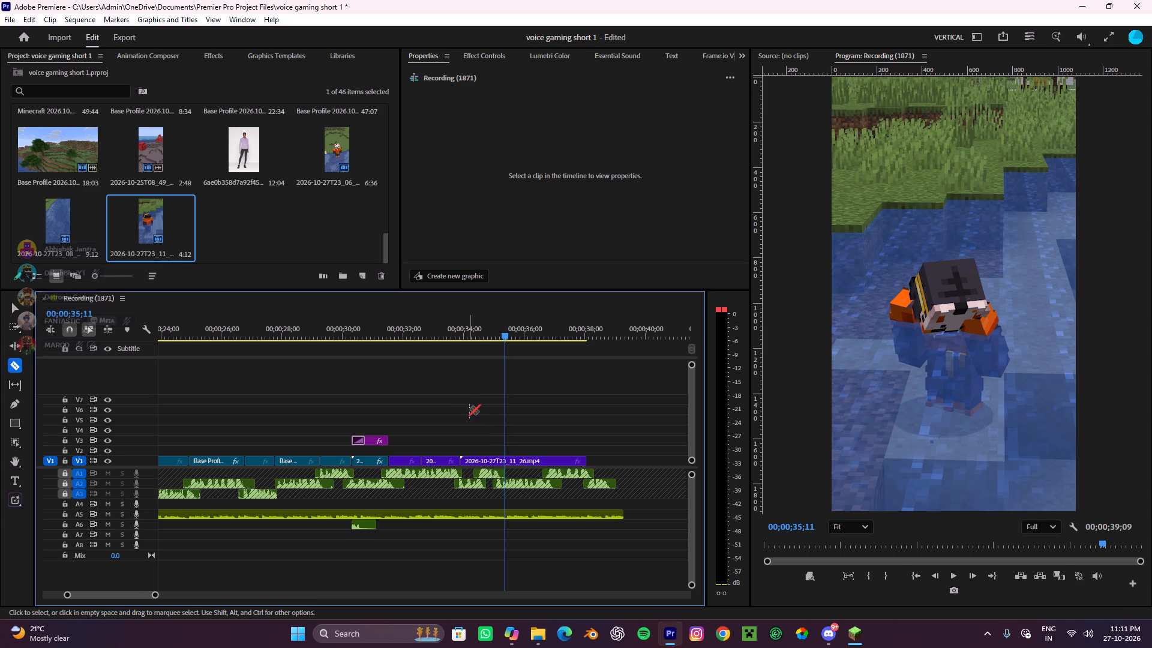
{"action": "left_click", "coordinate": [492, 458]}
{"action": "key", "text": "v"}
{"action": "left_click", "coordinate": [477, 458]}
{"action": "key", "text": "ctrl+x"}
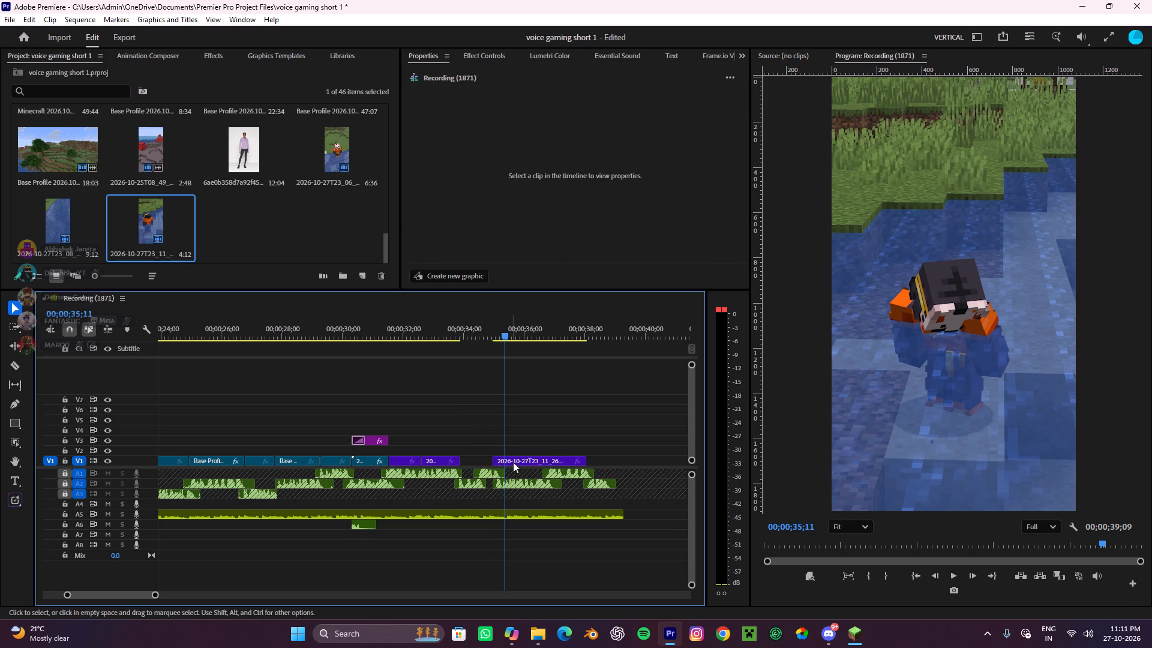
{"action": "left_click_drag", "start_coordinate": [513, 462], "coordinate": [482, 467]}
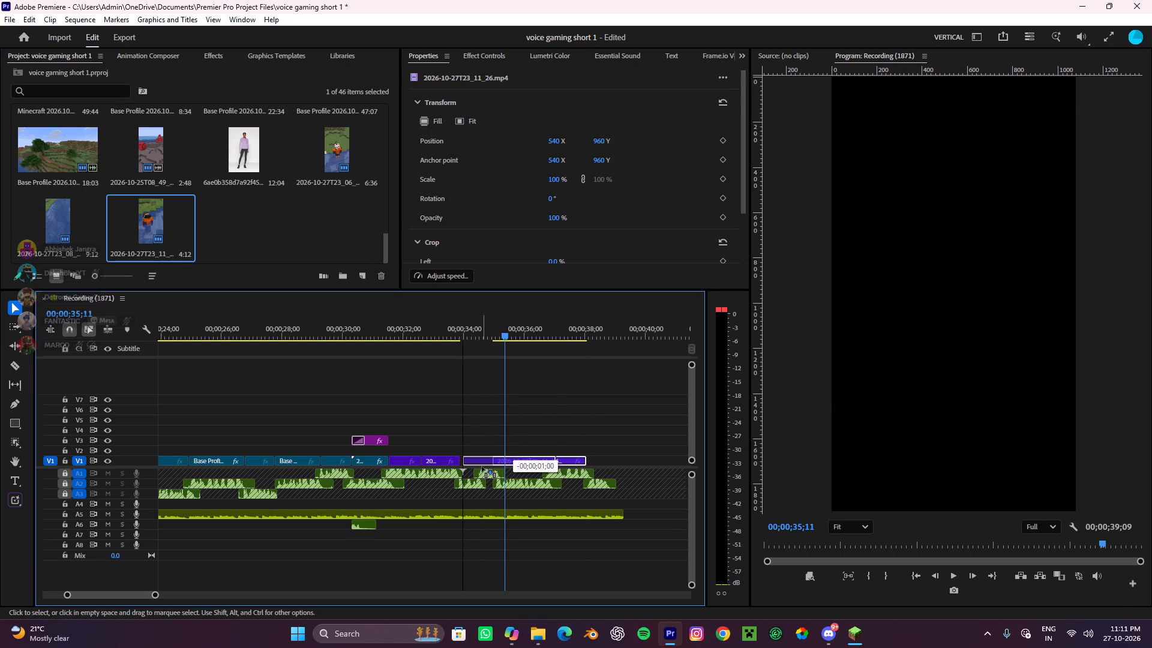
{"action": "left_click_drag", "start_coordinate": [482, 467], "coordinate": [479, 470]}
Play the sequence from about 33 seconds to 00;00;36;00 to check the player's turn against the voice-over.
{"action": "left_click_drag", "start_coordinate": [514, 329], "coordinate": [437, 417]}
{"action": "left_click", "coordinate": [479, 425]}
{"action": "key", "text": "space"}
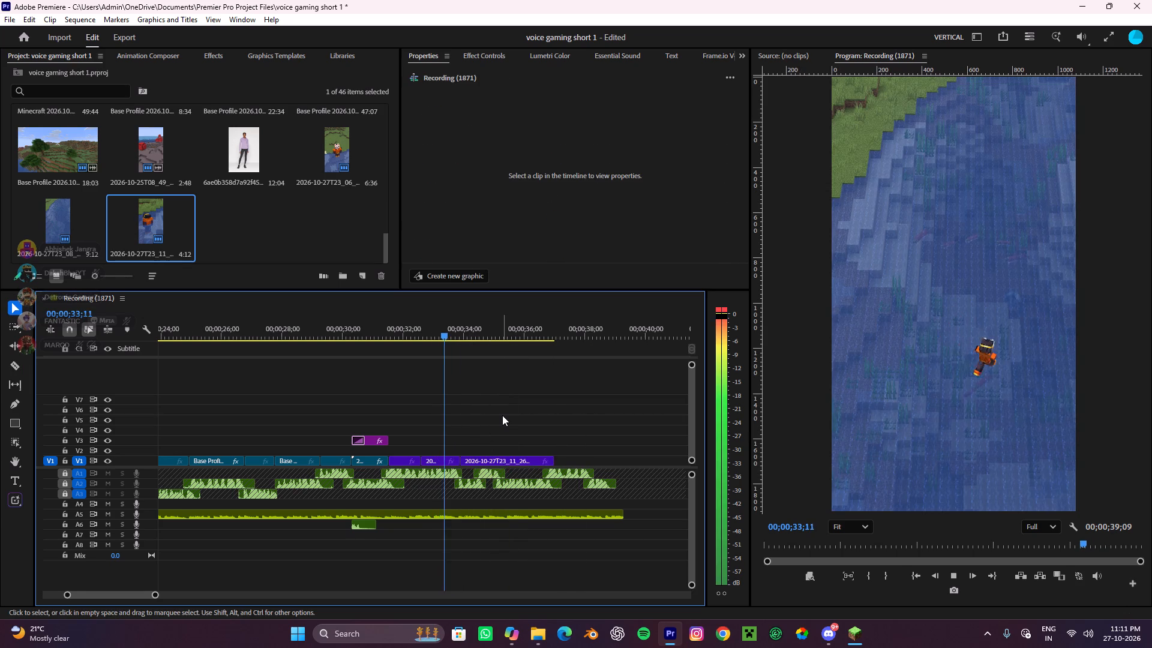
{"action": "scroll", "coordinate": [502, 415], "scroll_direction": "up", "scroll_amount": 4, "text": "alt"}
{"action": "scroll", "coordinate": [502, 415], "scroll_direction": "down", "scroll_amount": 5, "text": "alt"}
{"action": "key", "text": "space"}
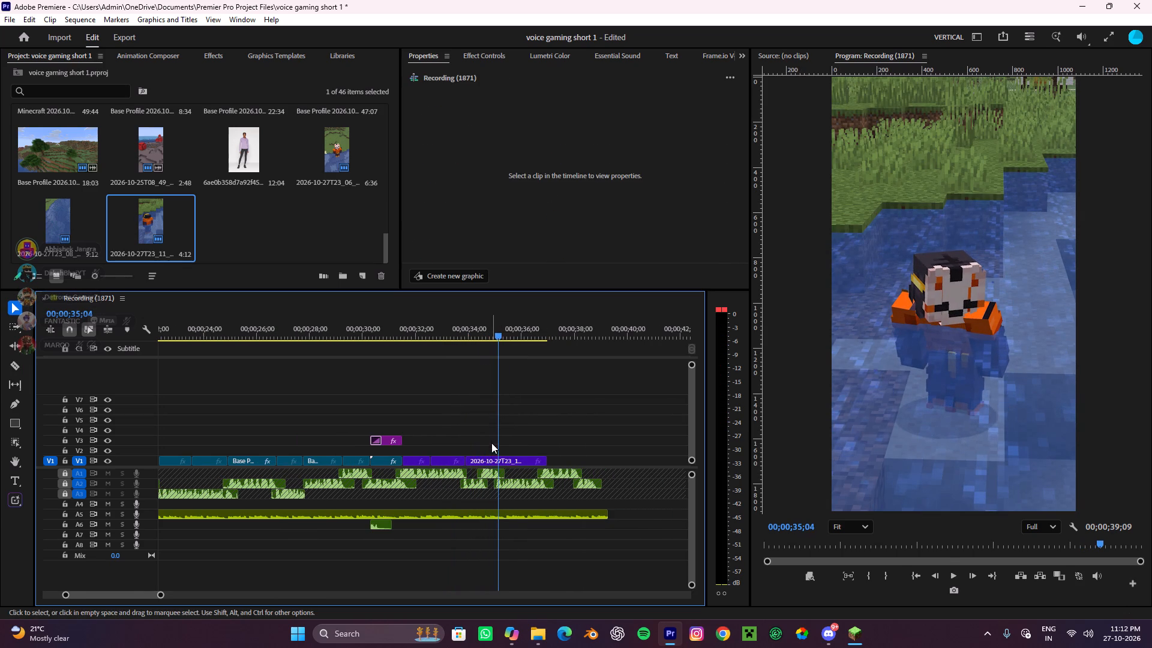
{"action": "scroll", "coordinate": [491, 444], "scroll_direction": "up", "scroll_amount": 3, "text": "alt"}
{"action": "scroll", "coordinate": [491, 444], "scroll_direction": "down", "scroll_amount": 1, "text": "alt"}
{"action": "scroll", "coordinate": [491, 444], "scroll_direction": "up", "scroll_amount": 4, "text": "alt"}
{"action": "key", "text": "space"}
{"action": "scroll", "coordinate": [490, 440], "scroll_direction": "down", "scroll_amount": 3}
{"action": "key", "text": "space"}
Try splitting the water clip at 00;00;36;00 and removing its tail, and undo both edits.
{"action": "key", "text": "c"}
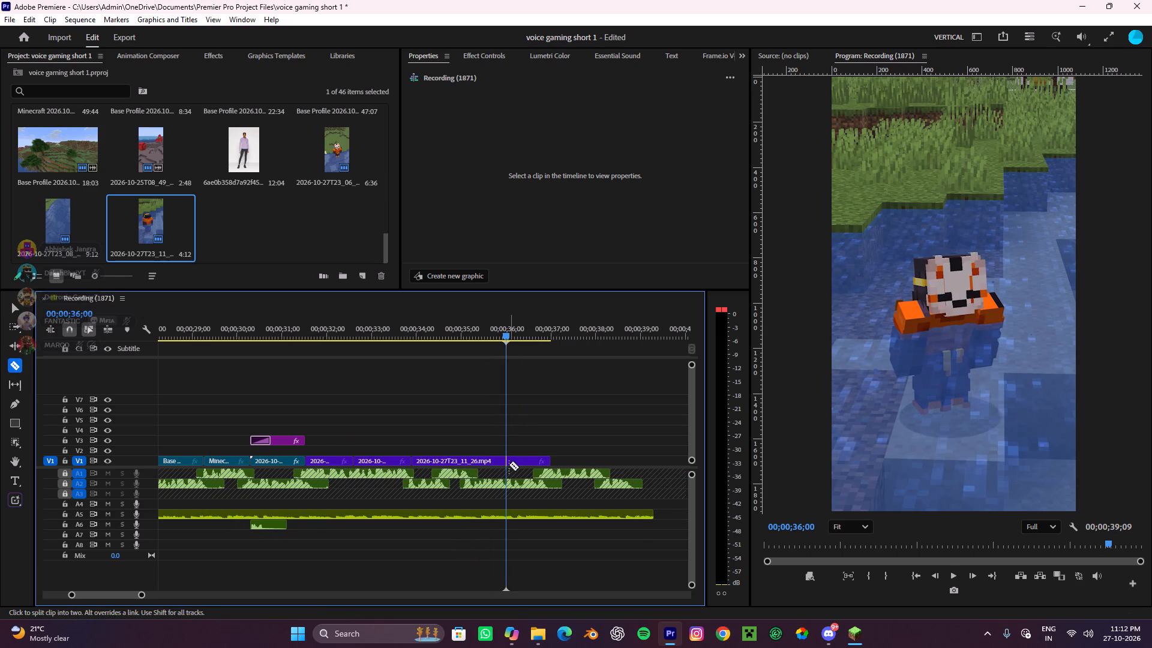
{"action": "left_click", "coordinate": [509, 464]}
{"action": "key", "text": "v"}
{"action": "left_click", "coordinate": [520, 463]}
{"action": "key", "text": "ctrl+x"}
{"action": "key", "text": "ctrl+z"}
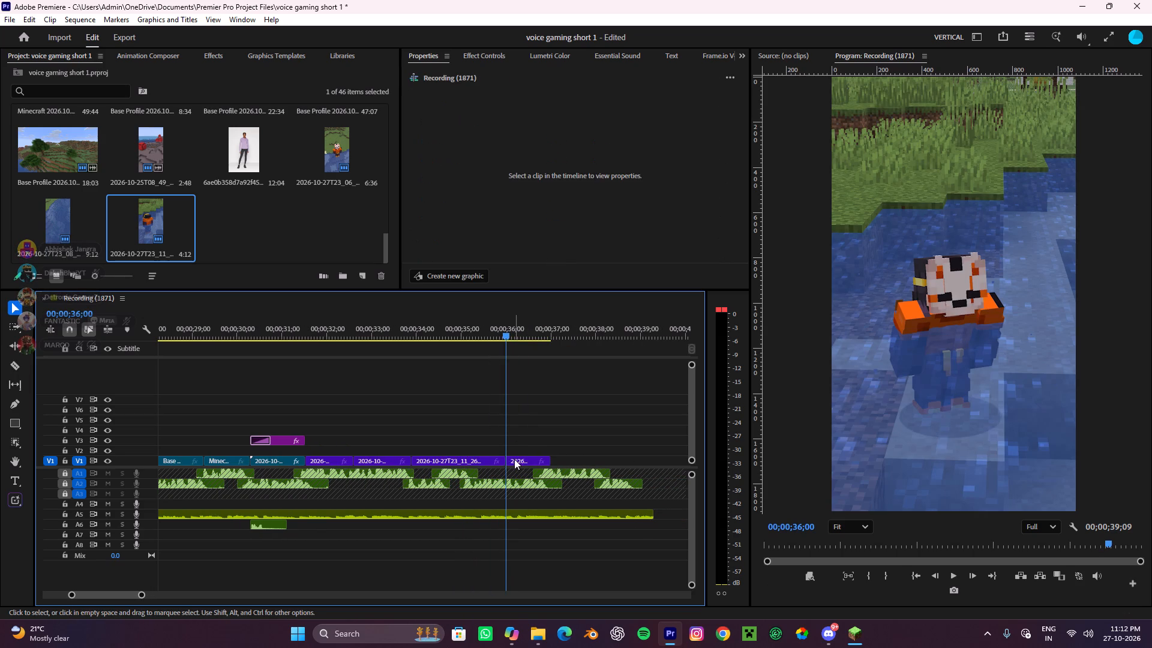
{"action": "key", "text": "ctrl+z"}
Cut off roughly another 0.6 seconds from the start of the water clip and close the gap.
{"action": "left_click_drag", "start_coordinate": [515, 327], "coordinate": [523, 361]}
{"action": "key", "text": "c"}
{"action": "left_click", "coordinate": [442, 458]}
{"action": "key", "text": "v"}
{"action": "left_click", "coordinate": [422, 458]}
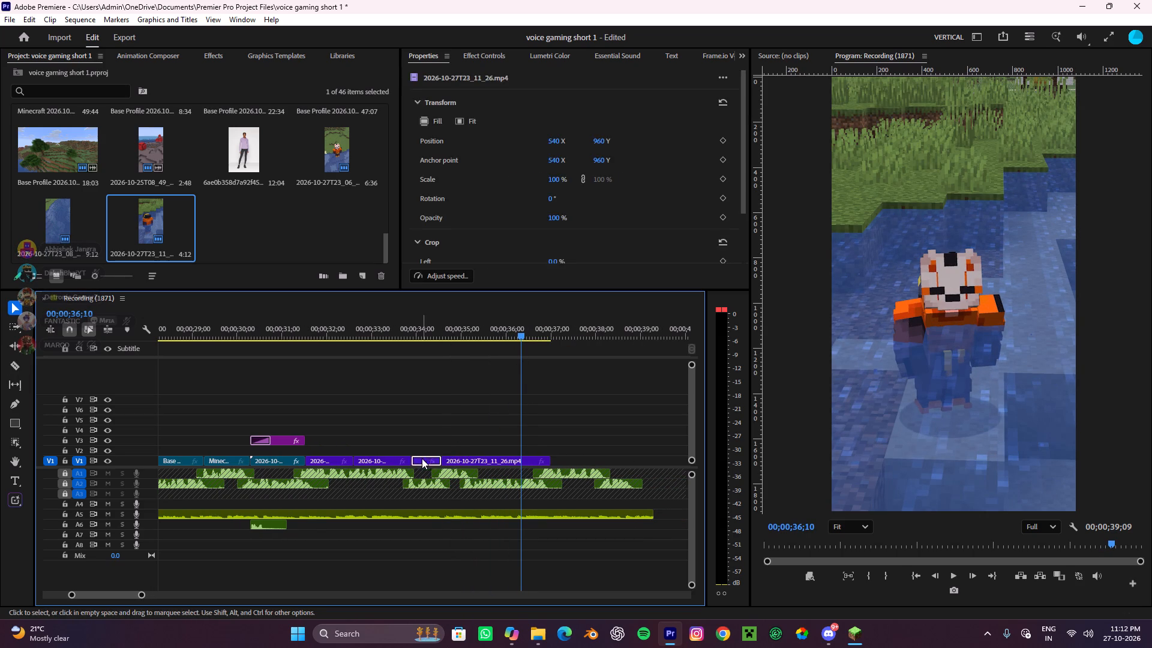
{"action": "key", "text": "ctrl+x"}
{"action": "left_click_drag", "start_coordinate": [479, 464], "coordinate": [449, 470]}
Play through the shortened water clip and trim its end slightly to about 00;00;36;09.
{"action": "left_click_drag", "start_coordinate": [516, 318], "coordinate": [379, 416]}
{"action": "left_click", "coordinate": [416, 418]}
{"action": "key", "text": "space"}
{"action": "scroll", "coordinate": [399, 439], "scroll_direction": "down", "scroll_amount": 9, "text": "alt"}
{"action": "scroll", "coordinate": [400, 439], "scroll_direction": "up", "scroll_amount": 5, "text": "alt"}
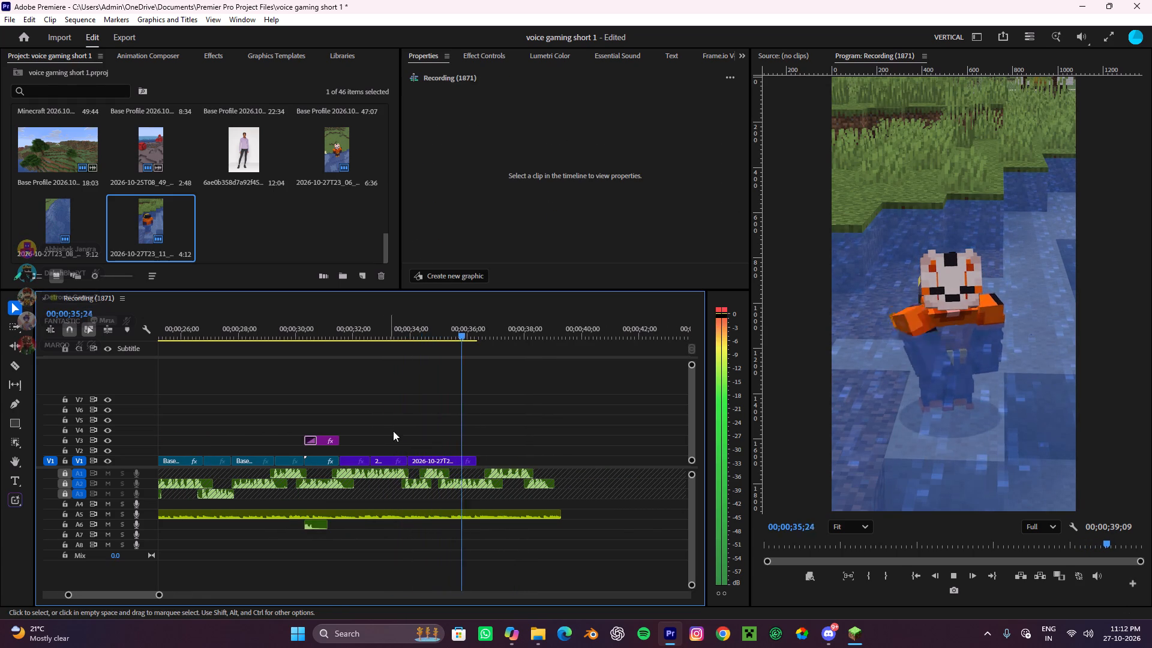
{"action": "key", "text": "space"}
{"action": "scroll", "coordinate": [420, 453], "scroll_direction": "up", "scroll_amount": 5, "text": "alt"}
{"action": "key", "text": "space"}
{"action": "key", "text": "space"}
{"action": "left_click", "coordinate": [509, 465]}
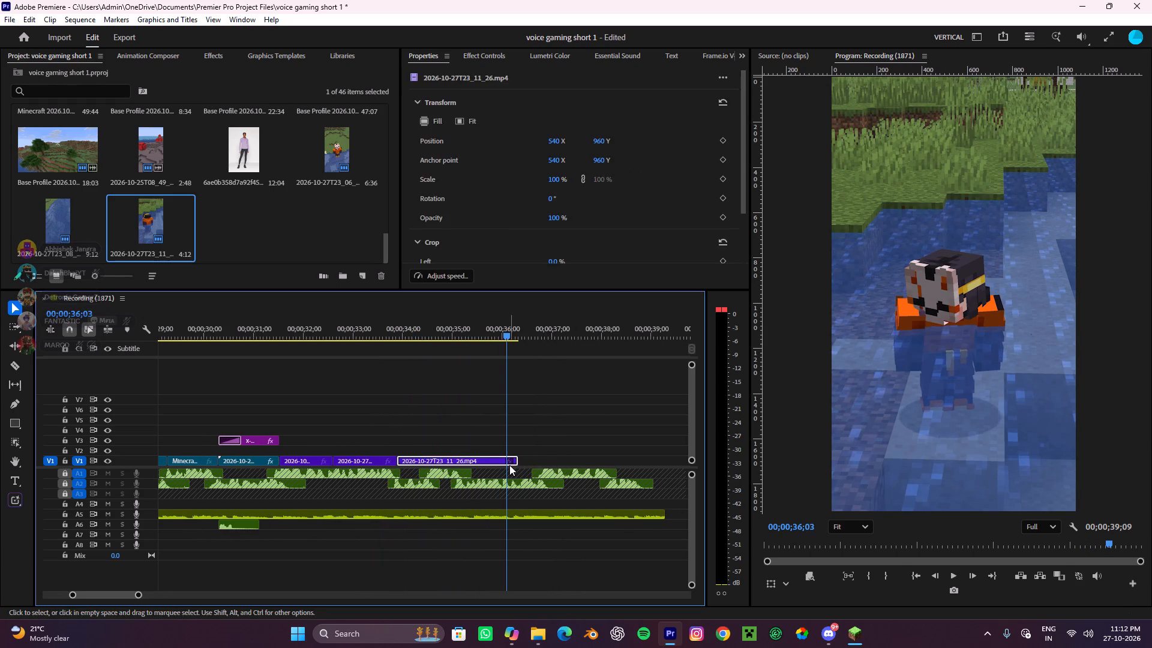
{"action": "left_click_drag", "start_coordinate": [521, 463], "coordinate": [520, 481]}
{"action": "left_click", "coordinate": [537, 440]}
Play the last frames of the water clip to check where it ends against the voice-over.
{"action": "left_click_drag", "start_coordinate": [518, 331], "coordinate": [493, 366]}
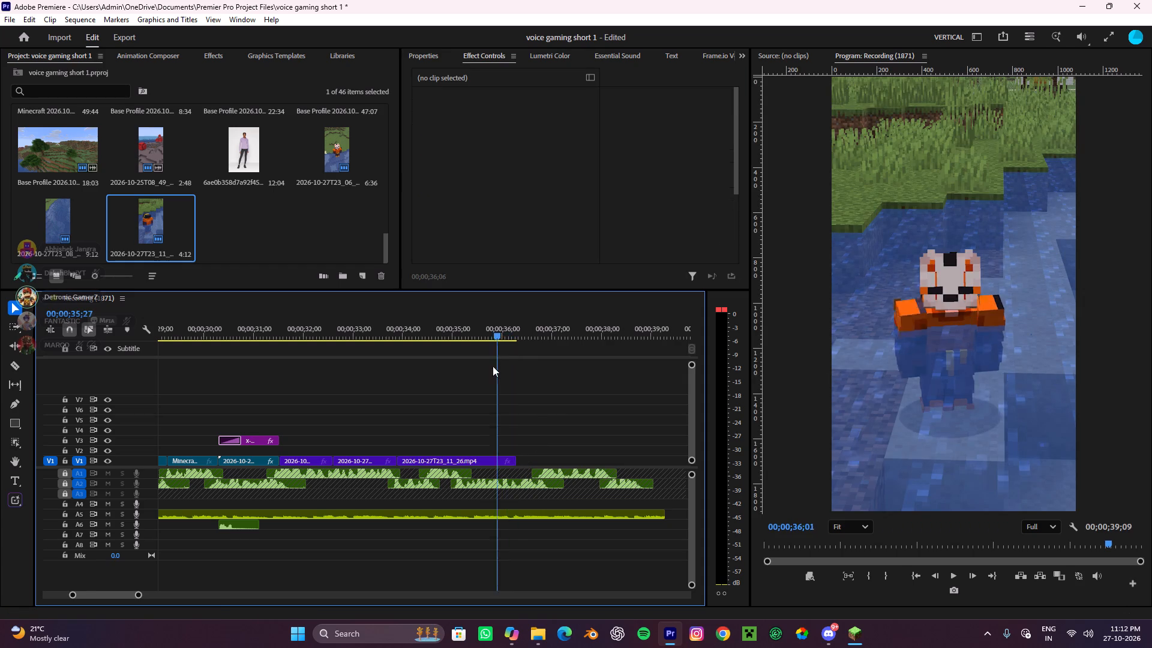
{"action": "left_click_drag", "start_coordinate": [493, 366], "coordinate": [491, 372]}
{"action": "key", "text": "space"}
{"action": "scroll", "coordinate": [525, 406], "scroll_direction": "down", "scroll_amount": 4, "text": "alt"}
{"action": "key", "text": "space"}
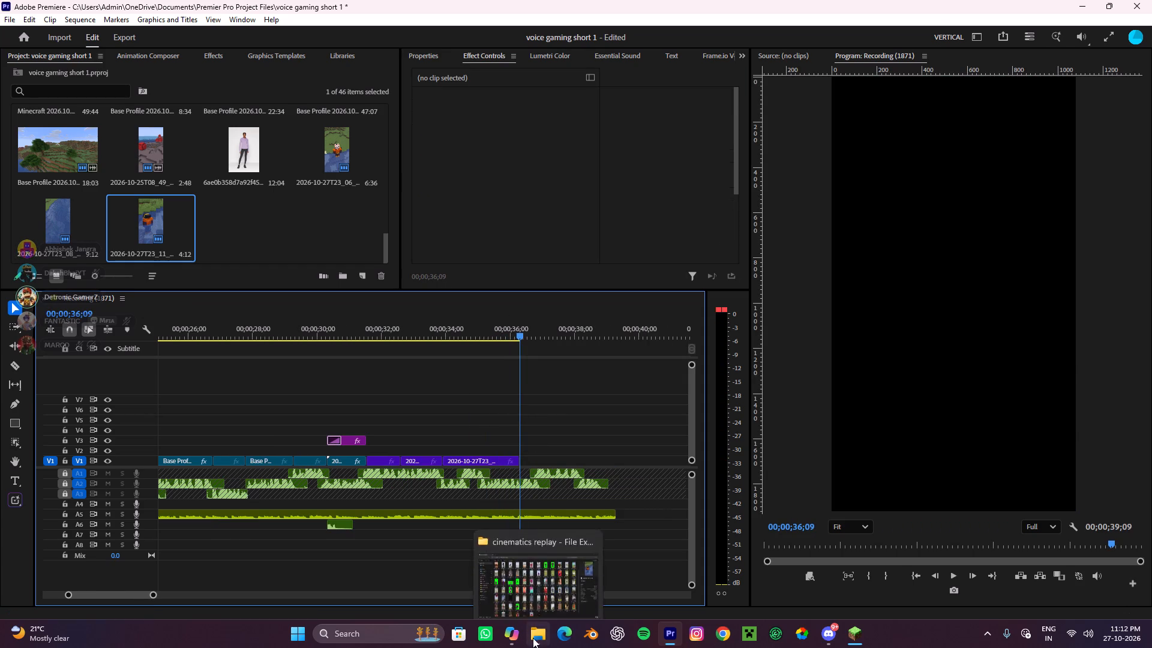
Add the recording Base Profile 2026.10.27 - 23.02.38.13 from the NVIDIA gallery's folder to V1, directly after the water clip.
{"action": "left_click", "coordinate": [533, 638]}
{"action": "key", "text": "e"}
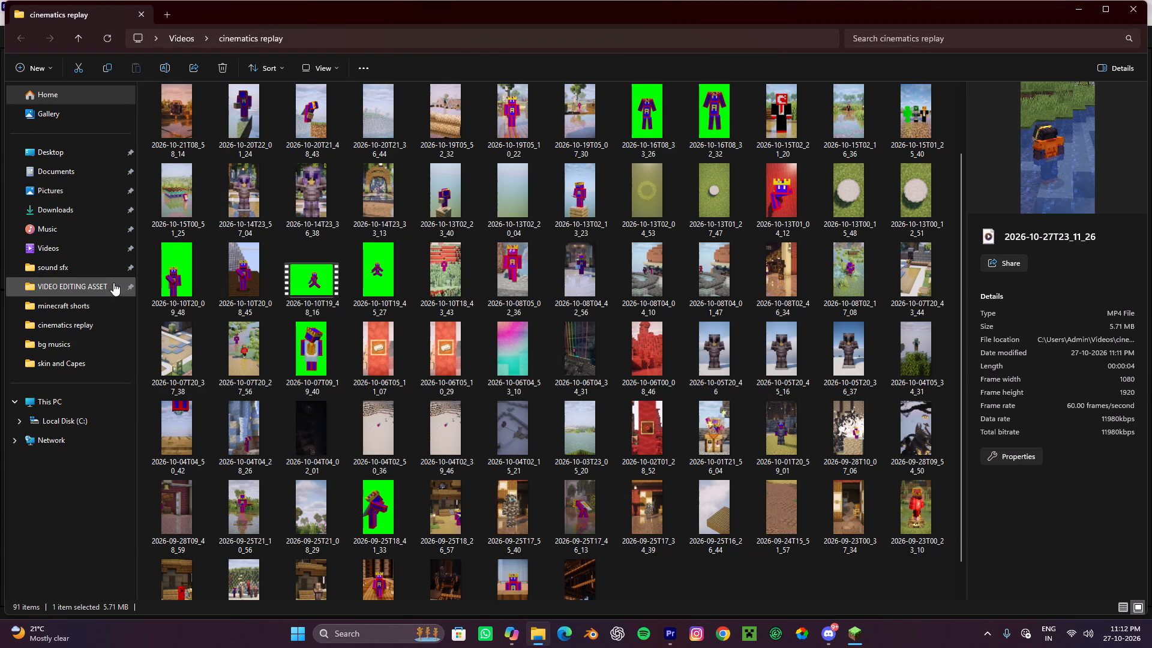
{"action": "key", "text": "alt+z"}
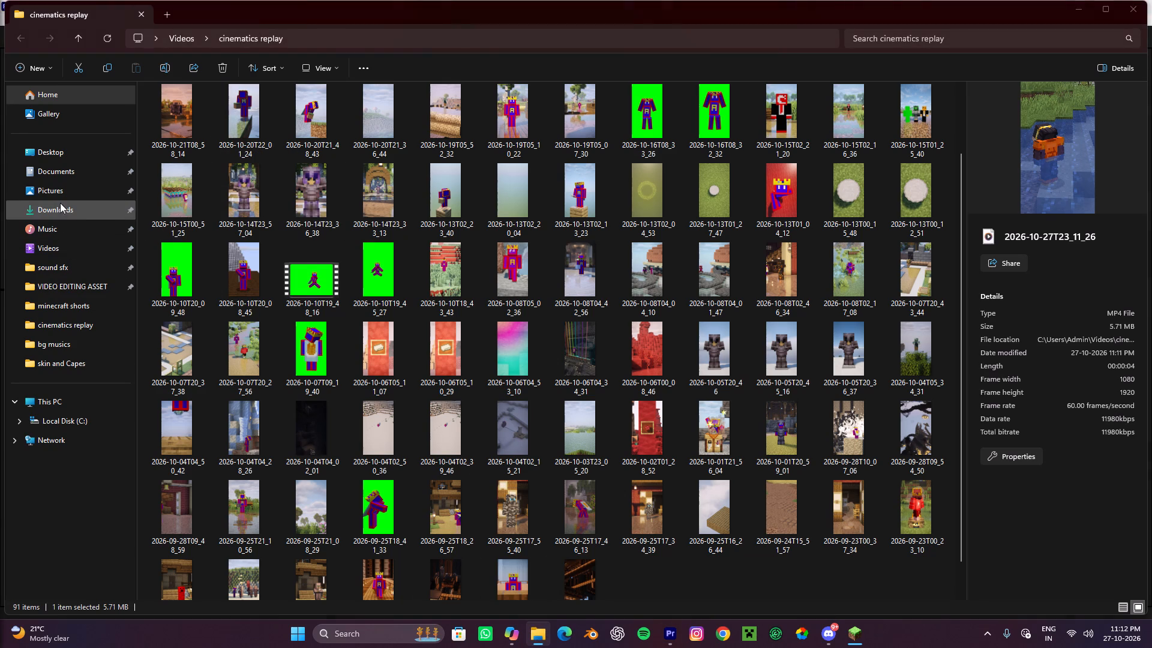
{"action": "left_click", "coordinate": [67, 98]}
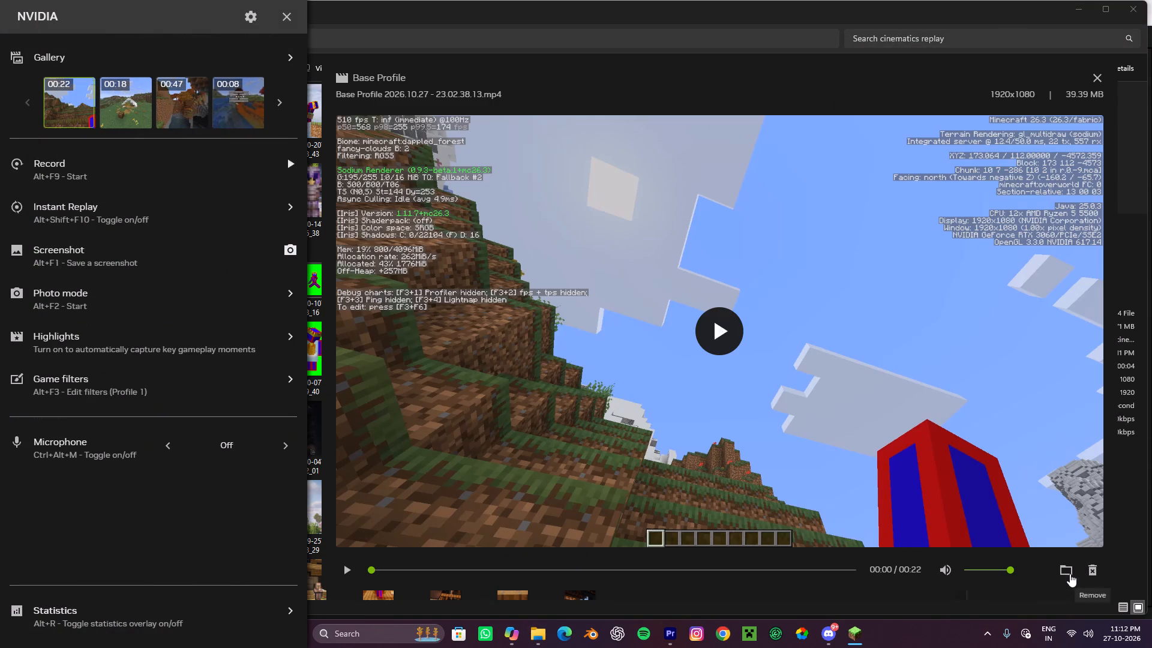
{"action": "left_click", "coordinate": [1068, 574]}
{"action": "scroll", "coordinate": [348, 221], "scroll_direction": "up", "scroll_amount": 3}
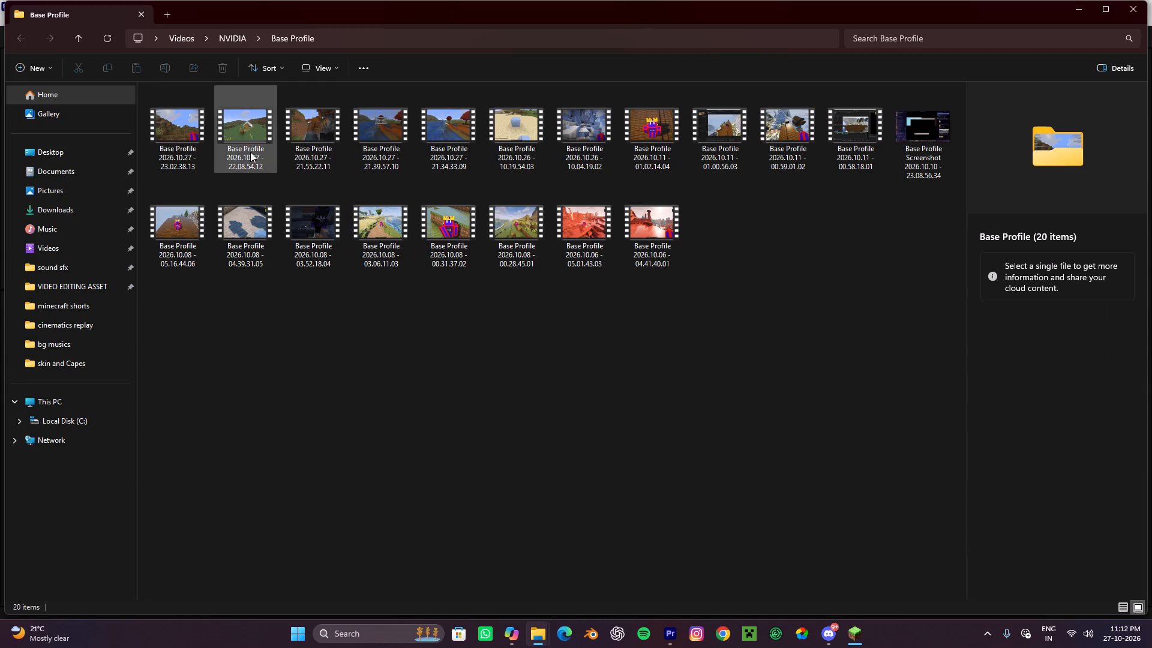
{"action": "left_click", "coordinate": [186, 135]}
{"action": "left_click_drag", "start_coordinate": [175, 124], "coordinate": [668, 605]}
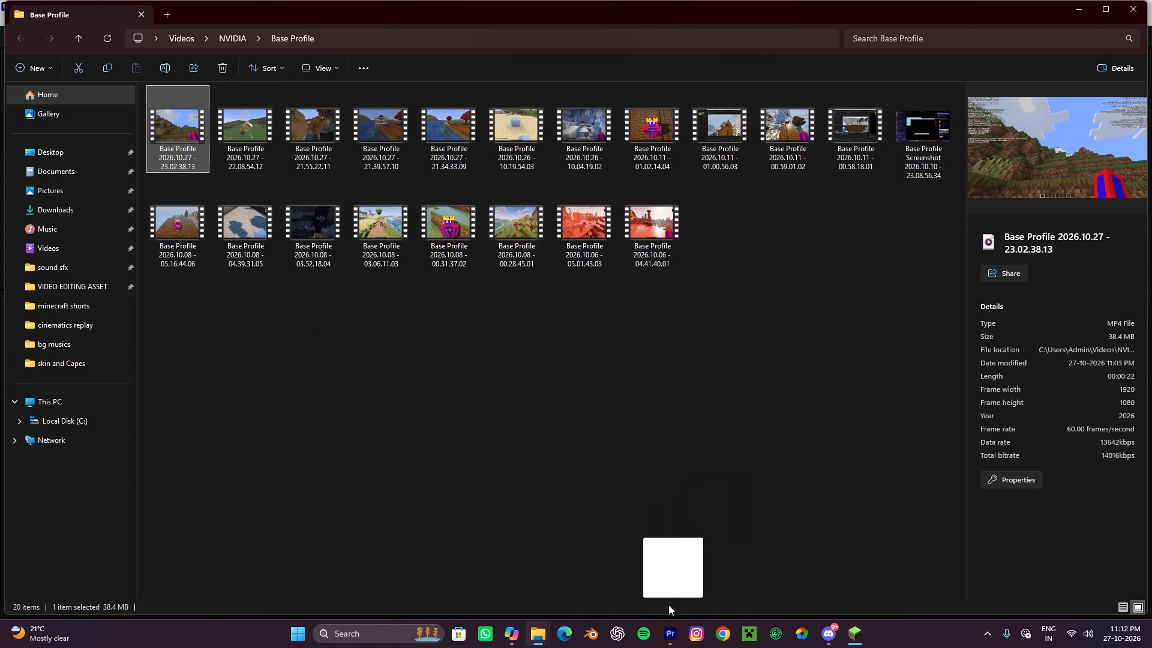
{"action": "left_click_drag", "start_coordinate": [668, 605], "coordinate": [537, 460]}
{"action": "left_click_drag", "start_coordinate": [568, 462], "coordinate": [557, 463]}
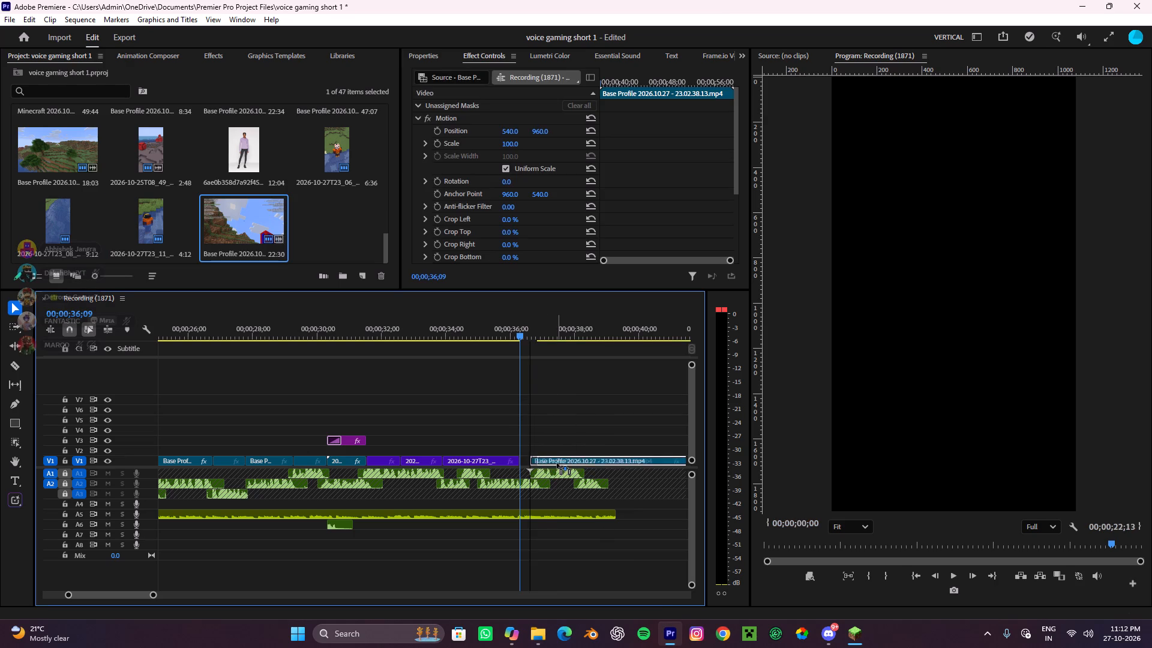
{"action": "left_click_drag", "start_coordinate": [557, 463], "coordinate": [548, 466]}
Scrub through the Base Profile recording, cut off about its first 2.8 seconds, and close the gap on V1.
{"action": "scroll", "coordinate": [548, 467], "scroll_direction": "down", "scroll_amount": 16, "text": "alt"}
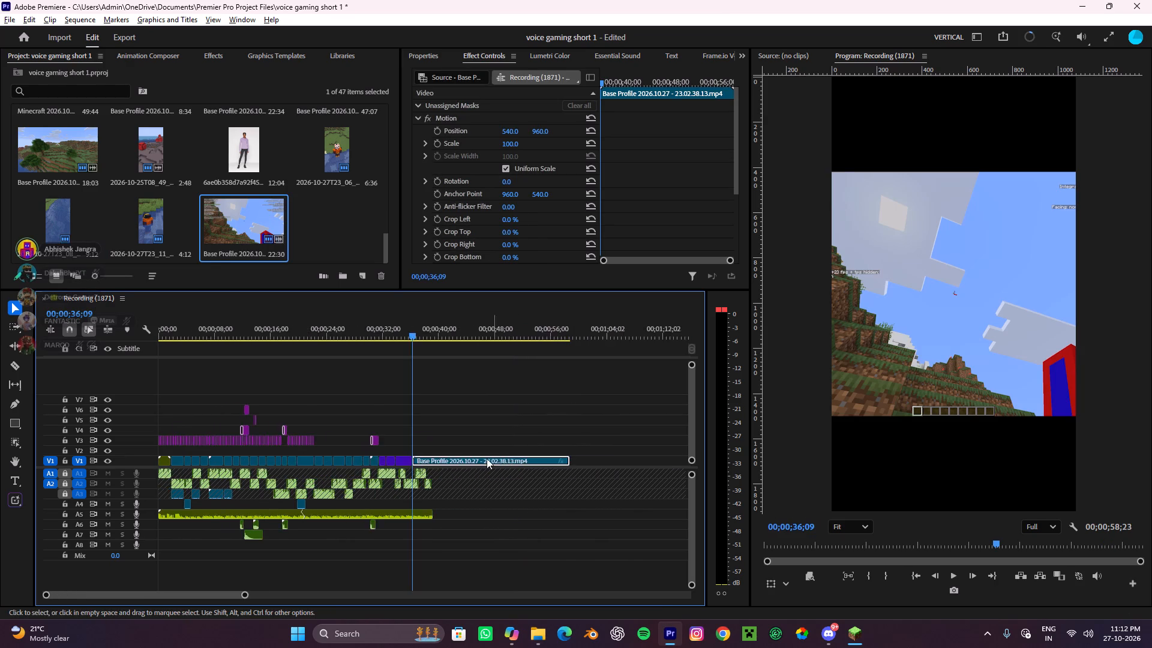
{"action": "scroll", "coordinate": [487, 458], "scroll_direction": "down", "scroll_amount": 3, "text": "alt"}
{"action": "left_click_drag", "start_coordinate": [317, 337], "coordinate": [365, 352]}
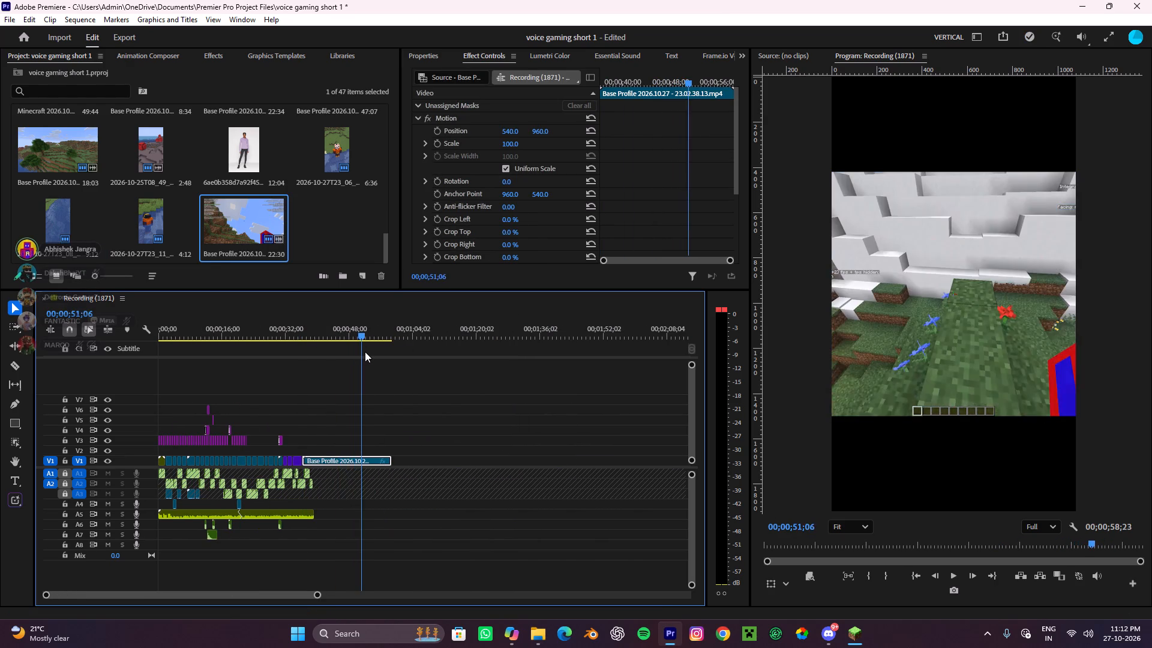
{"action": "left_click_drag", "start_coordinate": [365, 352], "coordinate": [330, 382]}
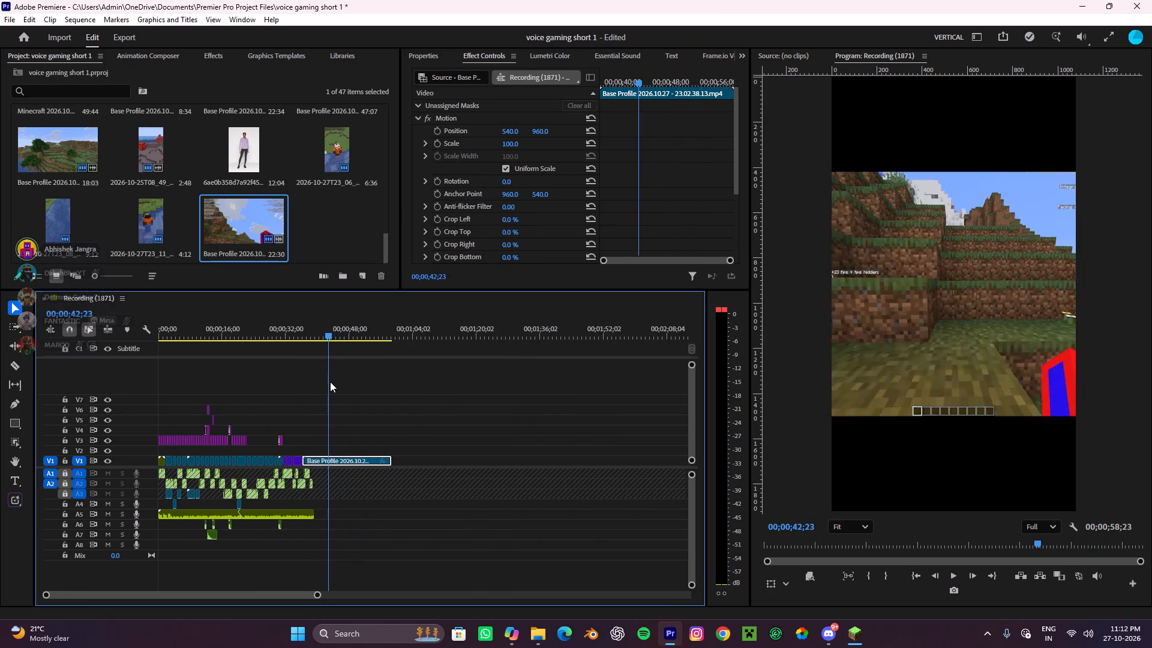
{"action": "left_click_drag", "start_coordinate": [330, 382], "coordinate": [325, 395]}
{"action": "scroll", "coordinate": [327, 397], "scroll_direction": "up", "scroll_amount": 14, "text": "alt"}
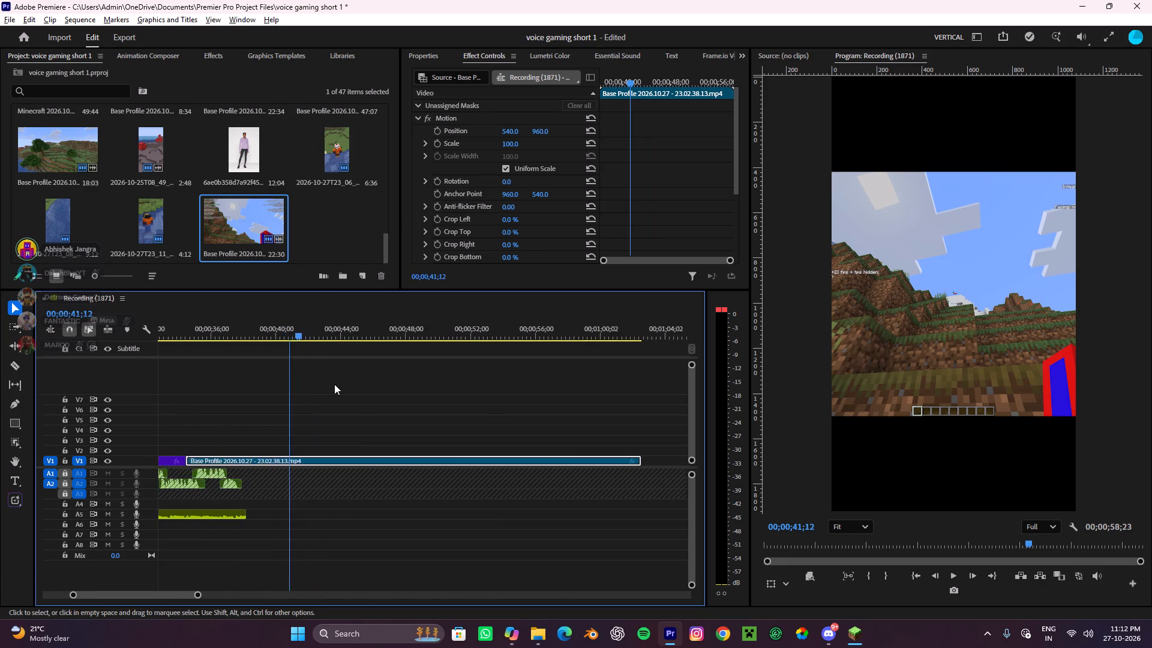
{"action": "scroll", "coordinate": [334, 384], "scroll_direction": "up", "scroll_amount": 7, "text": "alt"}
{"action": "left_click_drag", "start_coordinate": [372, 334], "coordinate": [341, 371]}
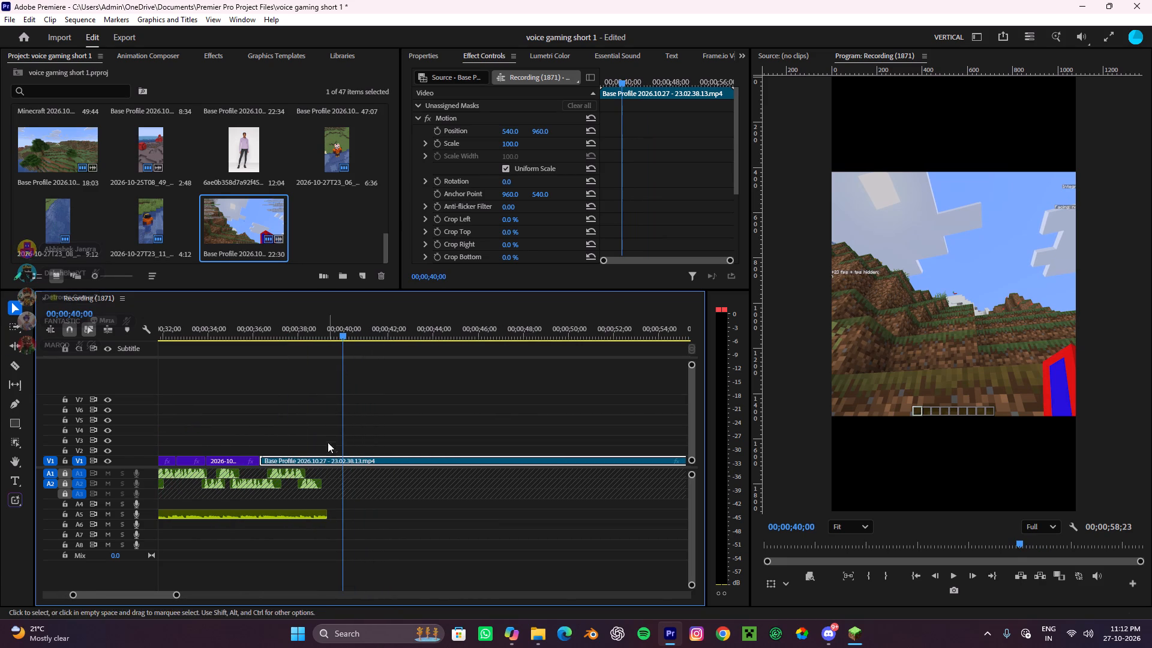
{"action": "key", "text": "c"}
{"action": "left_click", "coordinate": [323, 464]}
{"action": "key", "text": "v"}
{"action": "left_click", "coordinate": [293, 461]}
{"action": "key", "text": "ctrl+x"}
{"action": "left_click_drag", "start_coordinate": [350, 461], "coordinate": [317, 462]}
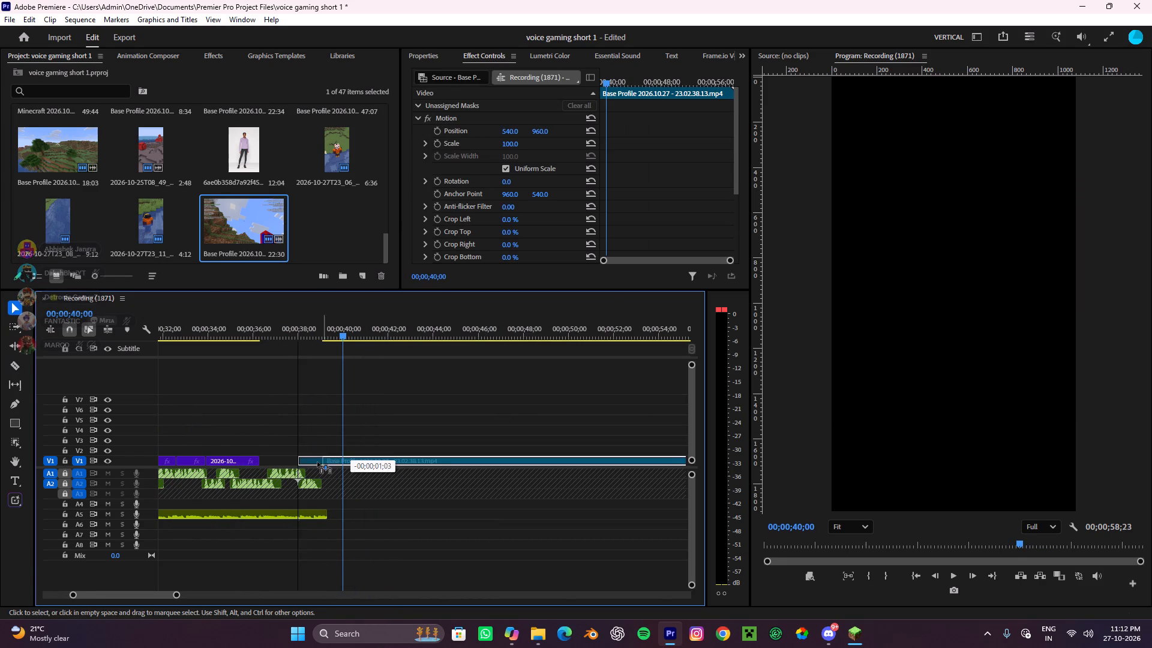
{"action": "left_click_drag", "start_coordinate": [317, 462], "coordinate": [290, 467]}
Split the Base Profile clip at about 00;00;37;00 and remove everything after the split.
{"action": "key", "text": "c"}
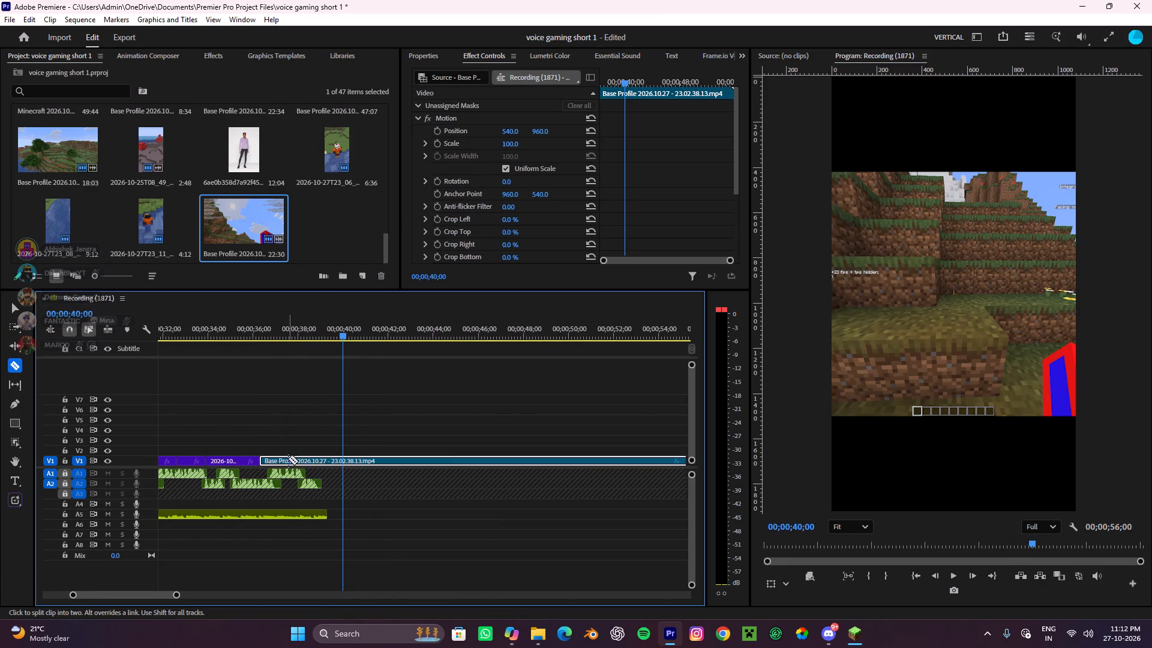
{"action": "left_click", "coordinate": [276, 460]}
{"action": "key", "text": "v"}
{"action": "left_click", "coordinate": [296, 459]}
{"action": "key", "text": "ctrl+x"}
Play the short Base Profile clip against the voice-over and extend its end to about 00;00;40;17.
{"action": "left_click_drag", "start_coordinate": [344, 329], "coordinate": [260, 386]}
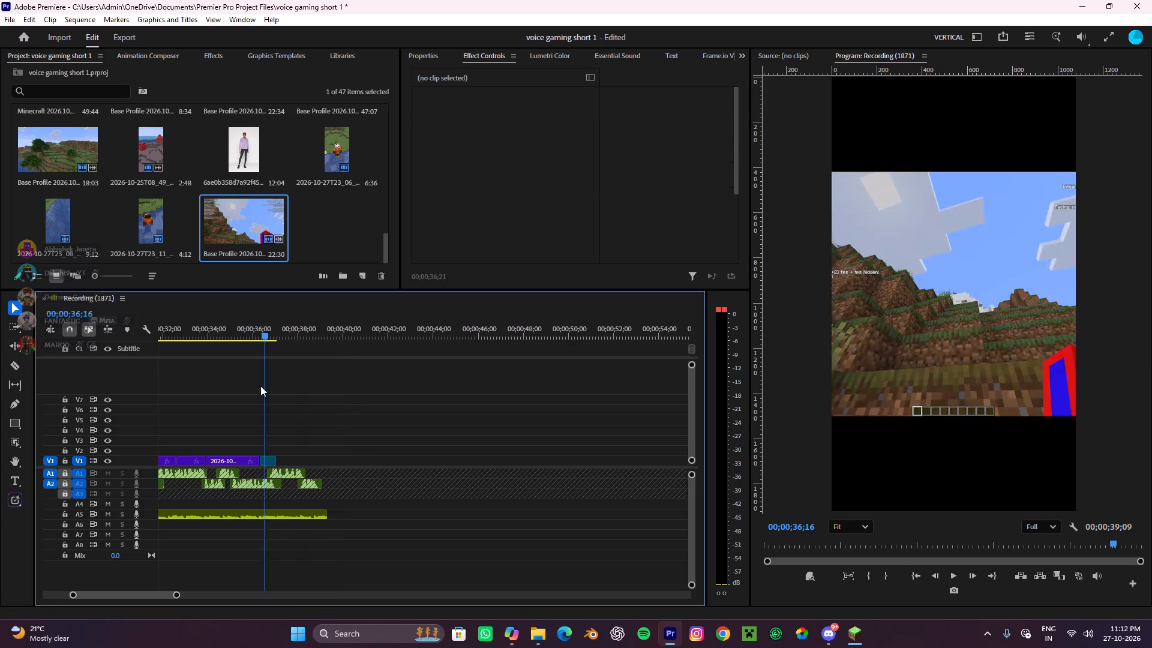
{"action": "left_click_drag", "start_coordinate": [260, 386], "coordinate": [254, 398]}
{"action": "key", "text": "space"}
{"action": "scroll", "coordinate": [274, 407], "scroll_direction": "up", "scroll_amount": 4, "text": "alt"}
{"action": "key", "text": "space"}
{"action": "scroll", "coordinate": [355, 444], "scroll_direction": "up", "scroll_amount": 6, "text": "alt"}
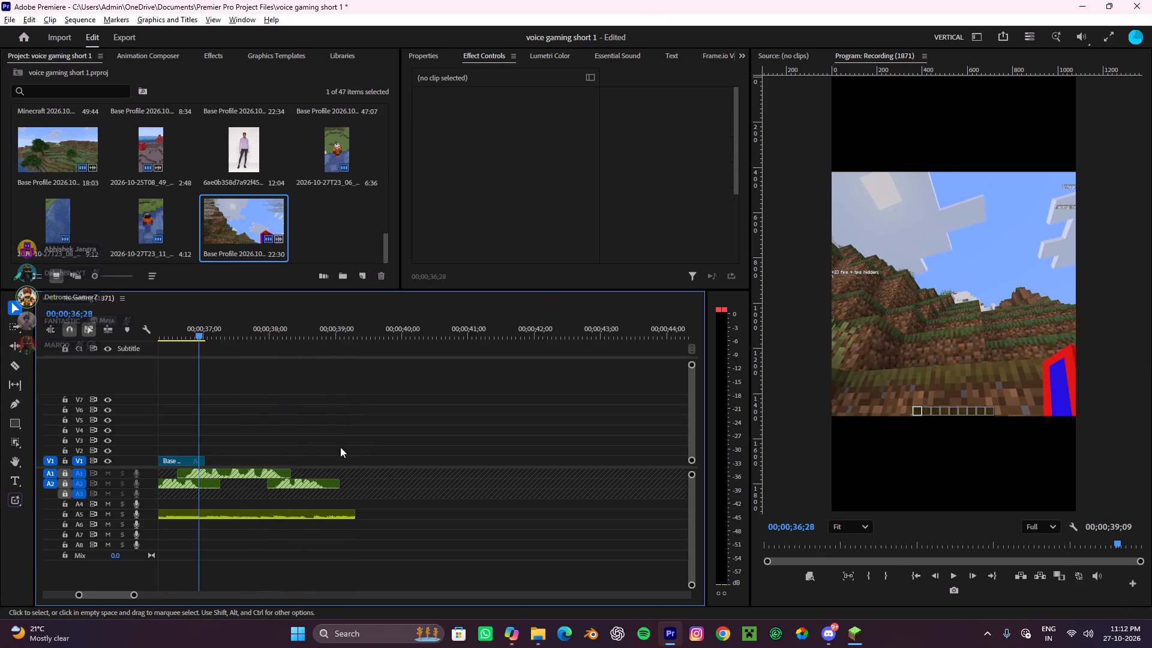
{"action": "scroll", "coordinate": [340, 447], "scroll_direction": "up", "scroll_amount": 6, "text": "alt"}
{"action": "left_click_drag", "start_coordinate": [318, 461], "coordinate": [552, 478]}
Split the Base Profile clip at 00;00;38;05, remove the part before it, and move the remainder against the water clip.
{"action": "left_click_drag", "start_coordinate": [312, 332], "coordinate": [390, 355]}
{"action": "key", "text": "c"}
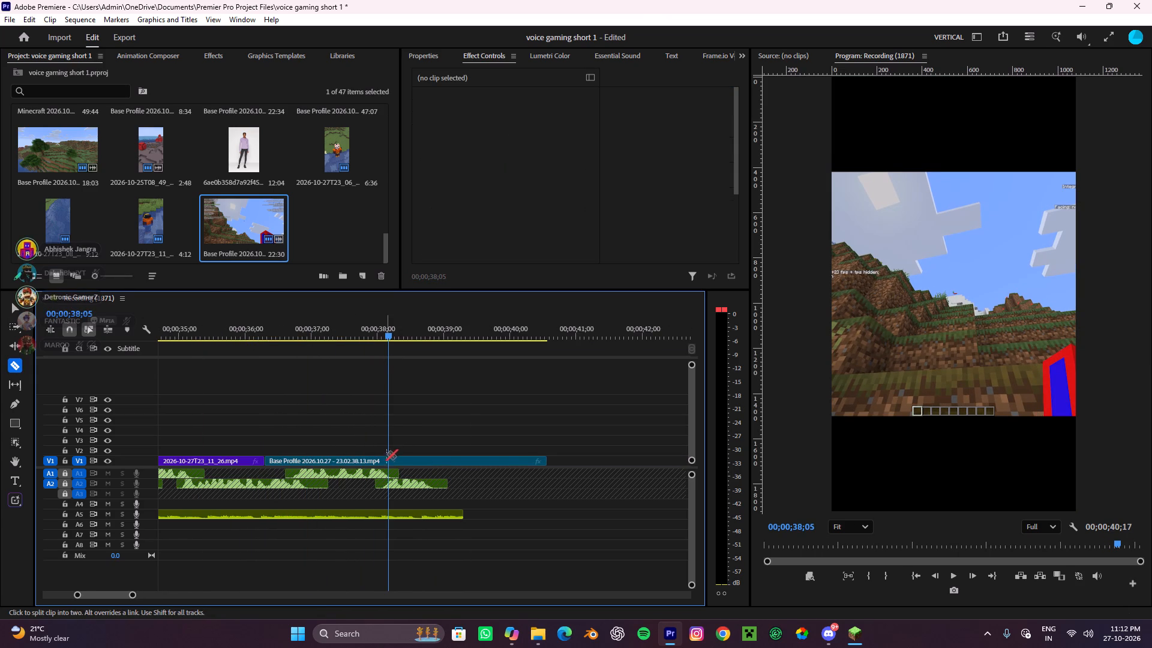
{"action": "left_click", "coordinate": [388, 460]}
{"action": "key", "text": "v"}
{"action": "left_click", "coordinate": [365, 458]}
{"action": "key", "text": "ctrl+x"}
{"action": "left_click_drag", "start_coordinate": [428, 464], "coordinate": [306, 464]}
Split the Base Profile clip at about 00;00;37;00 and remove everything after the split.
{"action": "key", "text": "c"}
{"action": "left_click", "coordinate": [308, 460]}
{"action": "key", "text": "v"}
{"action": "left_click", "coordinate": [330, 461]}
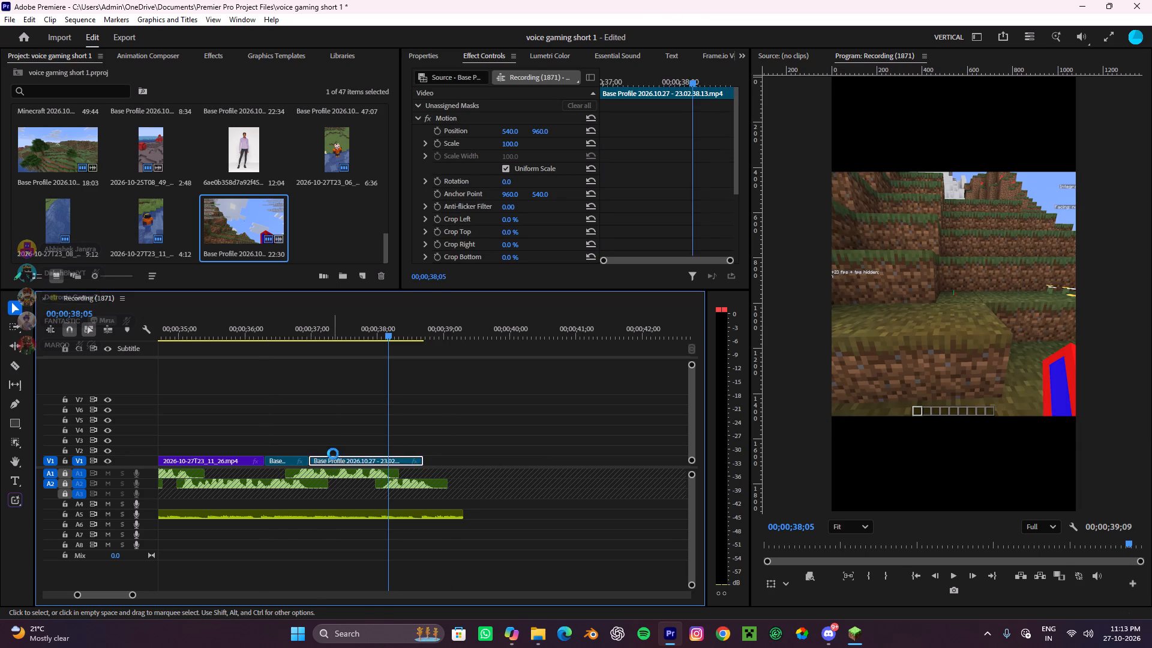
{"action": "key", "text": "ctrl+x"}
Find the Transform video effect and apply it to the short Base Profile clip on V1.
{"action": "left_click_drag", "start_coordinate": [421, 327], "coordinate": [290, 425]}
{"action": "left_click", "coordinate": [281, 458]}
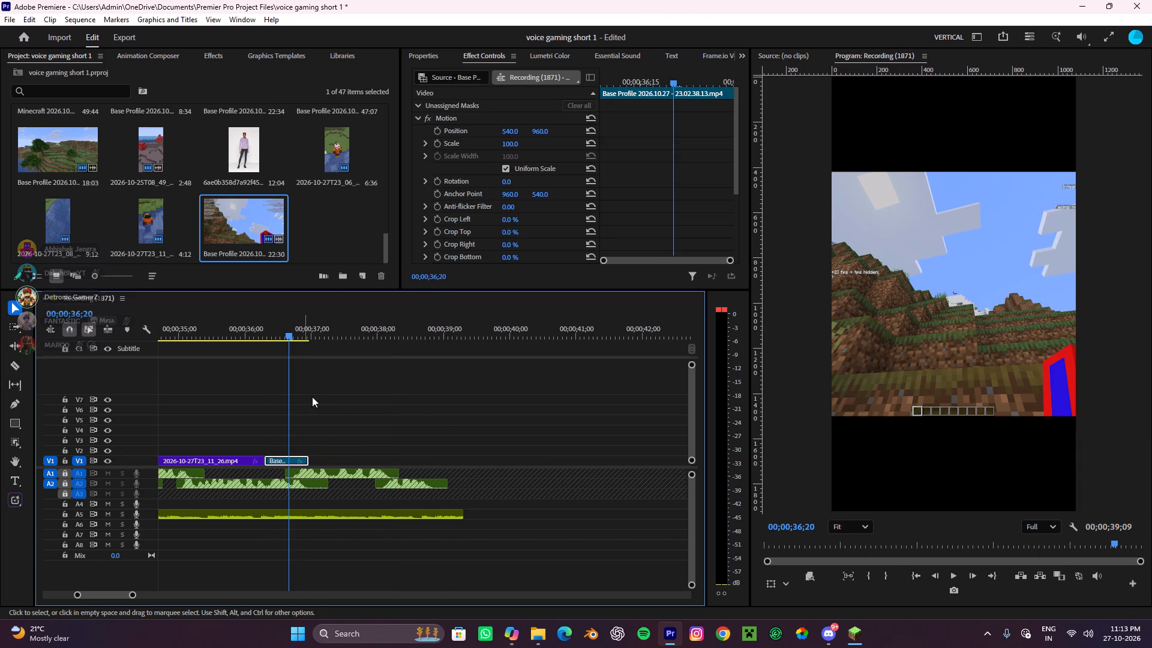
{"action": "left_click", "coordinate": [219, 56]}
{"action": "left_click_drag", "start_coordinate": [79, 75], "coordinate": [4, 77]}
{"action": "left_click", "coordinate": [114, 77]}
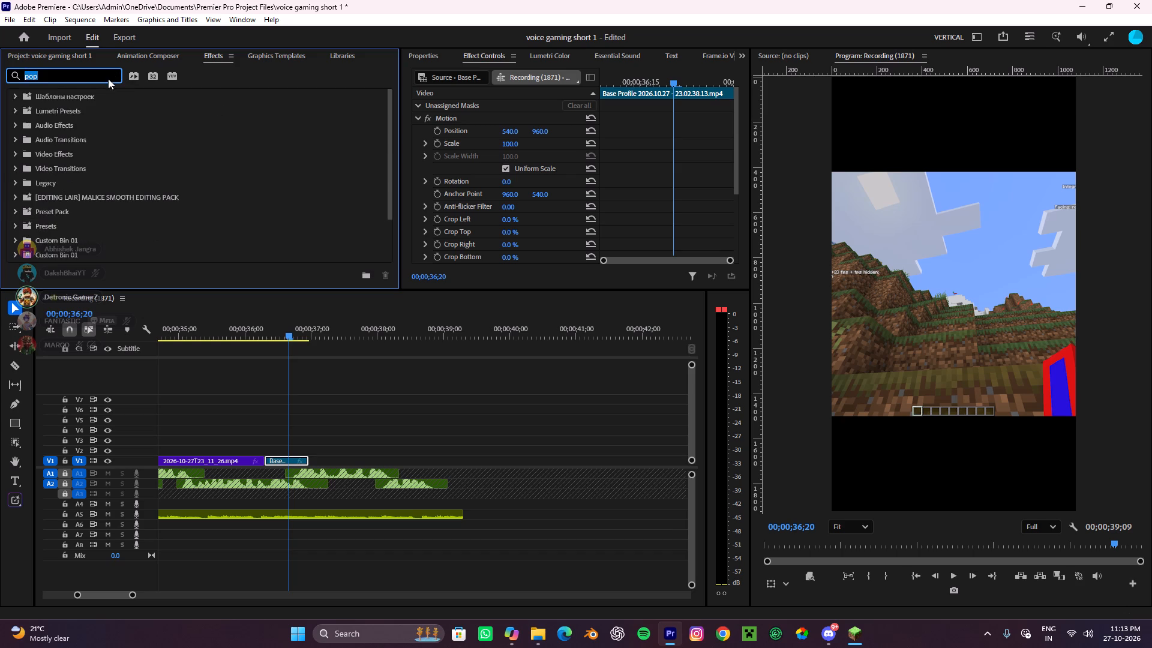
{"action": "type", "text": "transf"}
{"action": "key", "text": "o"}
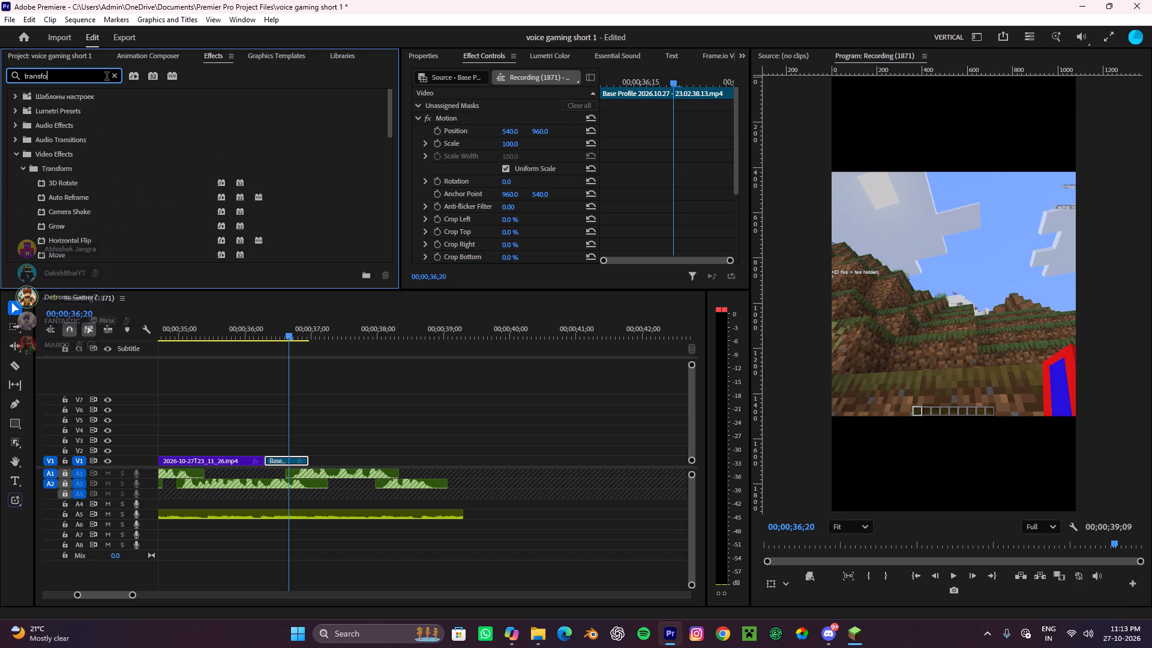
{"action": "key", "text": "r"}
{"action": "key", "text": "m"}
{"action": "scroll", "coordinate": [126, 205], "scroll_direction": "down", "scroll_amount": 4}
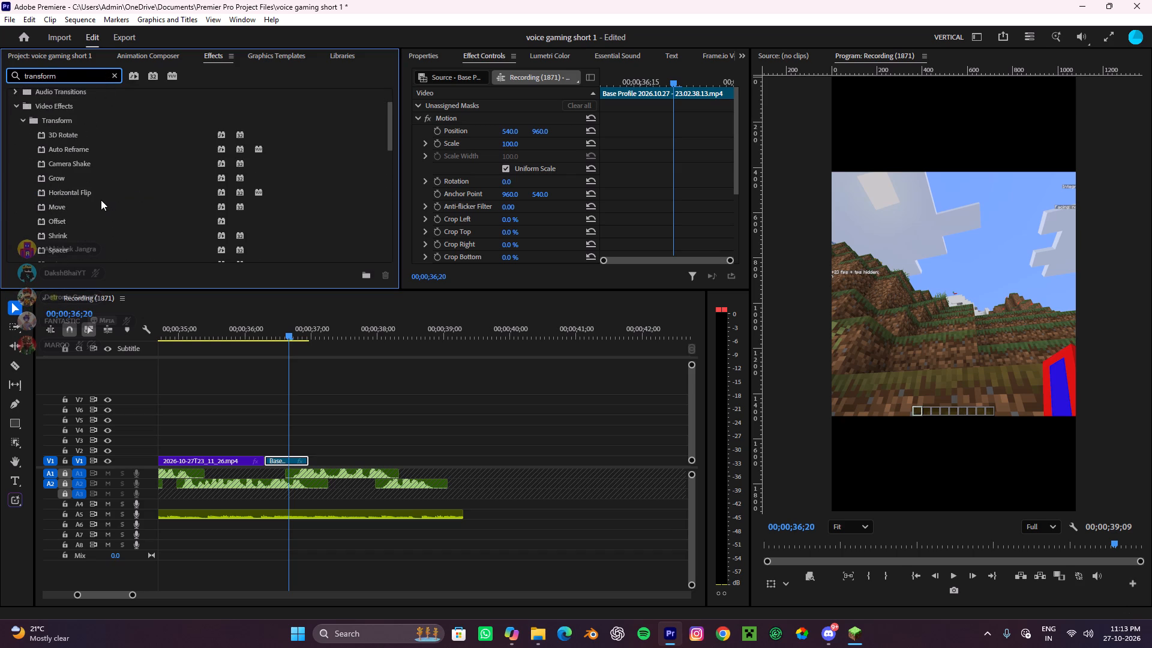
{"action": "scroll", "coordinate": [76, 214], "scroll_direction": "down", "scroll_amount": 3}
{"action": "scroll", "coordinate": [77, 195], "scroll_direction": "up", "scroll_amount": 2}
{"action": "scroll", "coordinate": [77, 195], "scroll_direction": "down", "scroll_amount": 1}
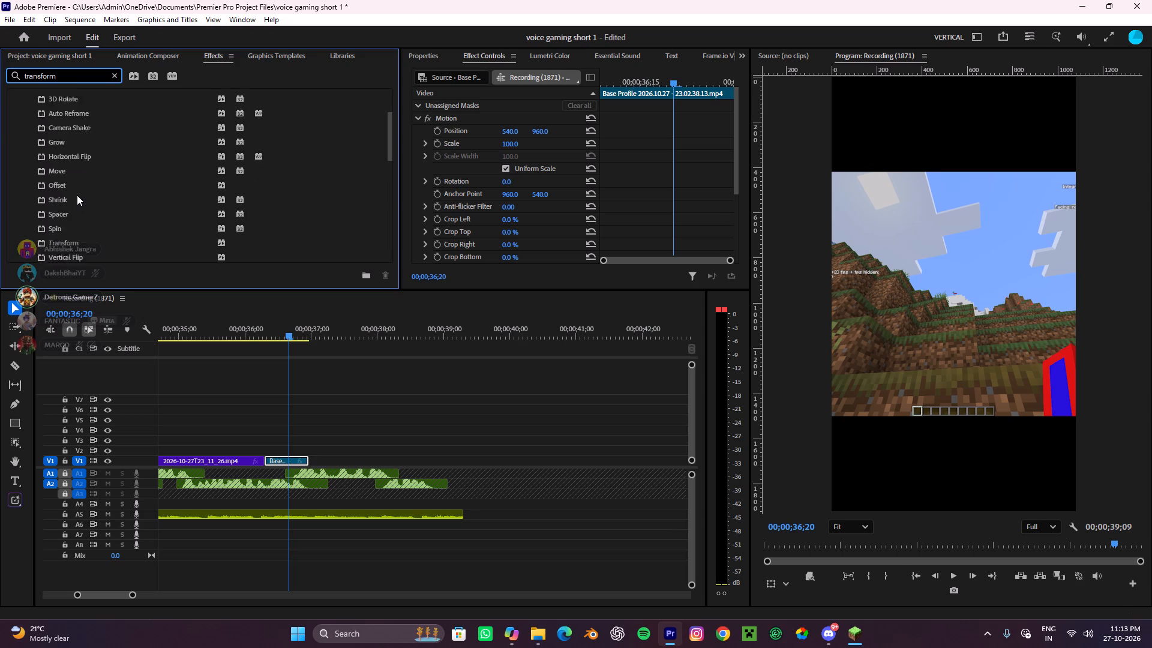
{"action": "scroll", "coordinate": [77, 195], "scroll_direction": "down", "scroll_amount": 5}
{"action": "left_click_drag", "start_coordinate": [67, 196], "coordinate": [287, 461]}
Add Transform Position keyframes at the Base Profile clip's start, 00;00;36;09, and at 00;00;36;17.
{"action": "scroll", "coordinate": [456, 216], "scroll_direction": "down", "scroll_amount": 9}
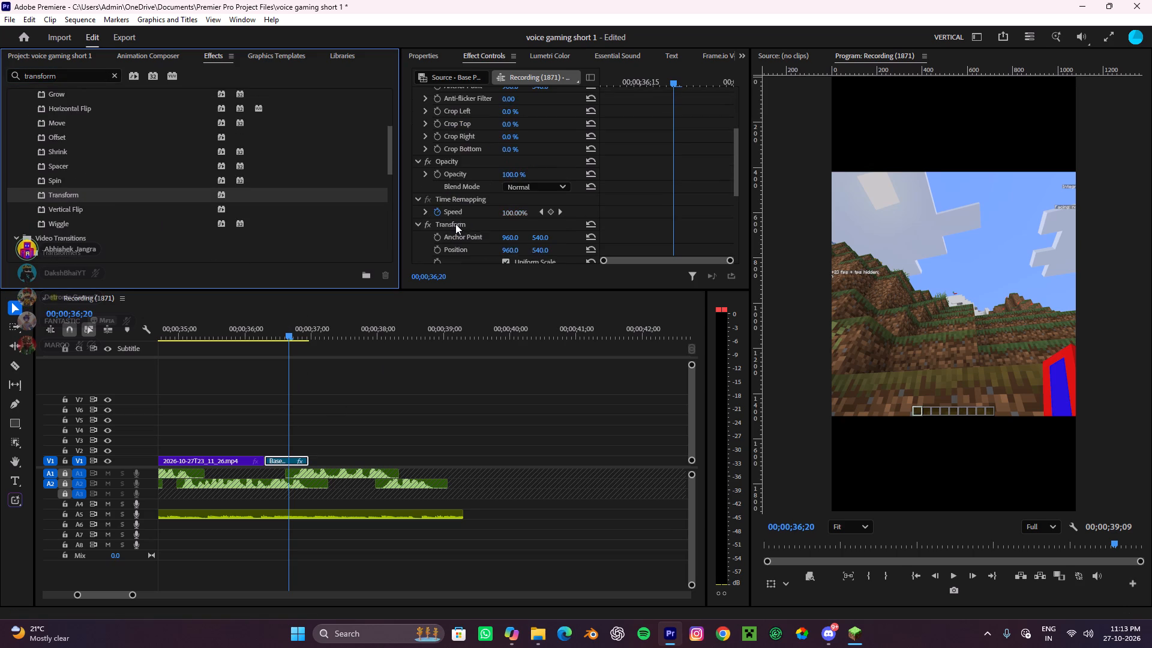
{"action": "scroll", "coordinate": [455, 224], "scroll_direction": "down", "scroll_amount": 9}
{"action": "left_click_drag", "start_coordinate": [652, 73], "coordinate": [469, 127]}
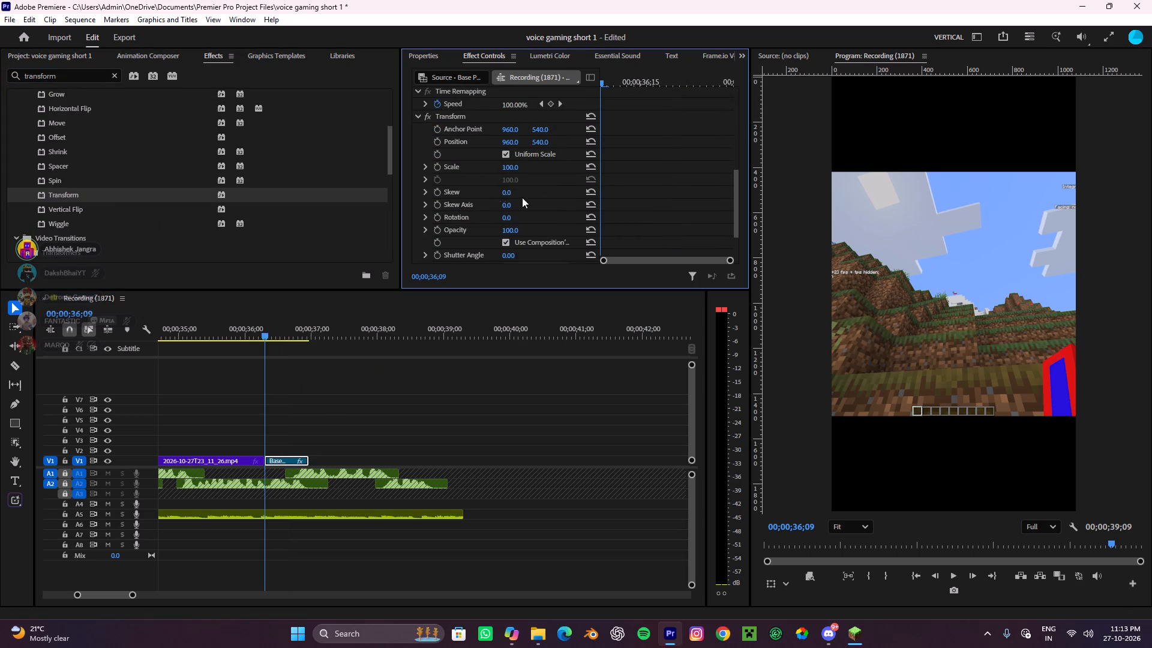
{"action": "scroll", "coordinate": [462, 205], "scroll_direction": "down", "scroll_amount": 4}
{"action": "scroll", "coordinate": [462, 202], "scroll_direction": "up", "scroll_amount": 5}
{"action": "left_click", "coordinate": [437, 157]}
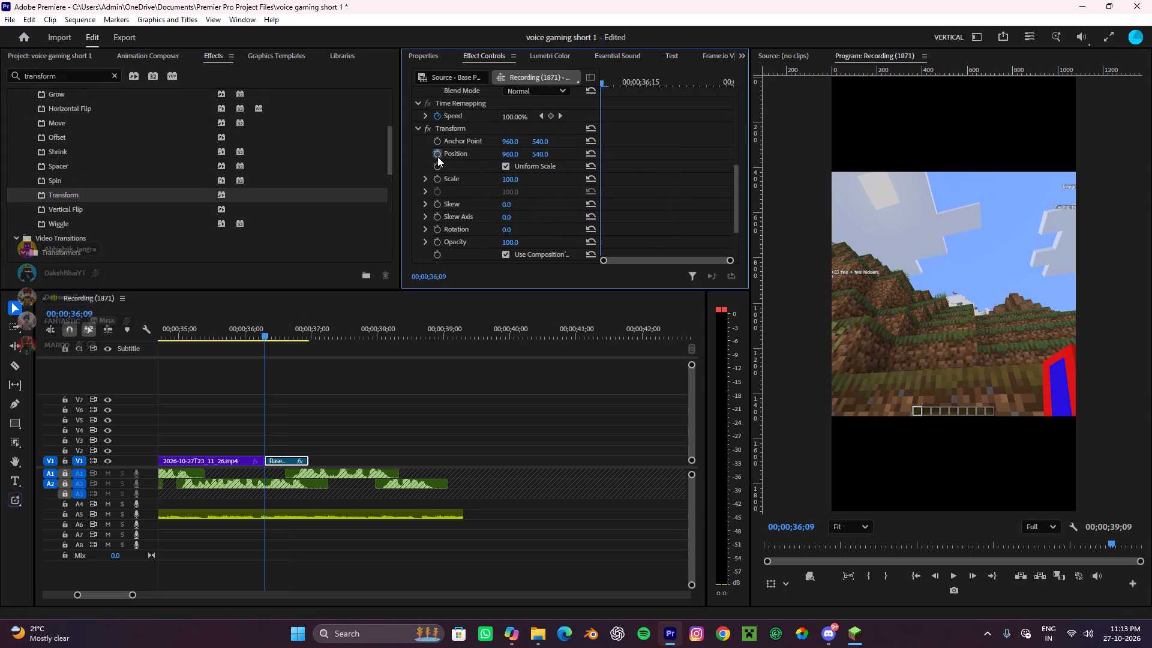
{"action": "left_click_drag", "start_coordinate": [607, 82], "coordinate": [657, 133]}
{"action": "left_click_drag", "start_coordinate": [401, 139], "coordinate": [353, 146]}
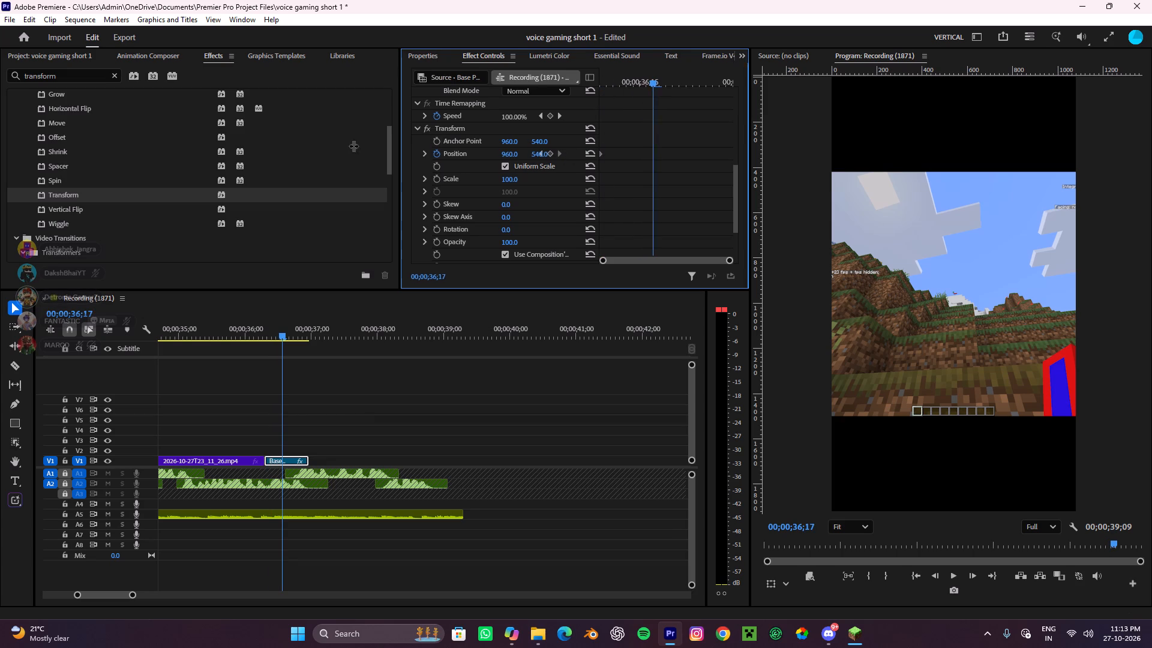
{"action": "left_click_drag", "start_coordinate": [353, 146], "coordinate": [329, 146]}
{"action": "left_click", "coordinate": [517, 157]}
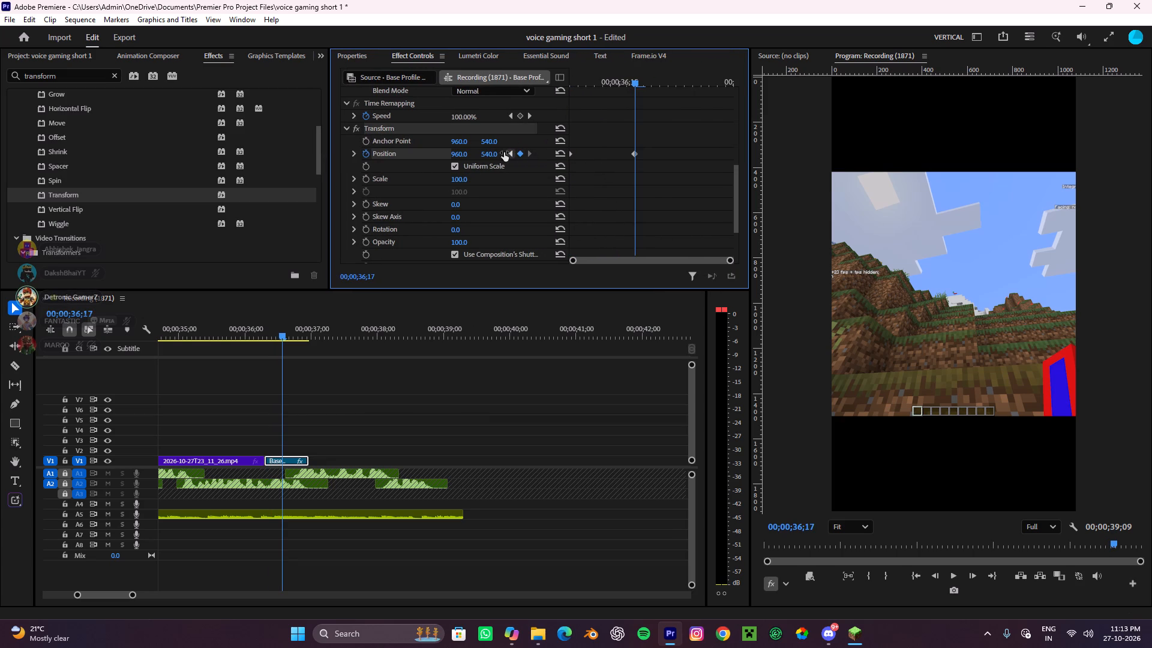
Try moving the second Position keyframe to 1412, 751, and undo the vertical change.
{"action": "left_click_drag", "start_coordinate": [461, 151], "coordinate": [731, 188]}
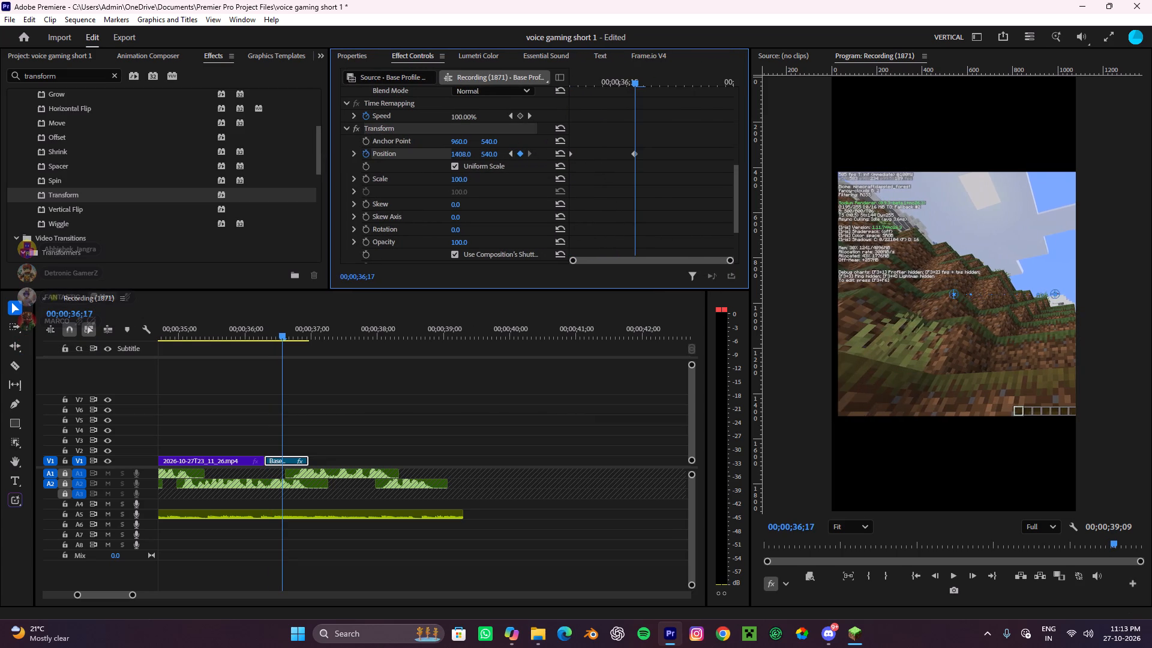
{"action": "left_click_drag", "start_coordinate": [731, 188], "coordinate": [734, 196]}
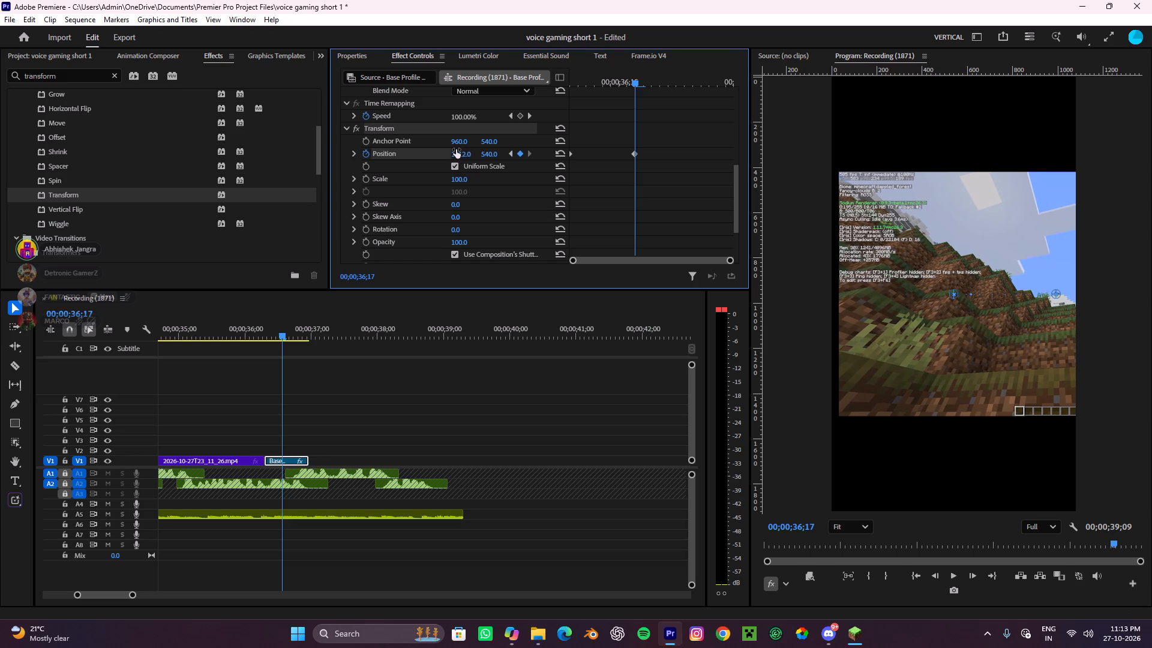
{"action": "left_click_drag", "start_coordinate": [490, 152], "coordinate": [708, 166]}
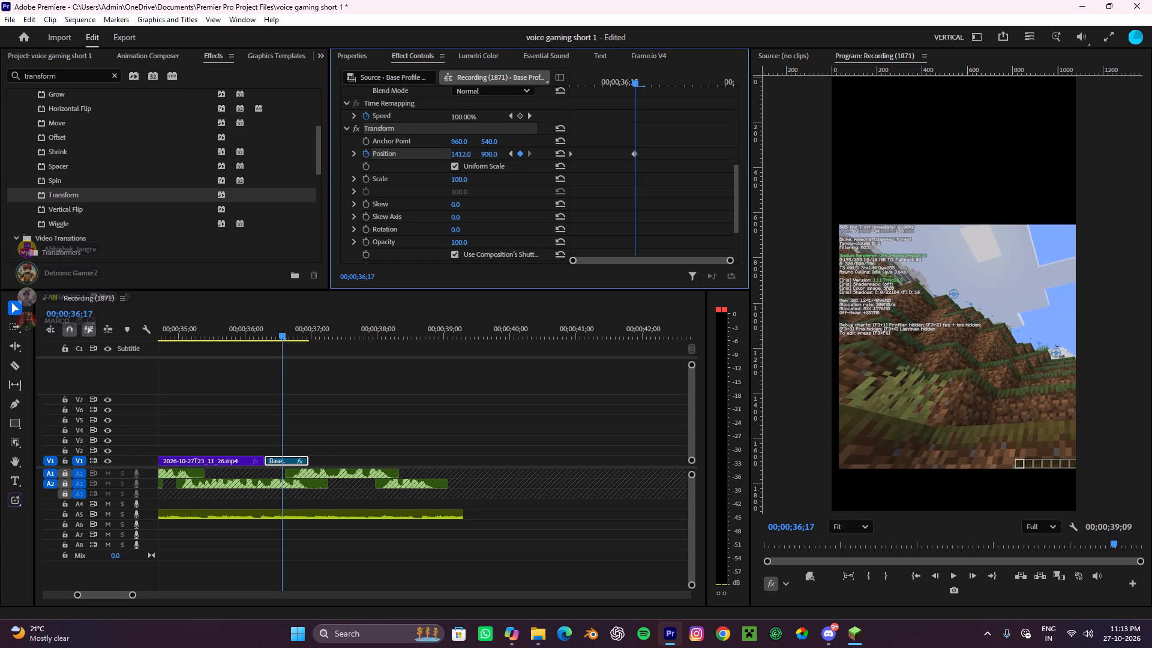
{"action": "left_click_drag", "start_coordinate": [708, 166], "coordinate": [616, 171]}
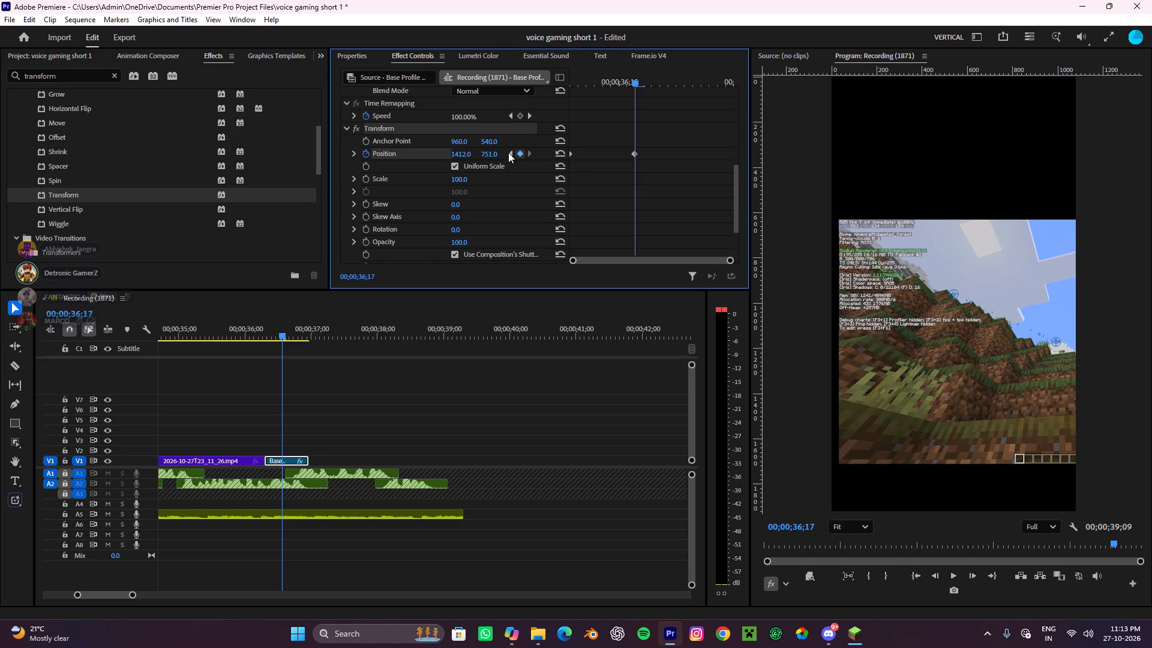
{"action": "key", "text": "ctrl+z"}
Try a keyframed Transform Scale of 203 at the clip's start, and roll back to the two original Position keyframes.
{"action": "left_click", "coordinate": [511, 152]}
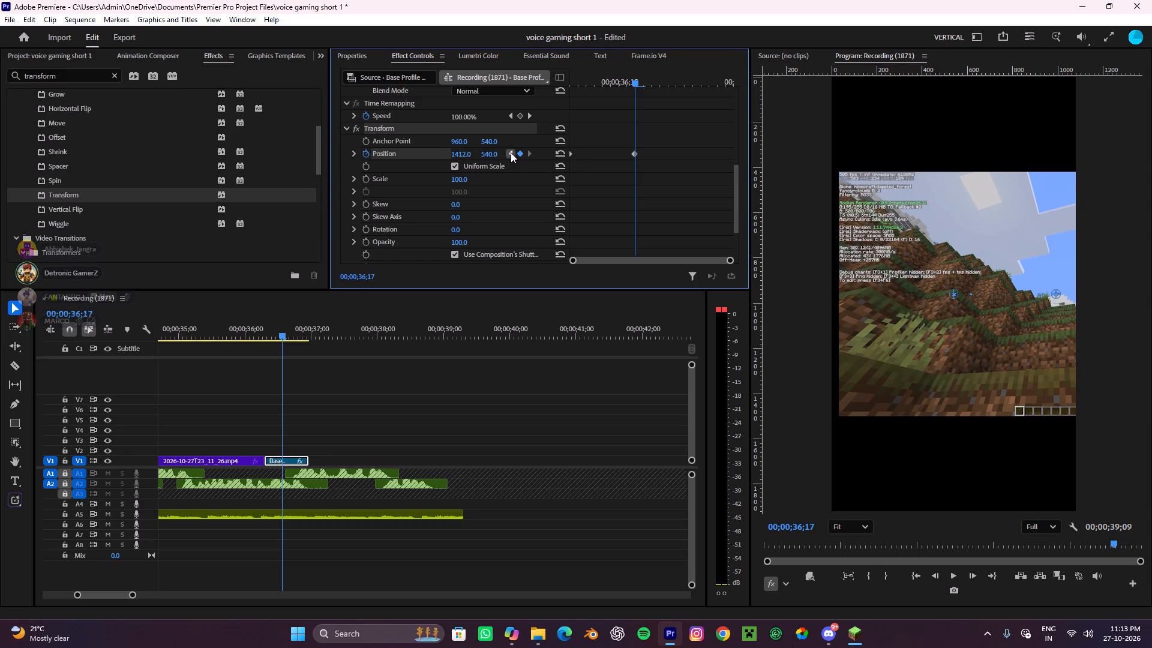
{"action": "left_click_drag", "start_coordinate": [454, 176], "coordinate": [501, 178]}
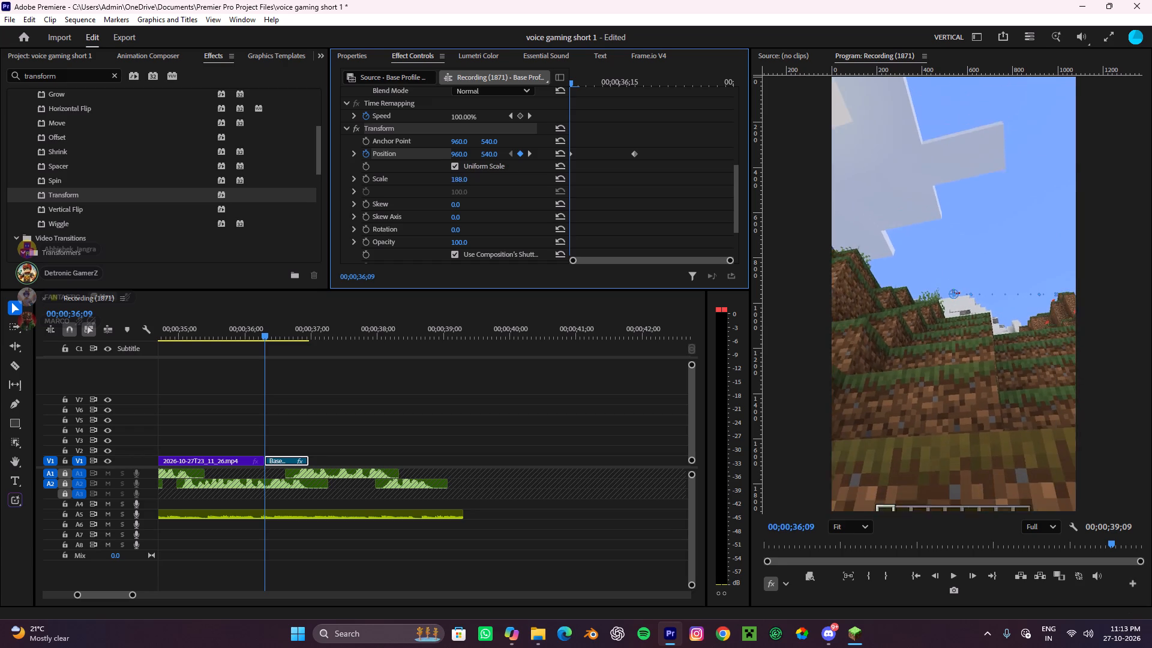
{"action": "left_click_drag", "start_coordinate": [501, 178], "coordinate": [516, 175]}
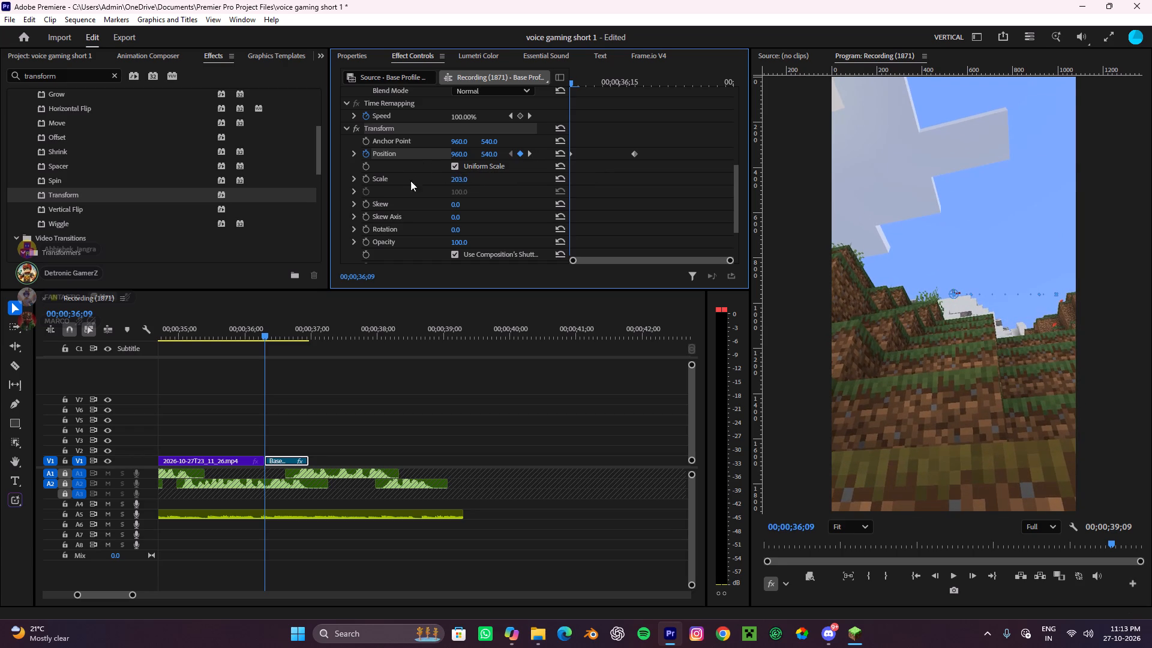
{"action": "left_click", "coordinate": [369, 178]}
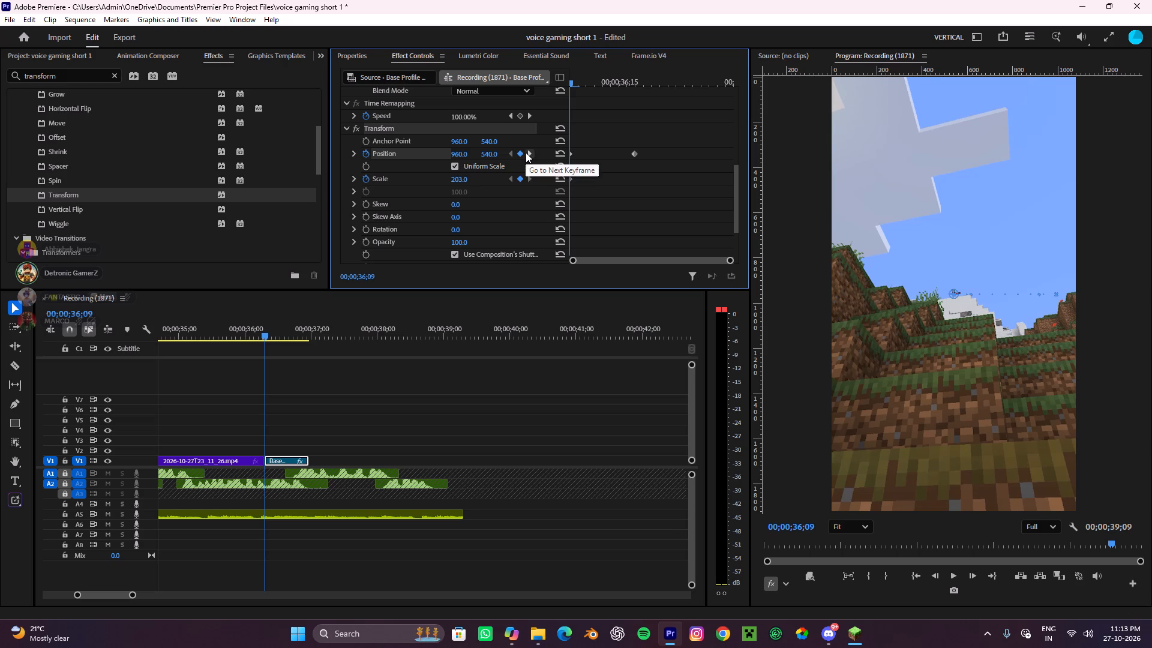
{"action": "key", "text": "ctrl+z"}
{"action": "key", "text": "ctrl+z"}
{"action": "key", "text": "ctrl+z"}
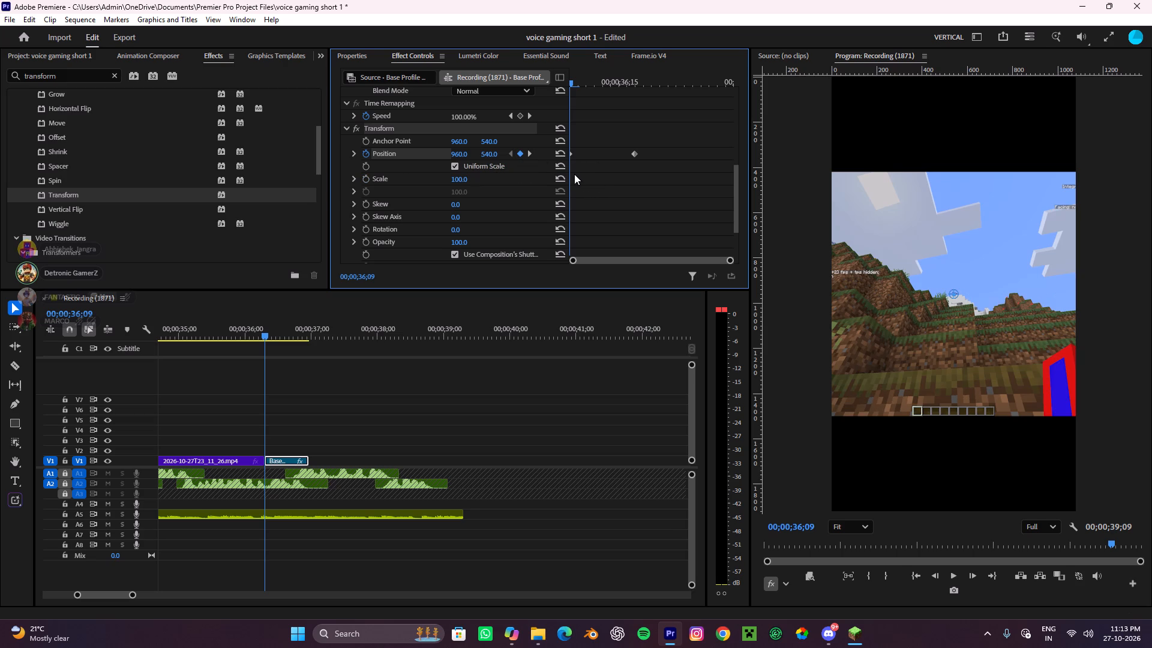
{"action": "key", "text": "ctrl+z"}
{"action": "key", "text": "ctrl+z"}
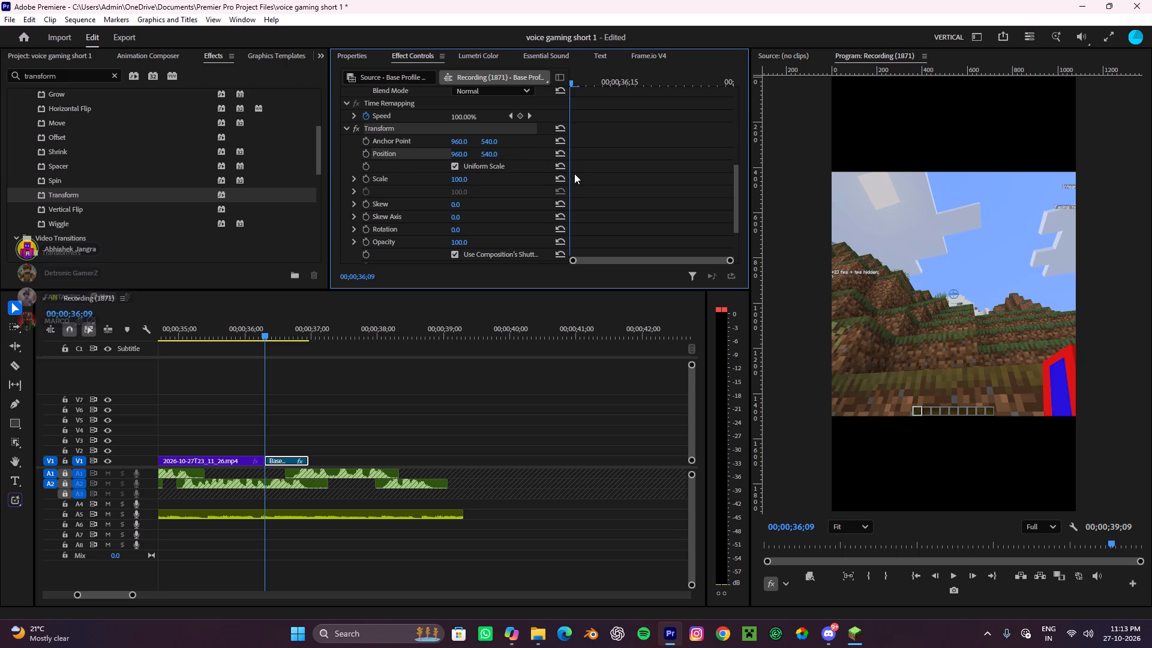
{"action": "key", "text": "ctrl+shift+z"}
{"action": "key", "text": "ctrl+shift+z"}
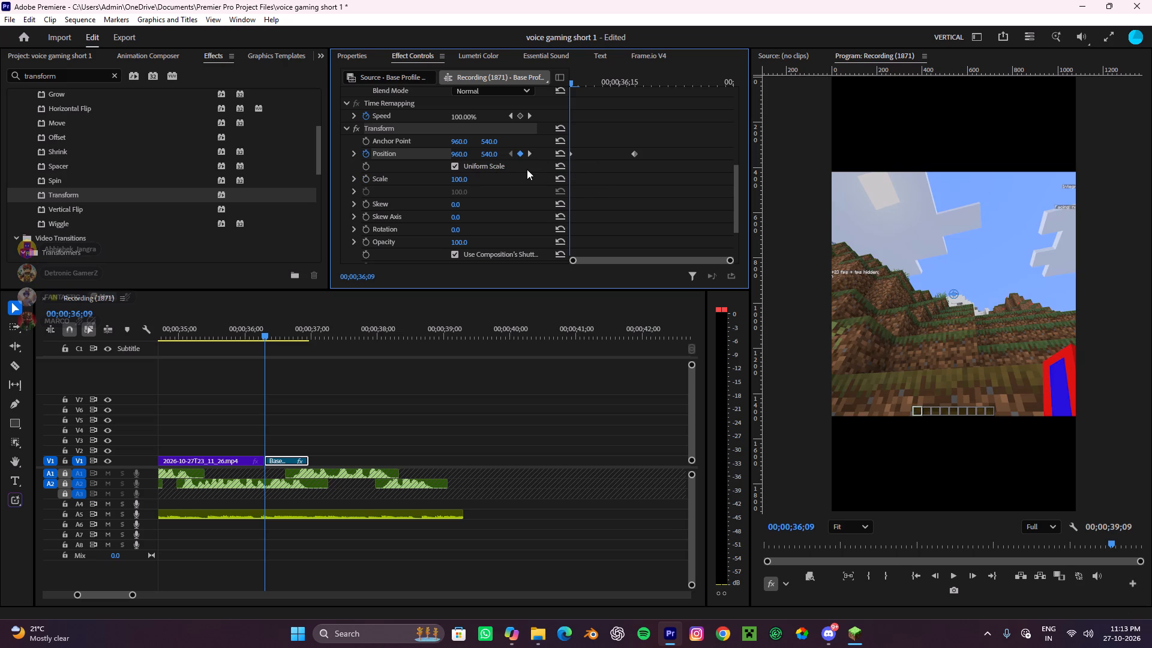
Keyframe the Transform Scale at 100 on the clip's start and at 231 on 00;00;36;17.
{"action": "left_click", "coordinate": [370, 179]}
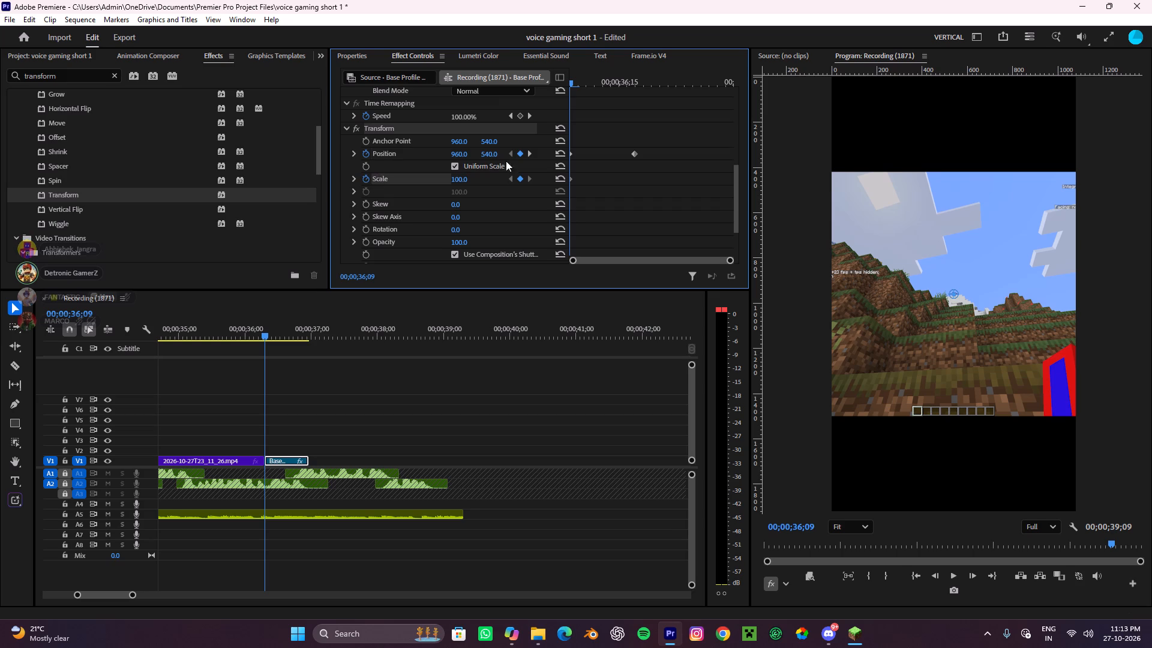
{"action": "left_click", "coordinate": [526, 155]}
{"action": "left_click", "coordinate": [518, 180]}
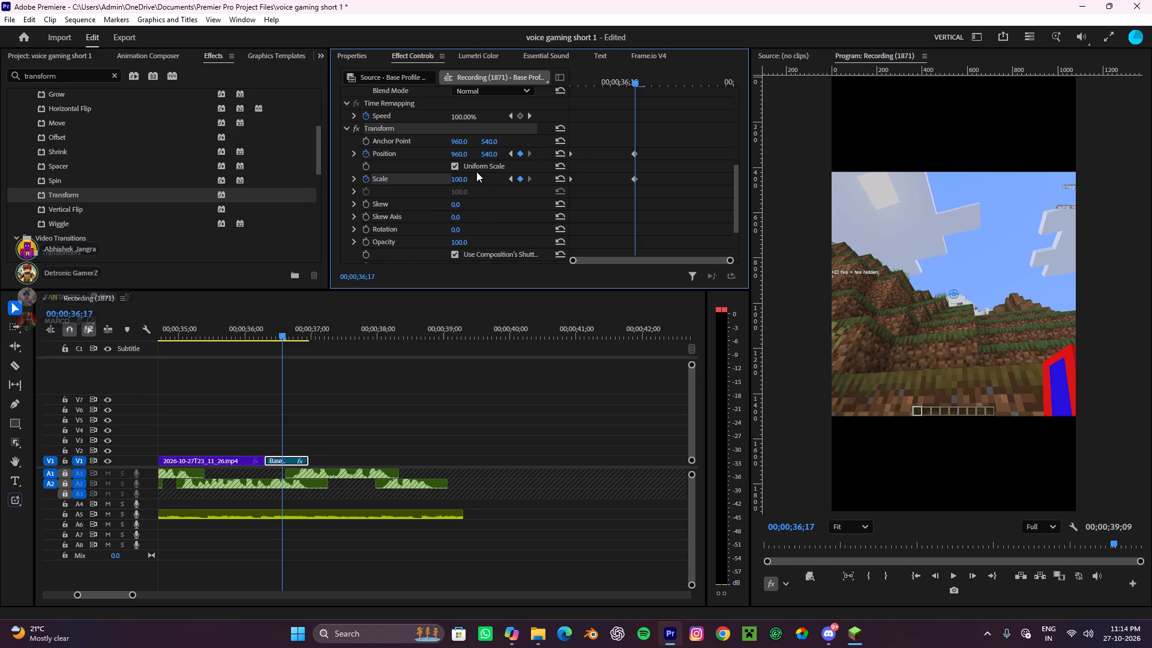
{"action": "left_click_drag", "start_coordinate": [466, 179], "coordinate": [545, 158]}
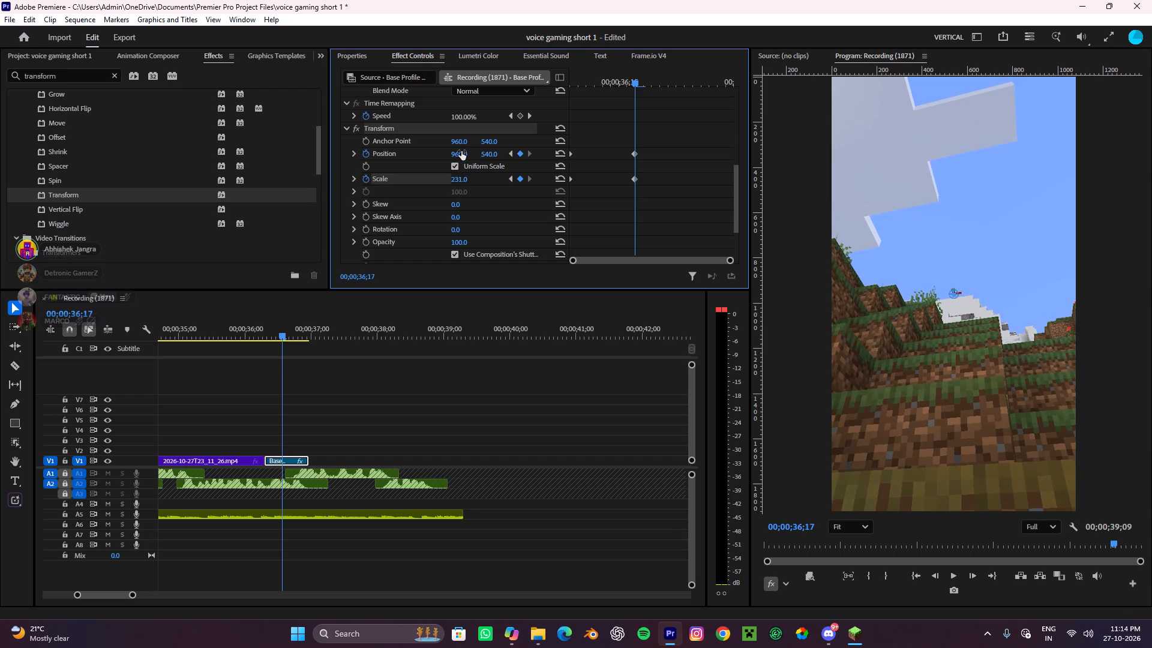
Set the Transform Position keyframe at 00;00;36;17 to 2825, 1574, framing the debug text in the zoomed shot.
{"action": "left_click_drag", "start_coordinate": [461, 151], "coordinate": [793, 176]}
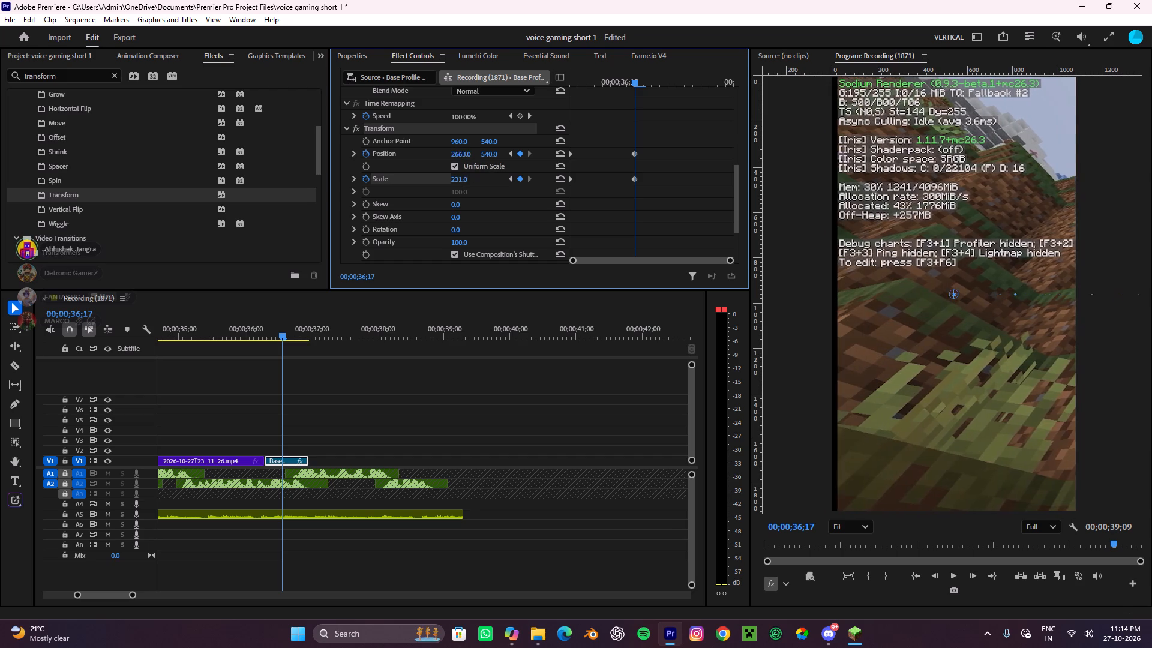
{"action": "left_click_drag", "start_coordinate": [793, 176], "coordinate": [782, 181]}
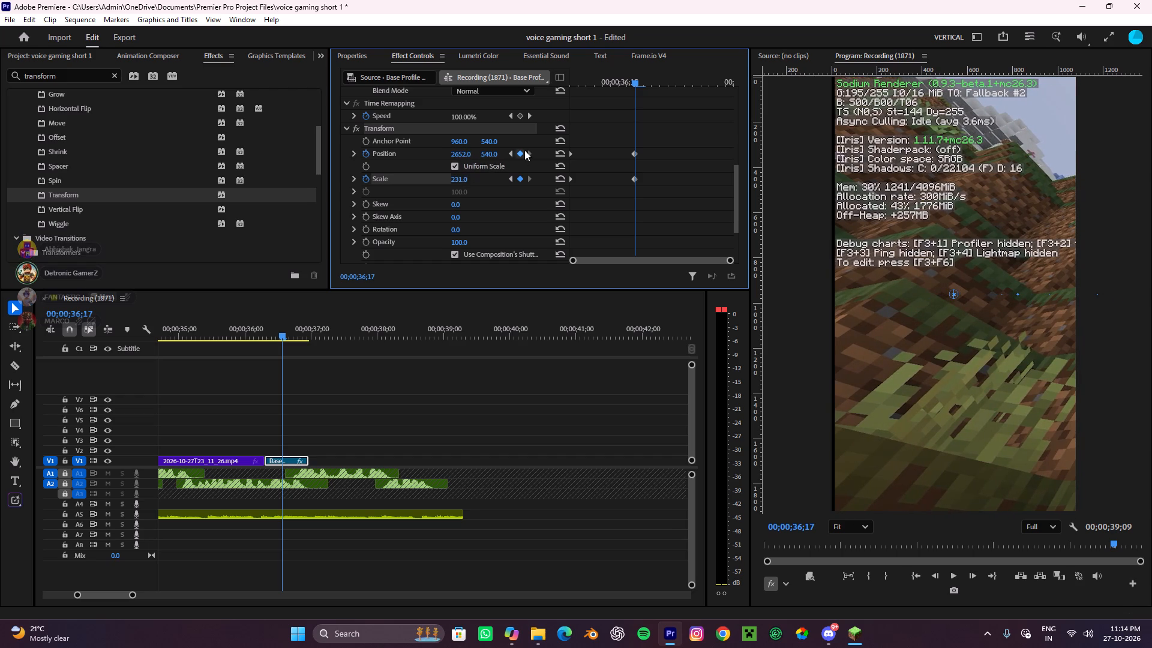
{"action": "left_click_drag", "start_coordinate": [490, 152], "coordinate": [1048, 128]}
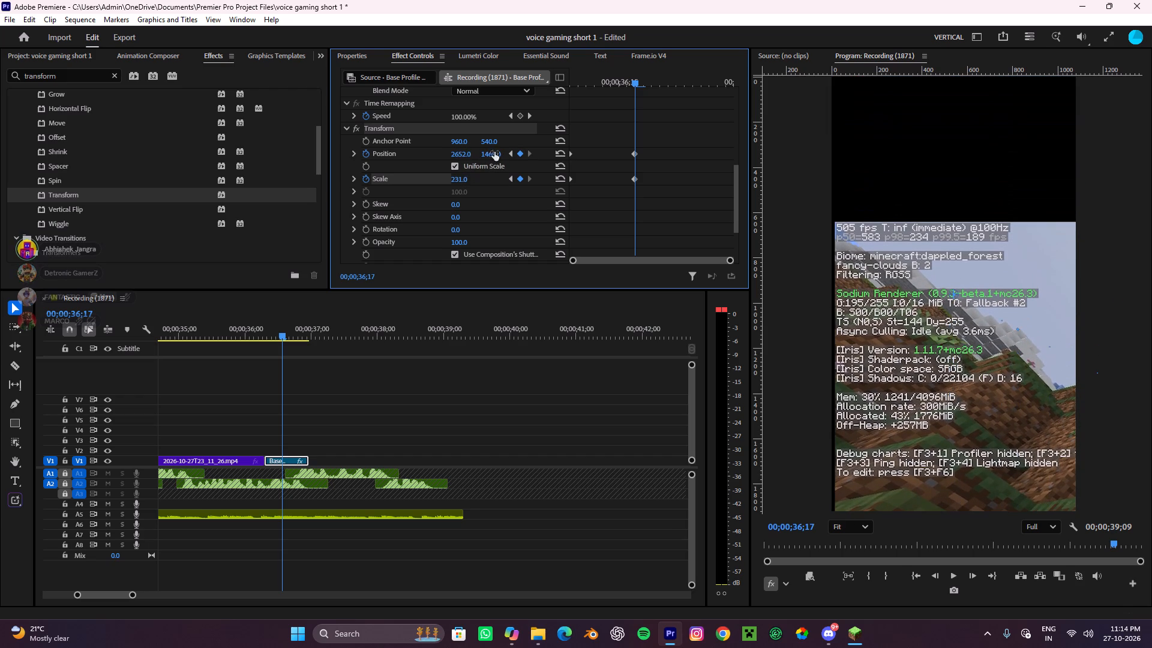
{"action": "left_click_drag", "start_coordinate": [469, 150], "coordinate": [650, 158]}
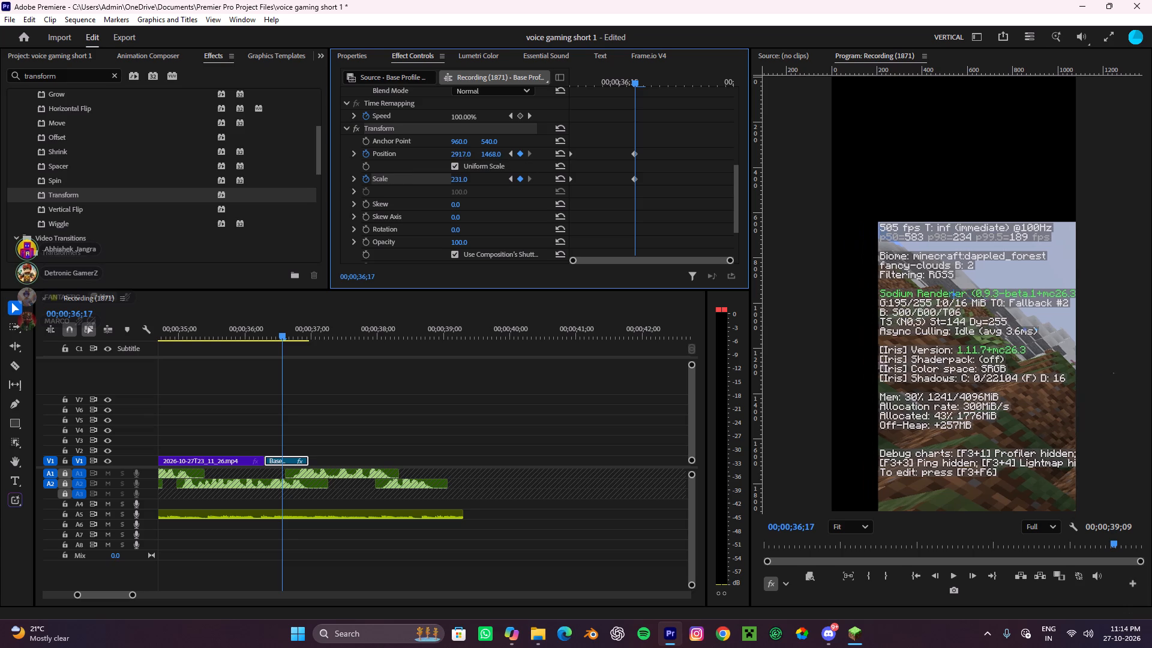
{"action": "left_click_drag", "start_coordinate": [650, 158], "coordinate": [578, 176]}
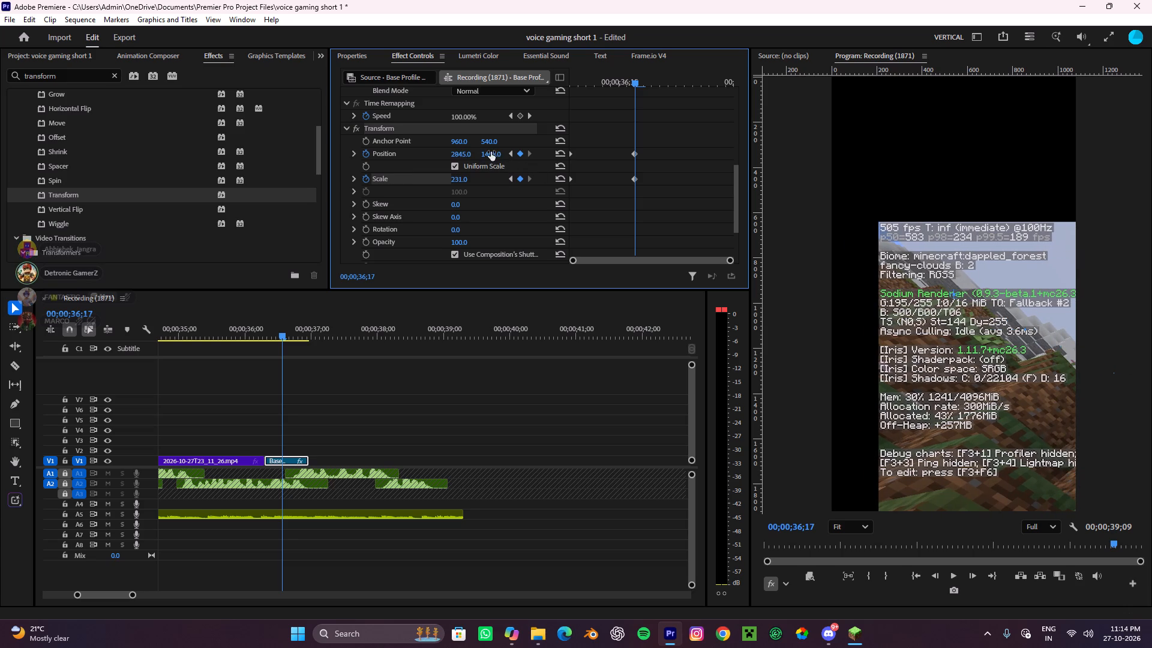
{"action": "left_click_drag", "start_coordinate": [491, 152], "coordinate": [545, 150]}
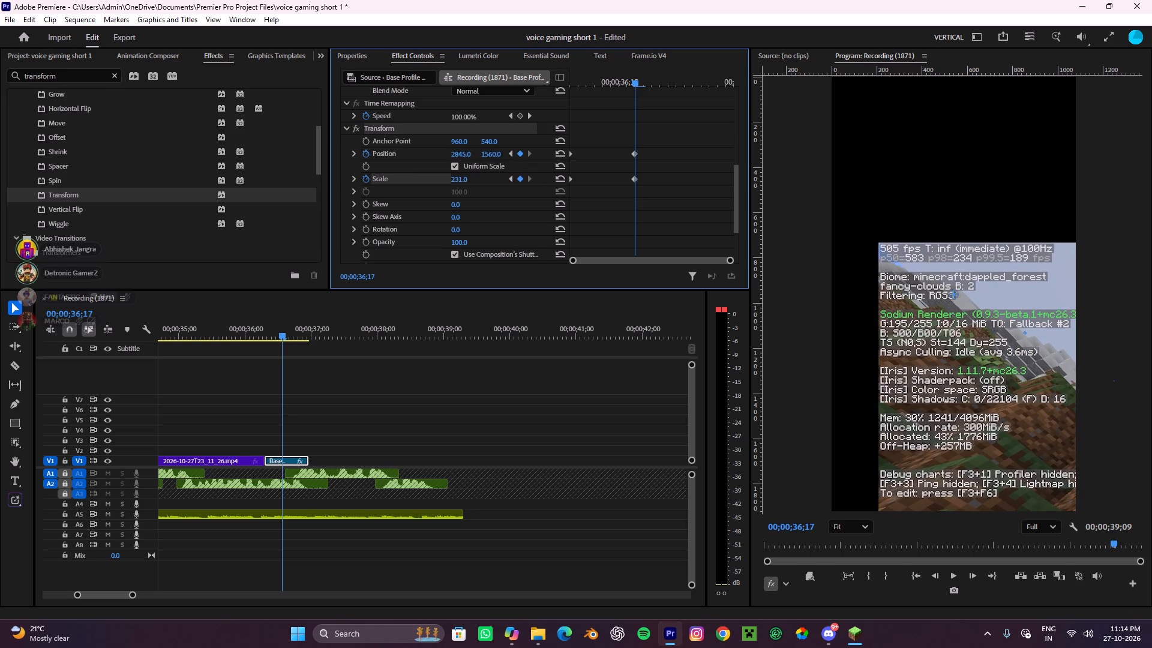
{"action": "left_click_drag", "start_coordinate": [545, 150], "coordinate": [550, 142]}
{"action": "left_click_drag", "start_coordinate": [463, 157], "coordinate": [440, 158]}
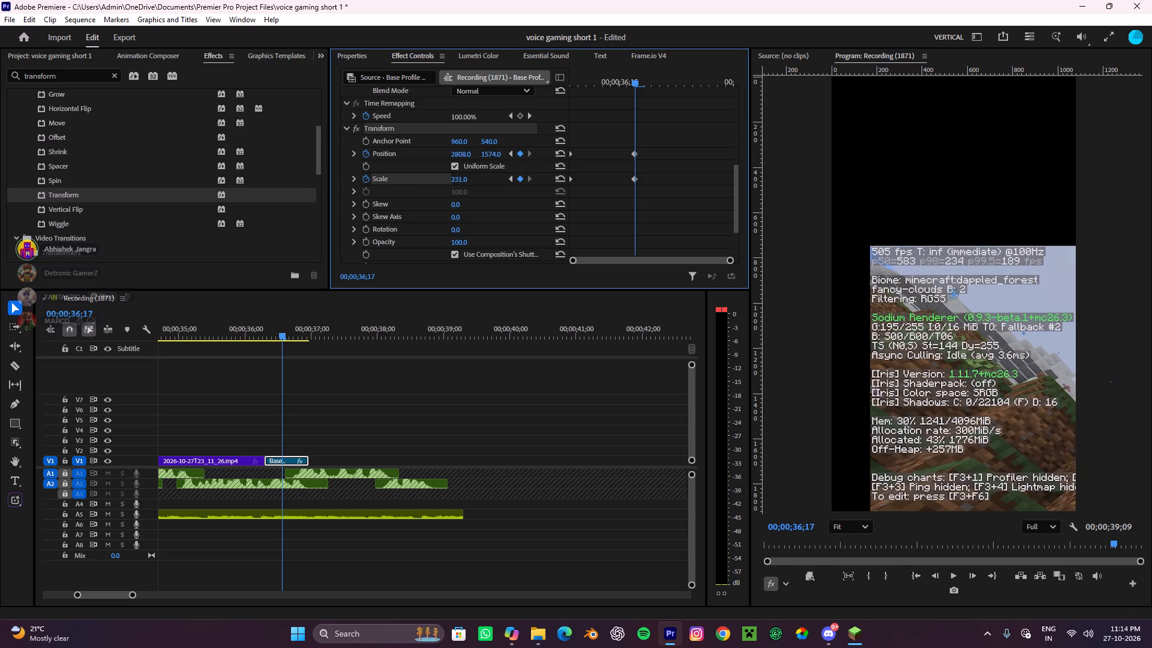
{"action": "left_click_drag", "start_coordinate": [440, 158], "coordinate": [440, 148]}
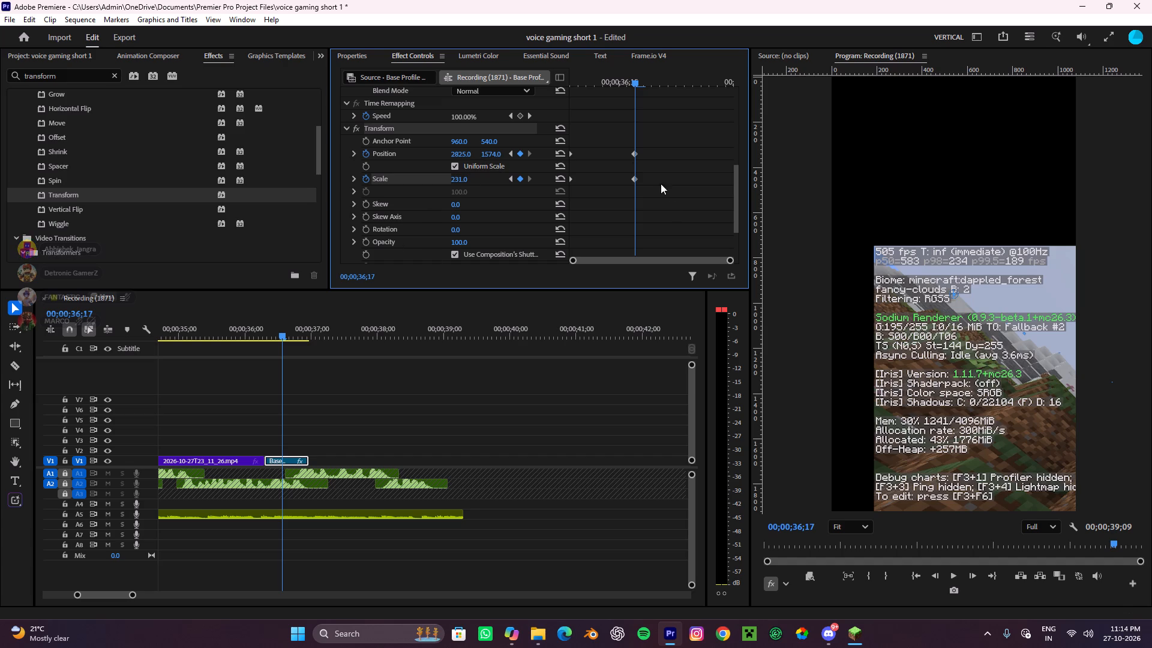
Apply Ease In temporal interpolation to all four Transform Position and Scale keyframes.
{"action": "left_click_drag", "start_coordinate": [686, 208], "coordinate": [332, 77]}
{"action": "right_click", "coordinate": [631, 187]}
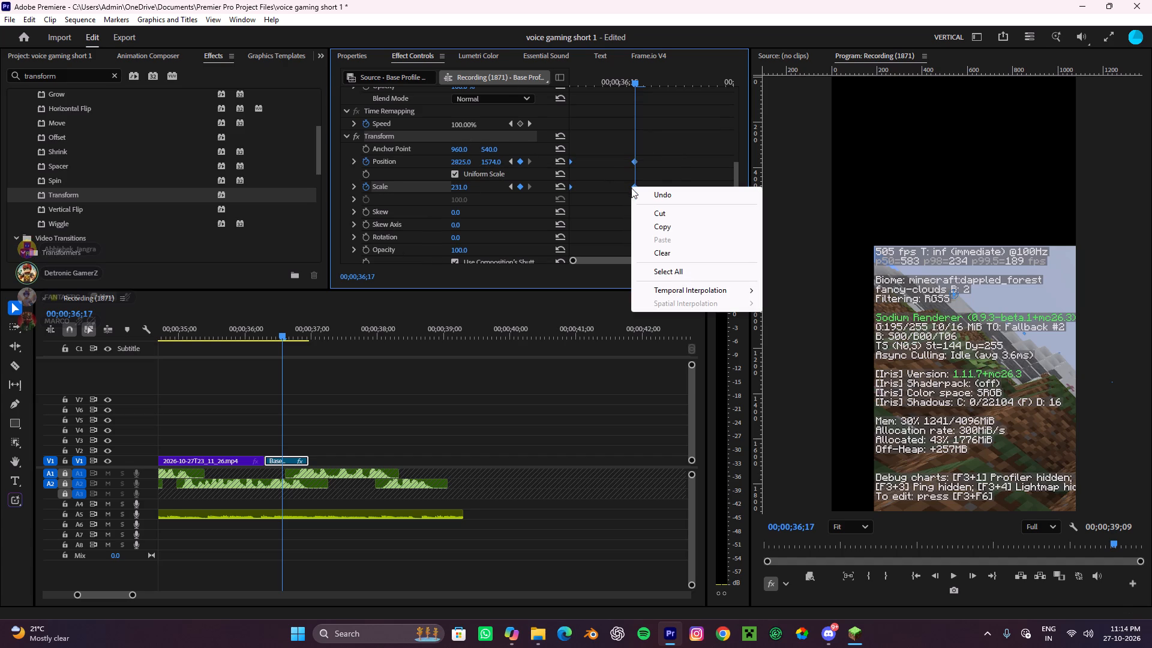
{"action": "left_click", "coordinate": [697, 290]}
{"action": "left_click", "coordinate": [807, 356]}
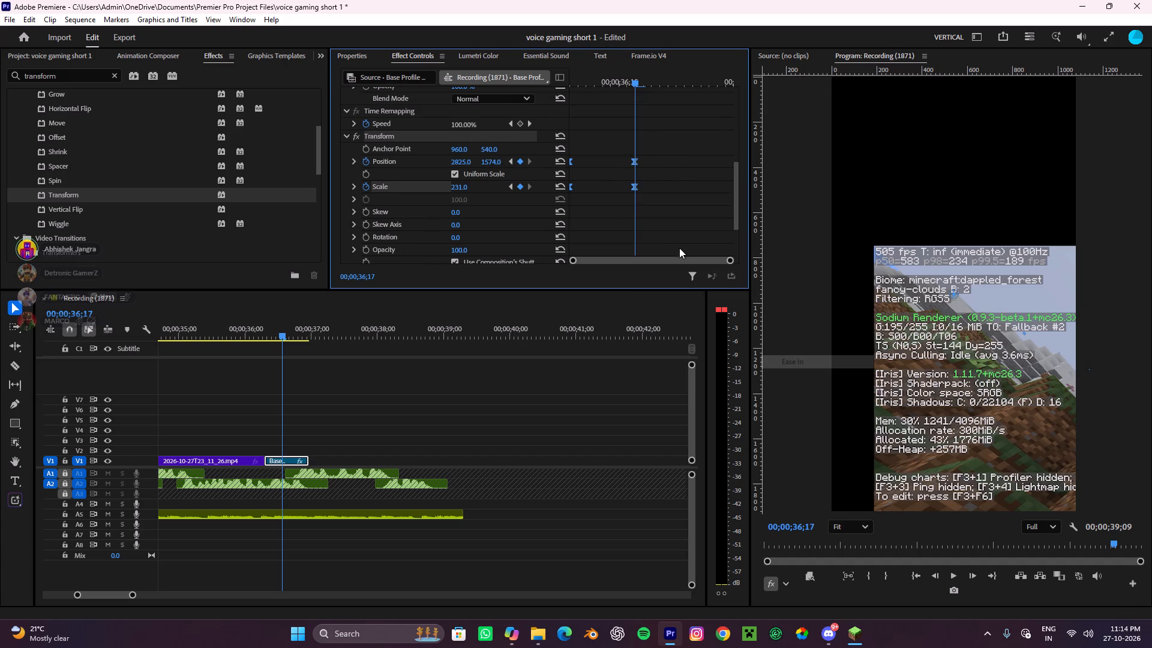
Apply Ease Out temporal interpolation to the four Transform Position and Scale keyframes.
{"action": "right_click", "coordinate": [634, 187]}
{"action": "left_click", "coordinate": [710, 287]}
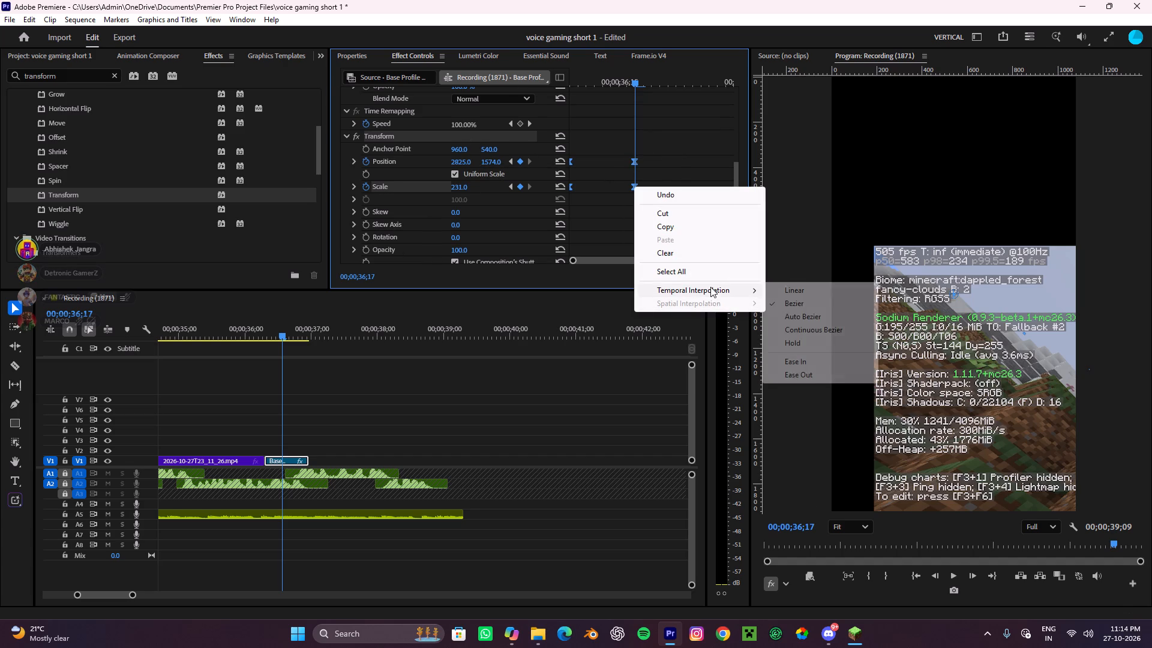
{"action": "left_click", "coordinate": [788, 371]}
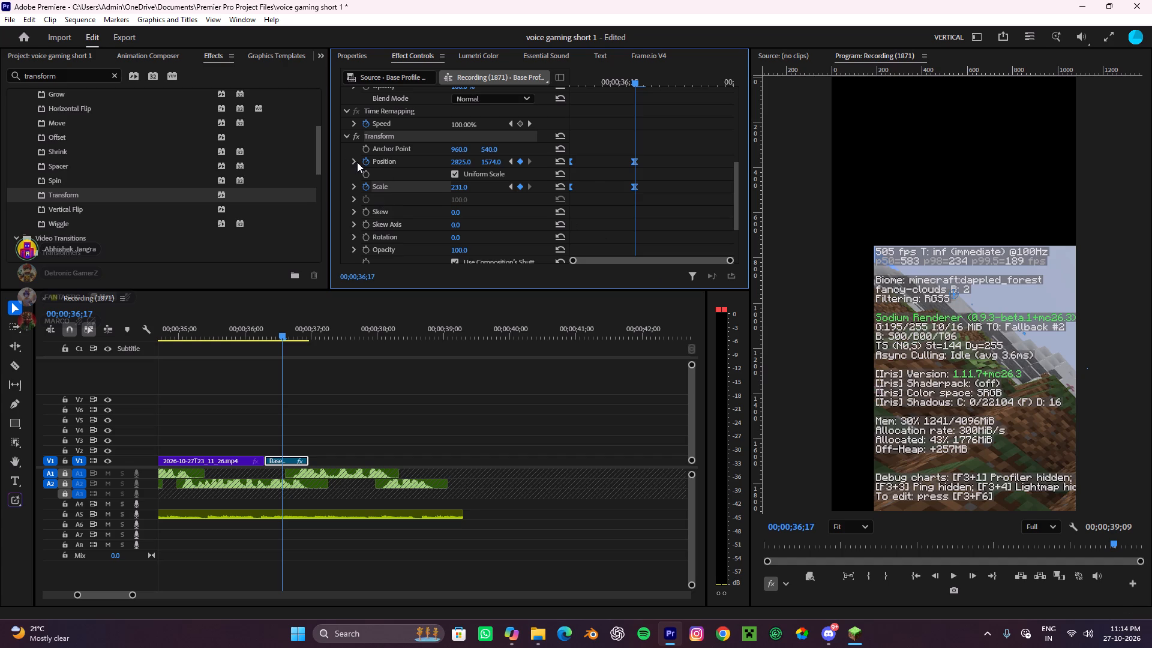
Reshape the Transform Position and Scale velocity curves so the speed peaks early and eases slowly into the end keyframes.
{"action": "left_click", "coordinate": [357, 162]}
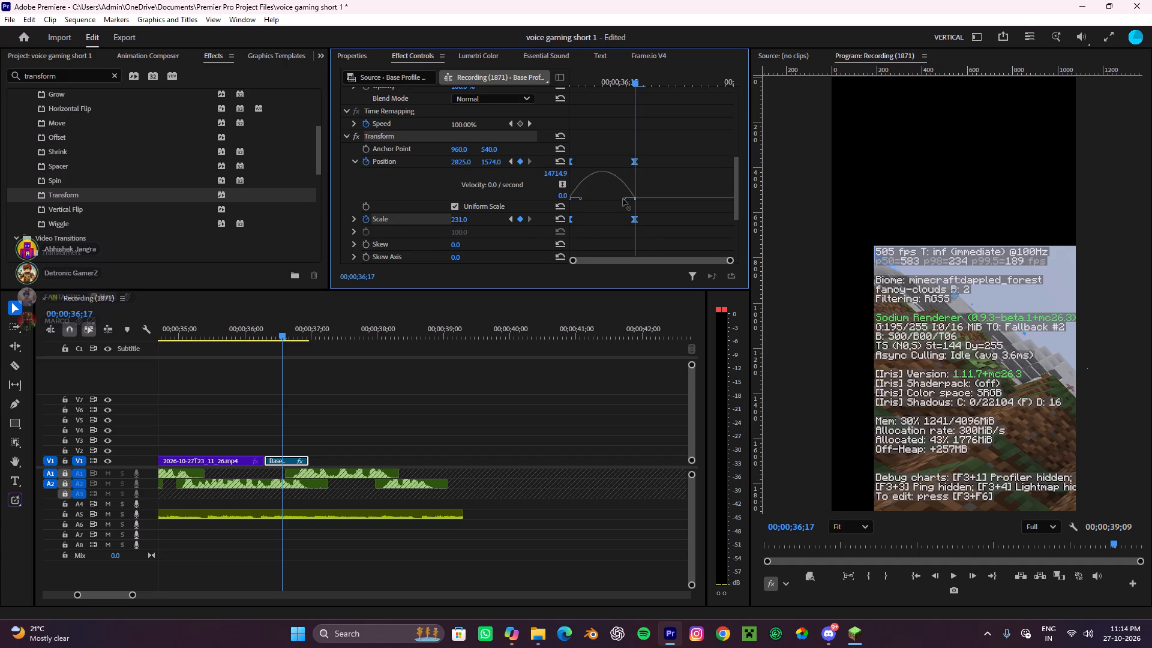
{"action": "left_click_drag", "start_coordinate": [623, 199], "coordinate": [598, 202]}
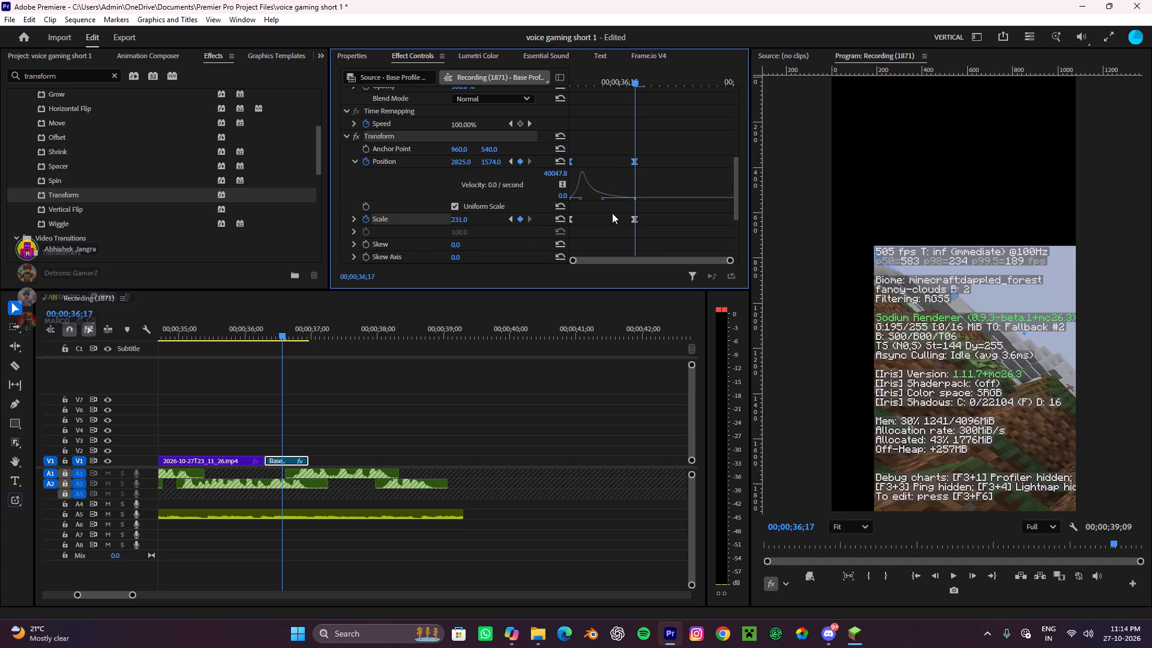
{"action": "left_click", "coordinate": [350, 218]}
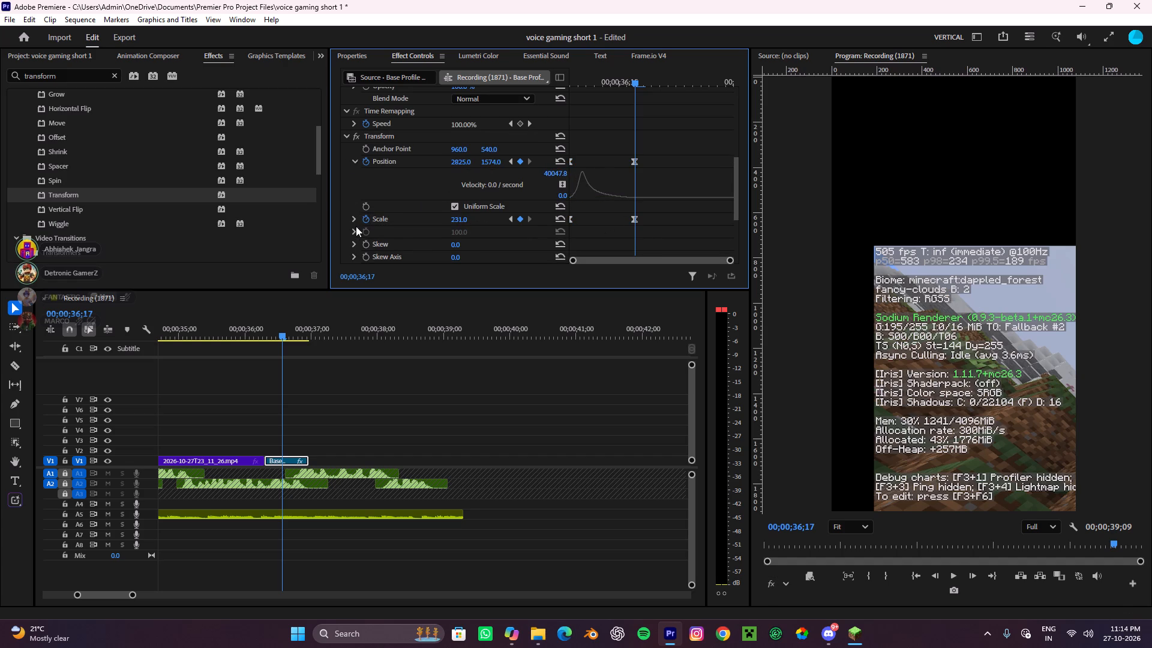
{"action": "left_click", "coordinate": [353, 216]}
{"action": "scroll", "coordinate": [380, 210], "scroll_direction": "down", "scroll_amount": 7}
{"action": "left_click_drag", "start_coordinate": [659, 134], "coordinate": [626, 130]}
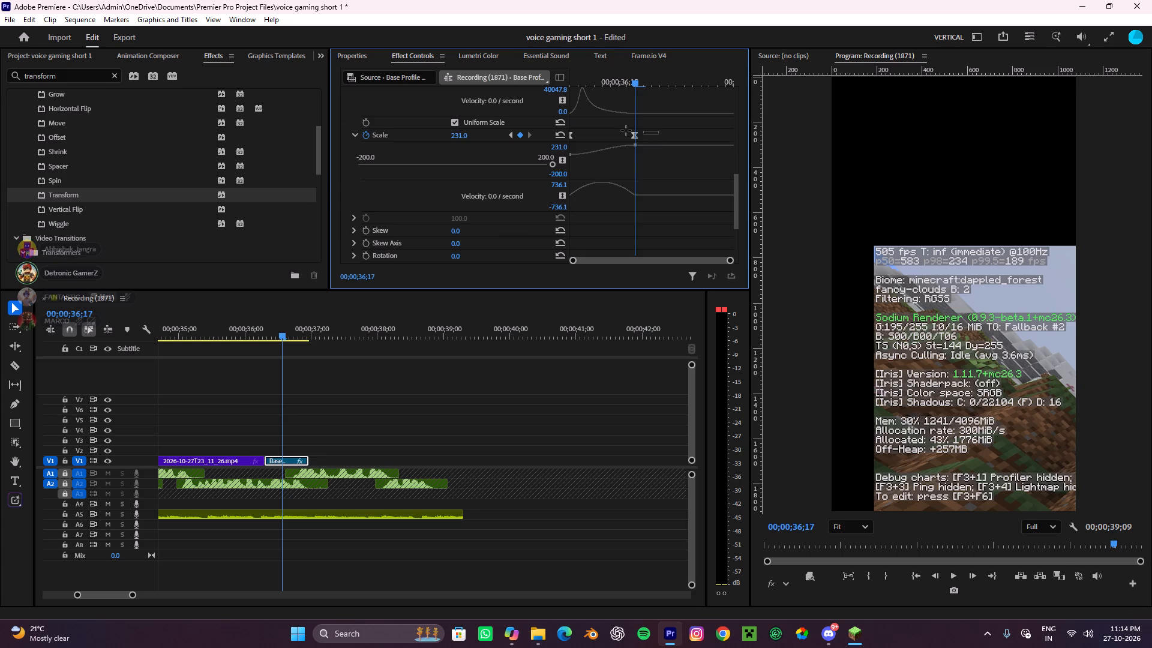
{"action": "left_click_drag", "start_coordinate": [626, 130], "coordinate": [539, 132]}
{"action": "left_click_drag", "start_coordinate": [622, 197], "coordinate": [594, 192]}
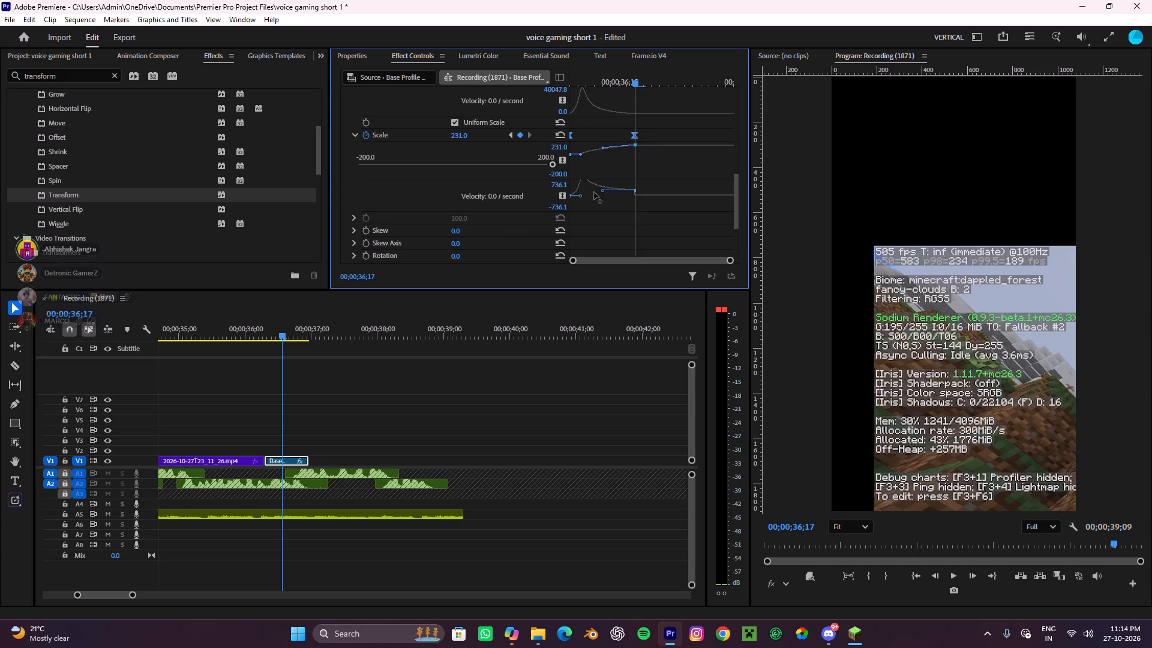
{"action": "left_click_drag", "start_coordinate": [594, 192], "coordinate": [578, 197]}
{"action": "left_click_drag", "start_coordinate": [639, 77], "coordinate": [359, 79]}
{"action": "key", "text": "space"}
{"action": "key", "text": "space"}
Turn off the composition's shutter angle in Transform and set Shutter Angle to 360 for motion blur.
{"action": "scroll", "coordinate": [613, 244], "scroll_direction": "down", "scroll_amount": 3}
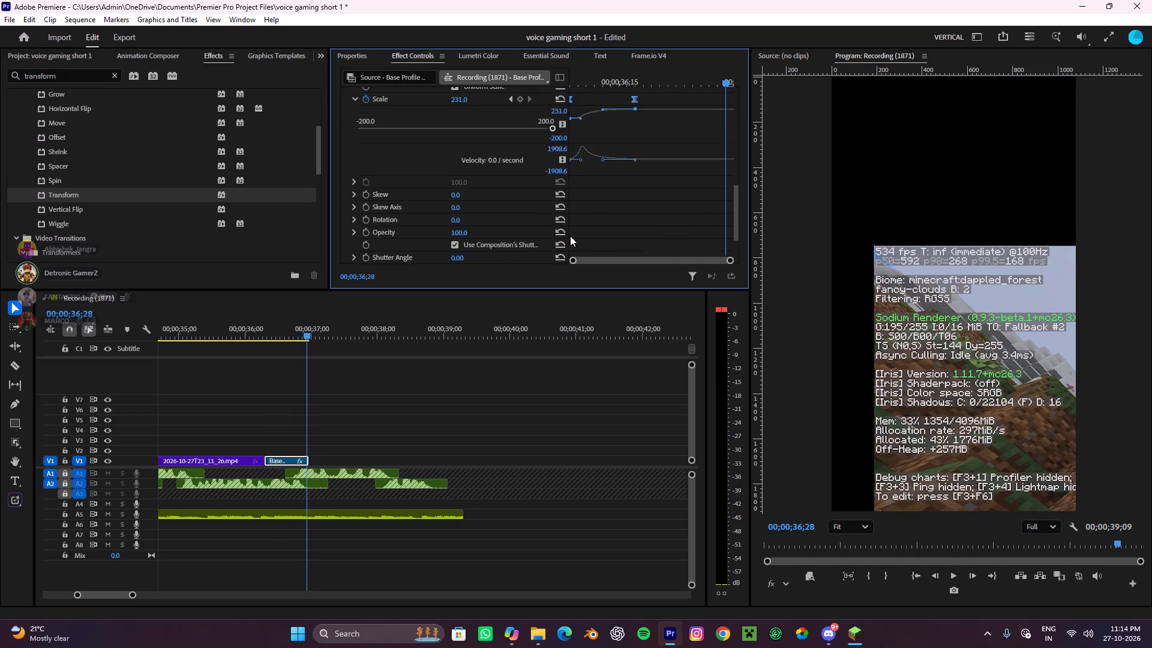
{"action": "scroll", "coordinate": [570, 236], "scroll_direction": "down", "scroll_amount": 7}
{"action": "left_click", "coordinate": [453, 192]}
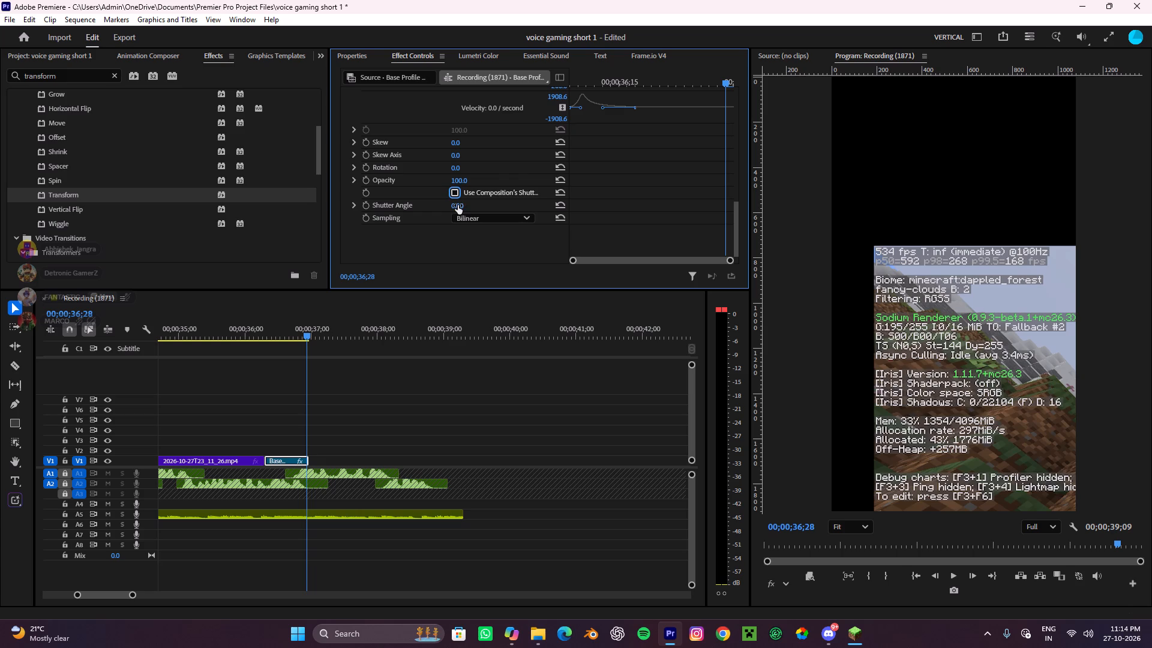
{"action": "left_click_drag", "start_coordinate": [458, 205], "coordinate": [466, 203]}
{"action": "left_click_drag", "start_coordinate": [720, 74], "coordinate": [578, 107]}
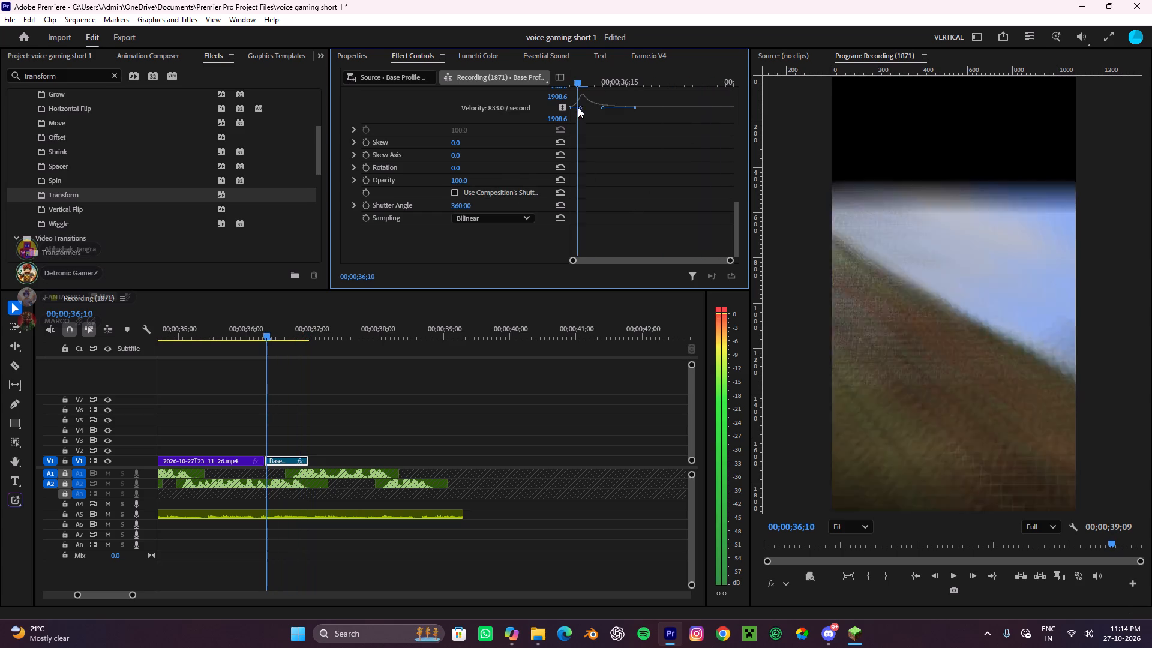
{"action": "left_click_drag", "start_coordinate": [578, 107], "coordinate": [587, 126]}
Shift all four Transform Position and Scale keyframes about three frames later, to about 00;00;36;12 and 00;00;36;20.
{"action": "scroll", "coordinate": [590, 144], "scroll_direction": "up", "scroll_amount": 3, "text": "alt"}
{"action": "scroll", "coordinate": [590, 144], "scroll_direction": "up", "scroll_amount": 8}
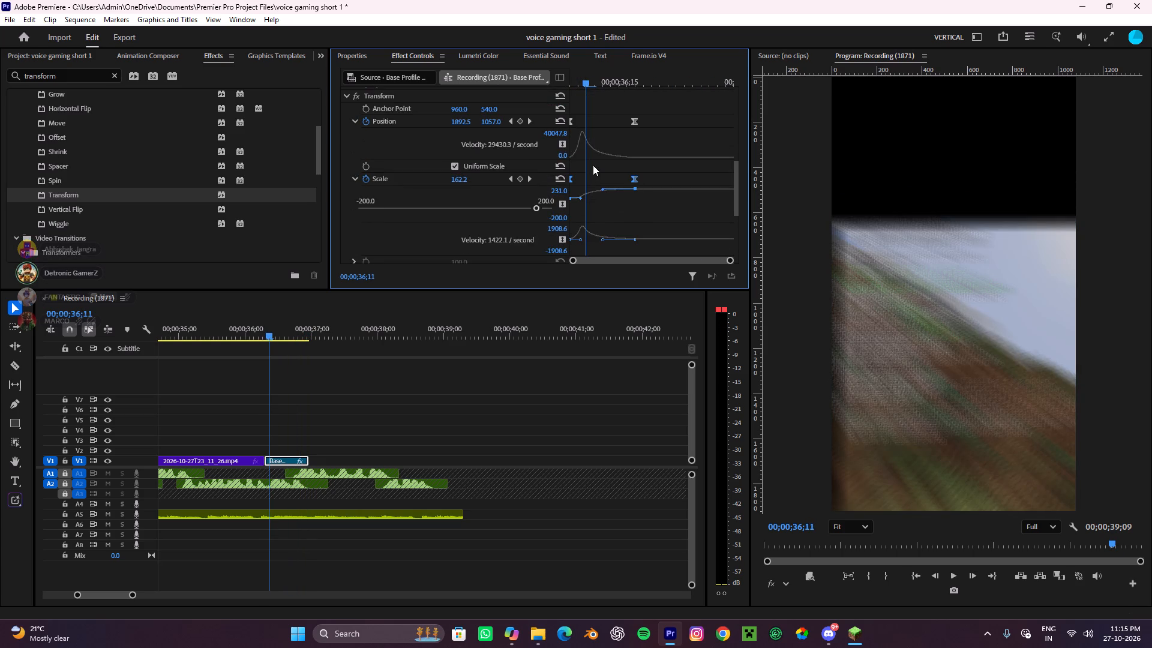
{"action": "left_click_drag", "start_coordinate": [651, 121], "coordinate": [532, 118], "text": "shift"}
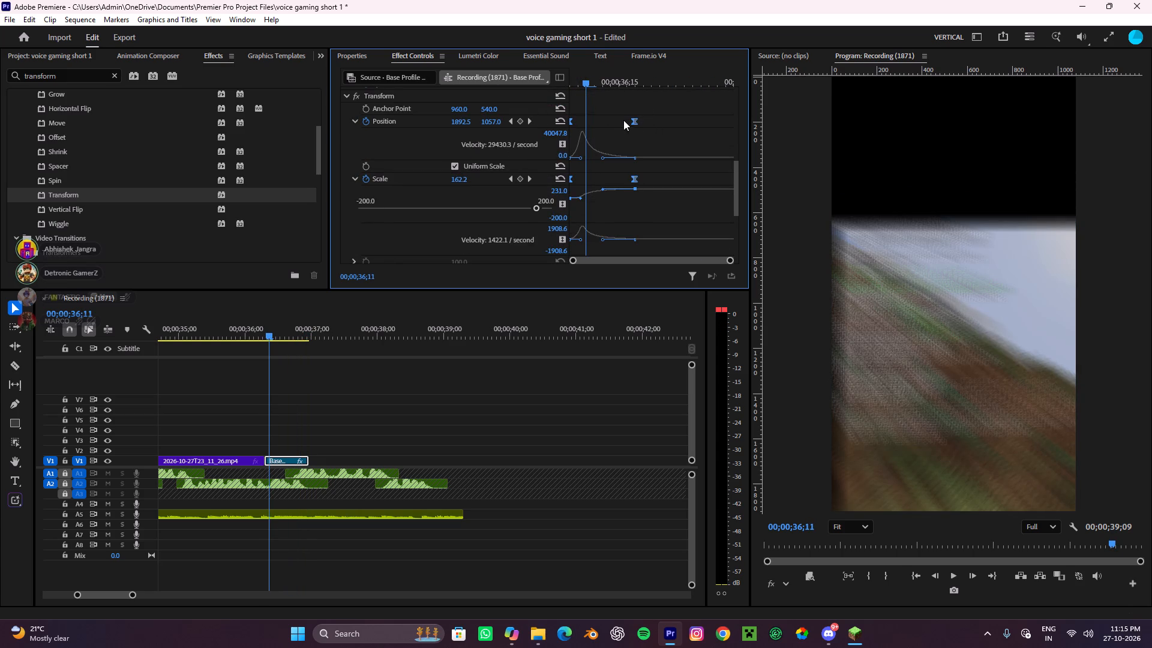
{"action": "left_click_drag", "start_coordinate": [631, 117], "coordinate": [653, 119]}
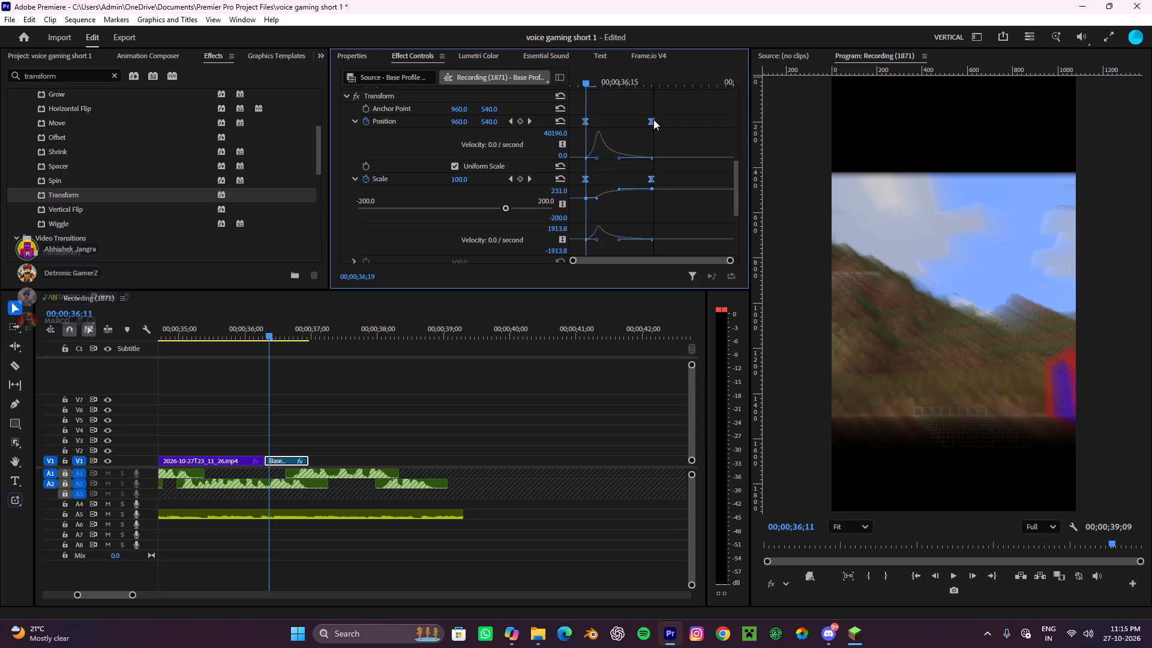
{"action": "left_click_drag", "start_coordinate": [653, 119], "coordinate": [657, 119]}
Split the debug-text clip on V1 at 00;00;36;11, remove its opening frames and close the gap to the previous clip.
{"action": "key", "text": "c"}
{"action": "key", "text": "v"}
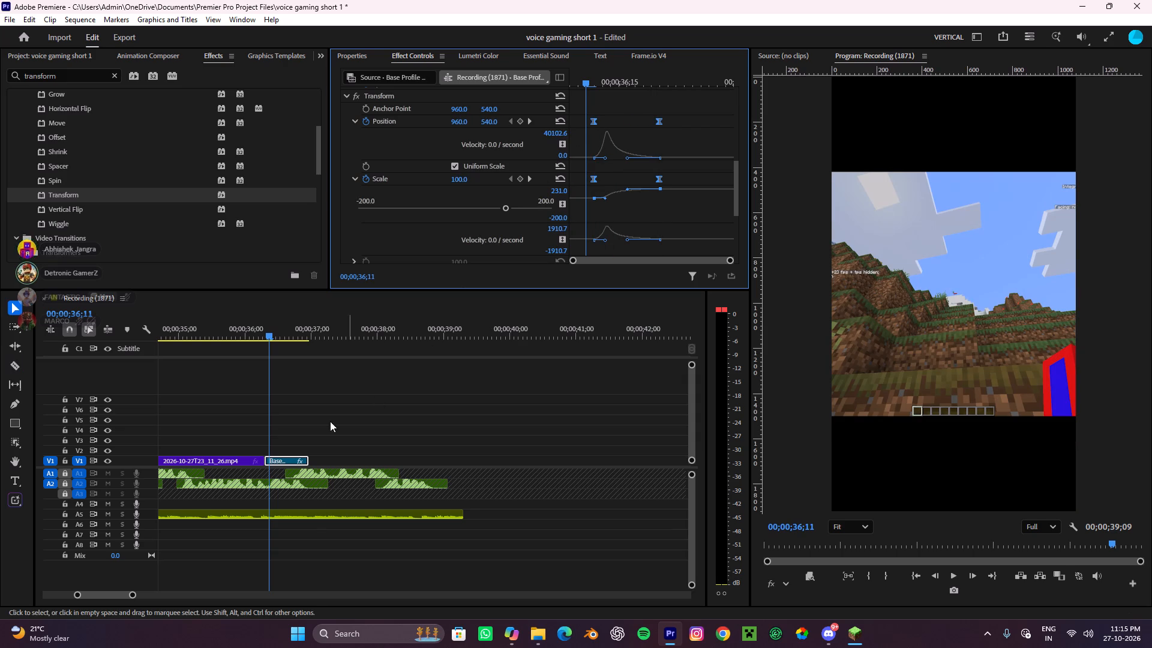
{"action": "scroll", "coordinate": [256, 471], "scroll_direction": "up", "scroll_amount": 8, "text": "alt"}
{"action": "key", "text": "c"}
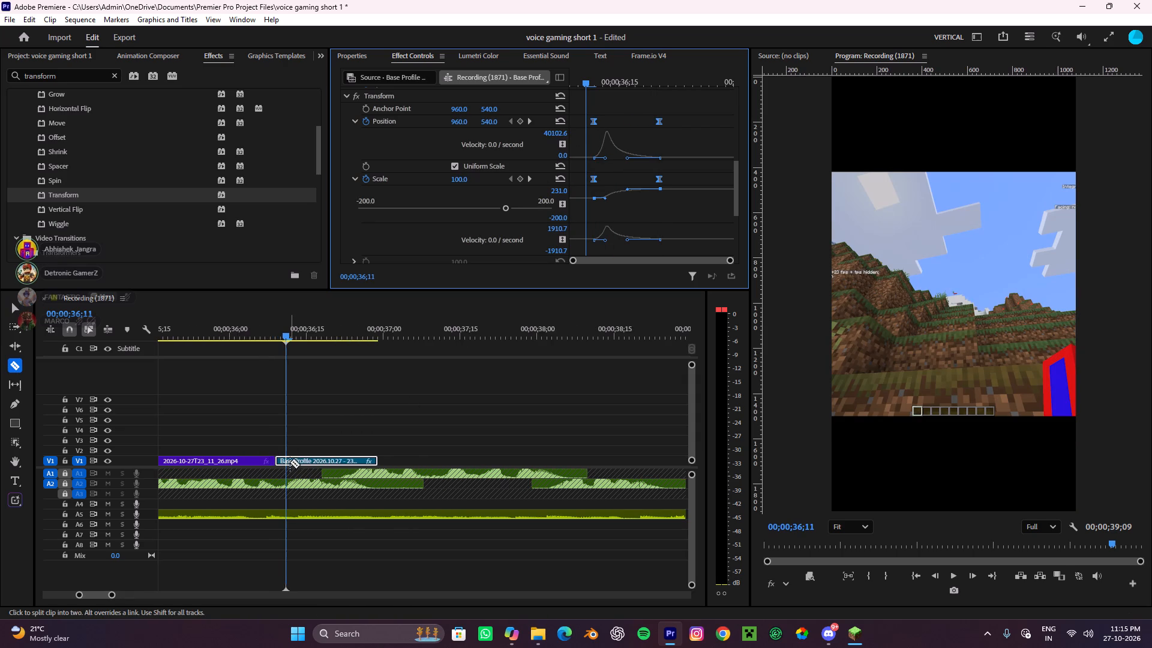
{"action": "left_click", "coordinate": [290, 462]}
{"action": "key", "text": "v"}
{"action": "key", "text": "ctrl+x"}
{"action": "left_click_drag", "start_coordinate": [299, 461], "coordinate": [290, 462]}
Play back the cut into the debug-text zoom repeatedly to examine the motion and its timing against the voice-over.
{"action": "left_click_drag", "start_coordinate": [299, 324], "coordinate": [273, 340]}
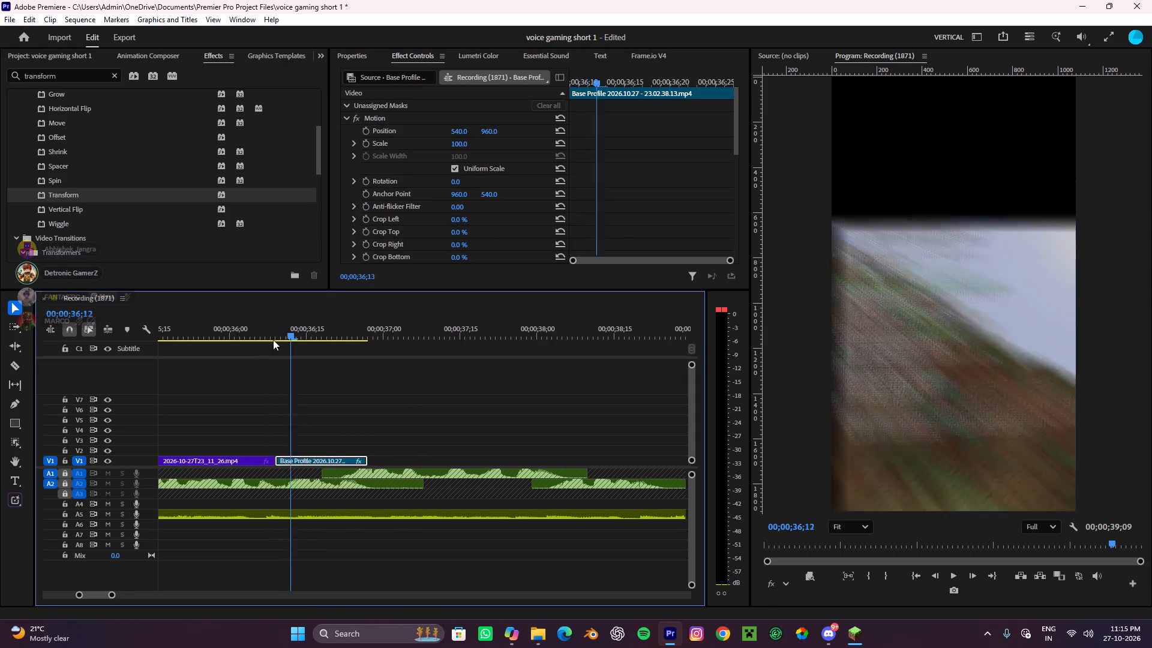
{"action": "left_click_drag", "start_coordinate": [273, 340], "coordinate": [265, 362]}
{"action": "key", "text": "space"}
{"action": "key", "text": "space"}
{"action": "scroll", "coordinate": [369, 409], "scroll_direction": "down", "scroll_amount": 3, "text": "alt"}
{"action": "scroll", "coordinate": [369, 409], "scroll_direction": "up", "scroll_amount": 3, "text": "alt"}
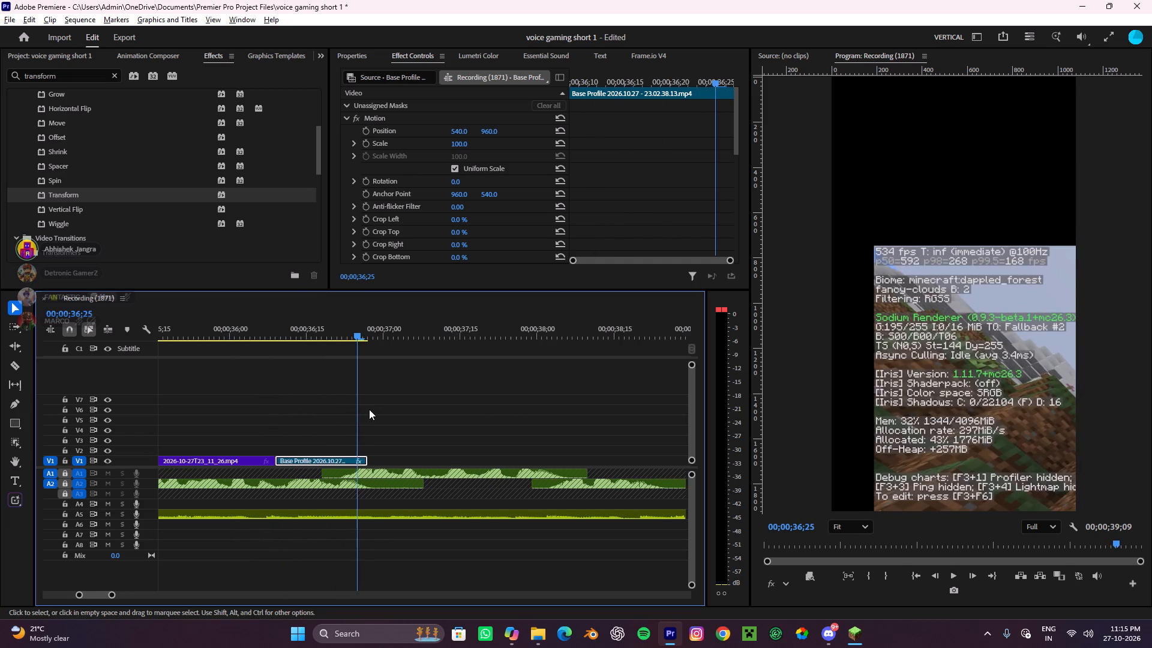
{"action": "left_click", "coordinate": [324, 458]}
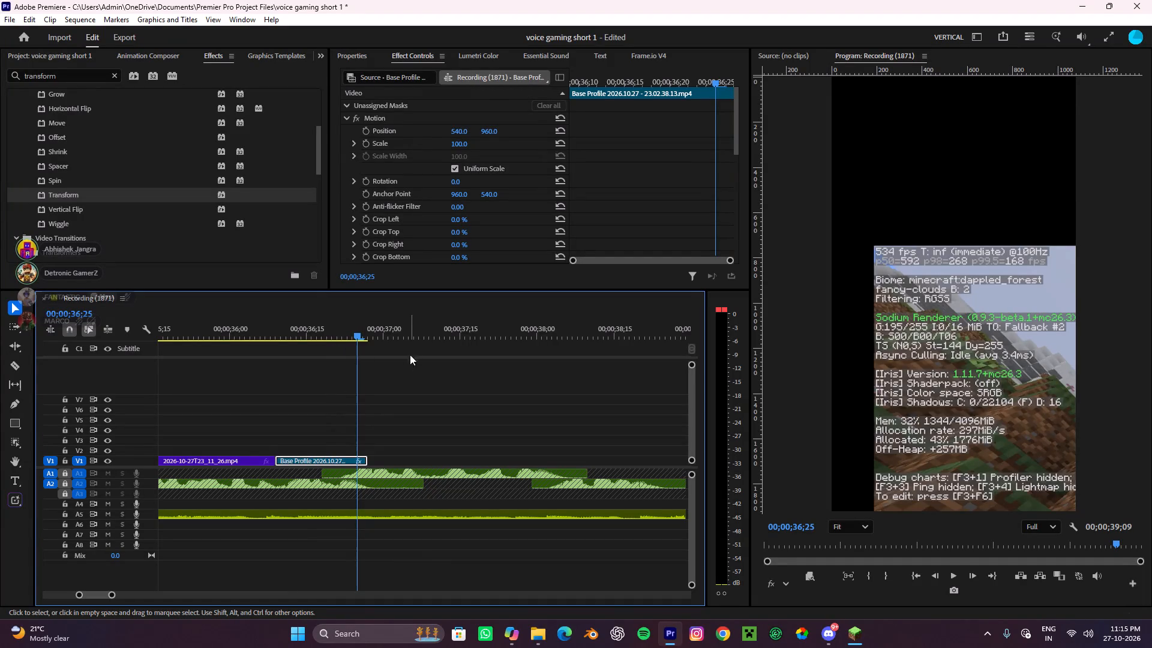
{"action": "left_click_drag", "start_coordinate": [367, 331], "coordinate": [259, 412]}
{"action": "key", "text": "space"}
{"action": "scroll", "coordinate": [299, 412], "scroll_direction": "down", "scroll_amount": 3, "text": "alt"}
{"action": "key", "text": "space"}
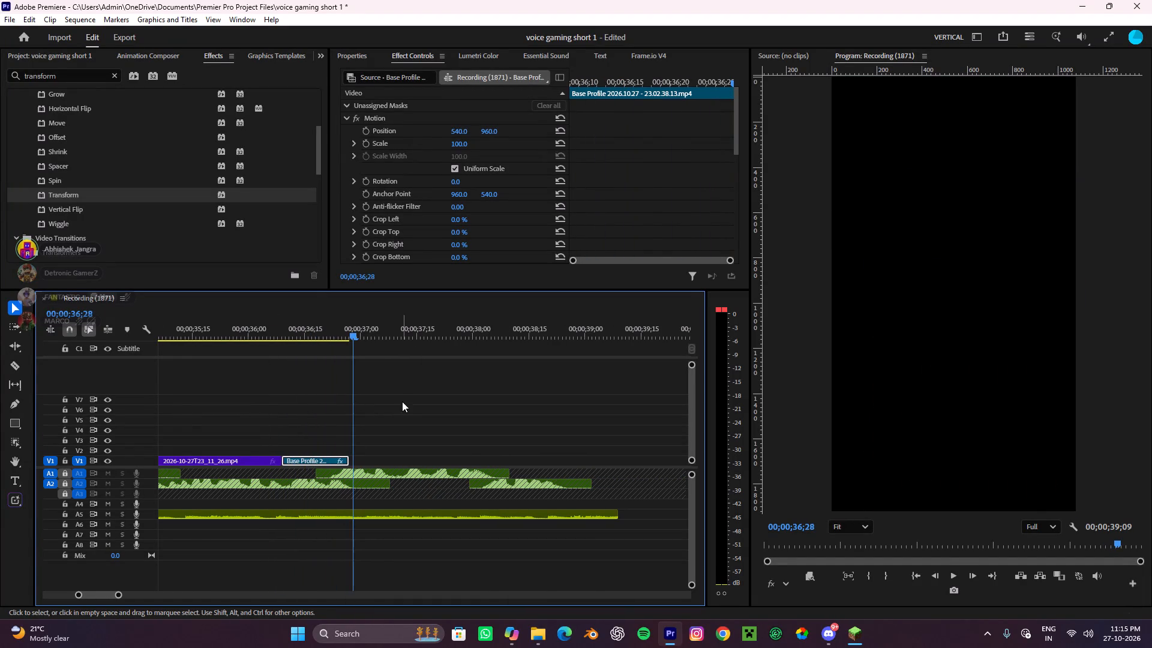
{"action": "left_click_drag", "start_coordinate": [349, 317], "coordinate": [280, 434]}
{"action": "key", "text": "space"}
{"action": "scroll", "coordinate": [322, 448], "scroll_direction": "down", "scroll_amount": 3, "text": "alt"}
{"action": "key", "text": "space"}
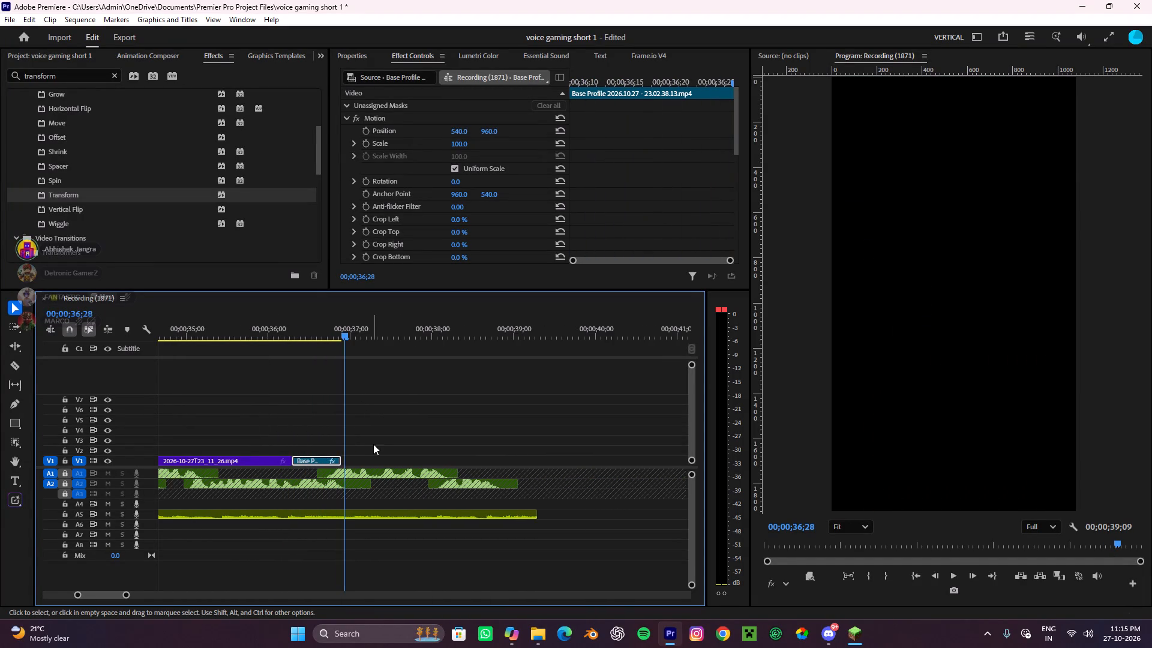
{"action": "scroll", "coordinate": [373, 444], "scroll_direction": "up", "scroll_amount": 3, "text": "alt"}
{"action": "left_click_drag", "start_coordinate": [329, 325], "coordinate": [261, 387]}
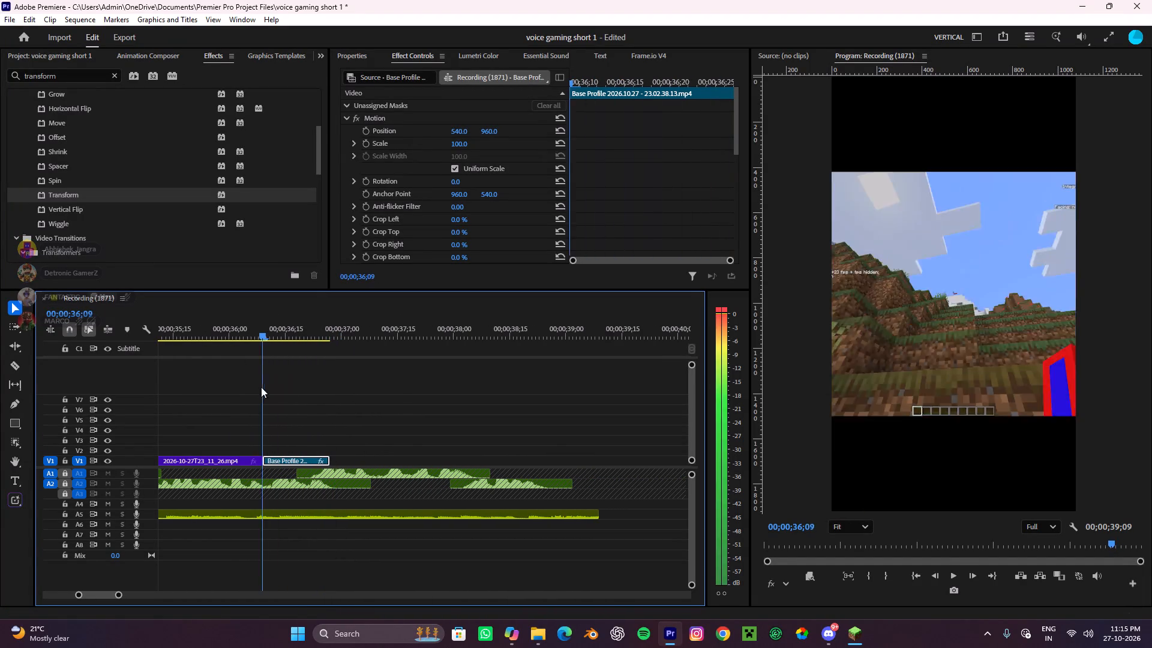
{"action": "left_click_drag", "start_coordinate": [261, 387], "coordinate": [245, 392]}
{"action": "key", "text": "space"}
{"action": "key", "text": "space"}
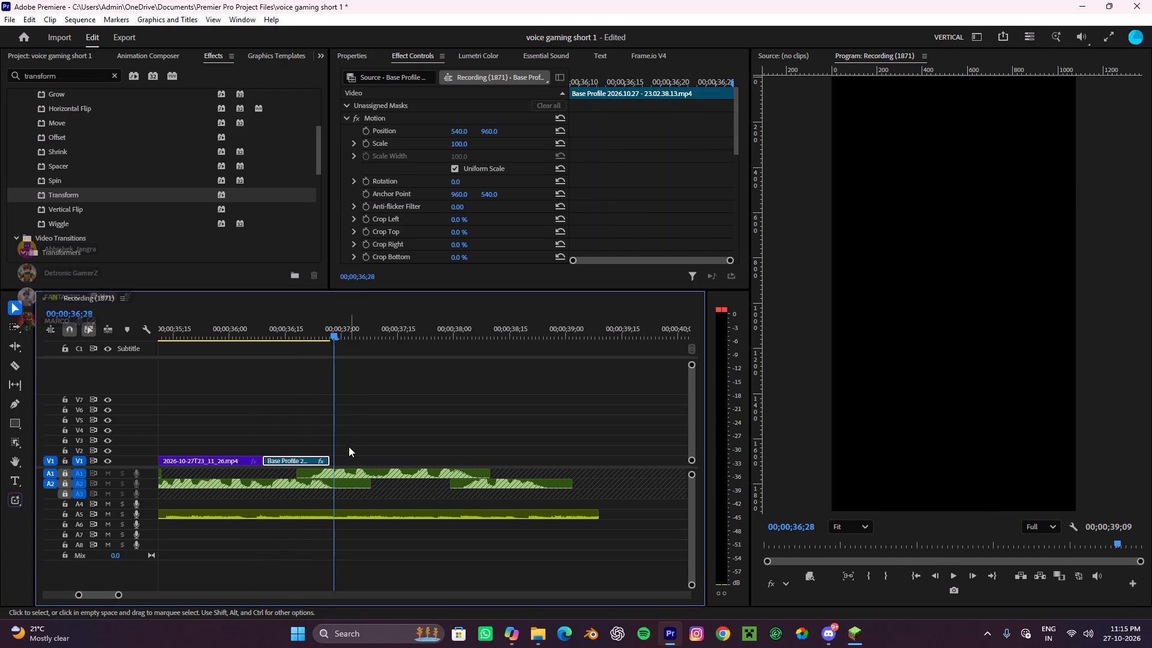
Extend the end of the debug-text clip on V1 to a duration of about 00;00;01;29 and play it back.
{"action": "left_click_drag", "start_coordinate": [334, 460], "coordinate": [488, 482]}
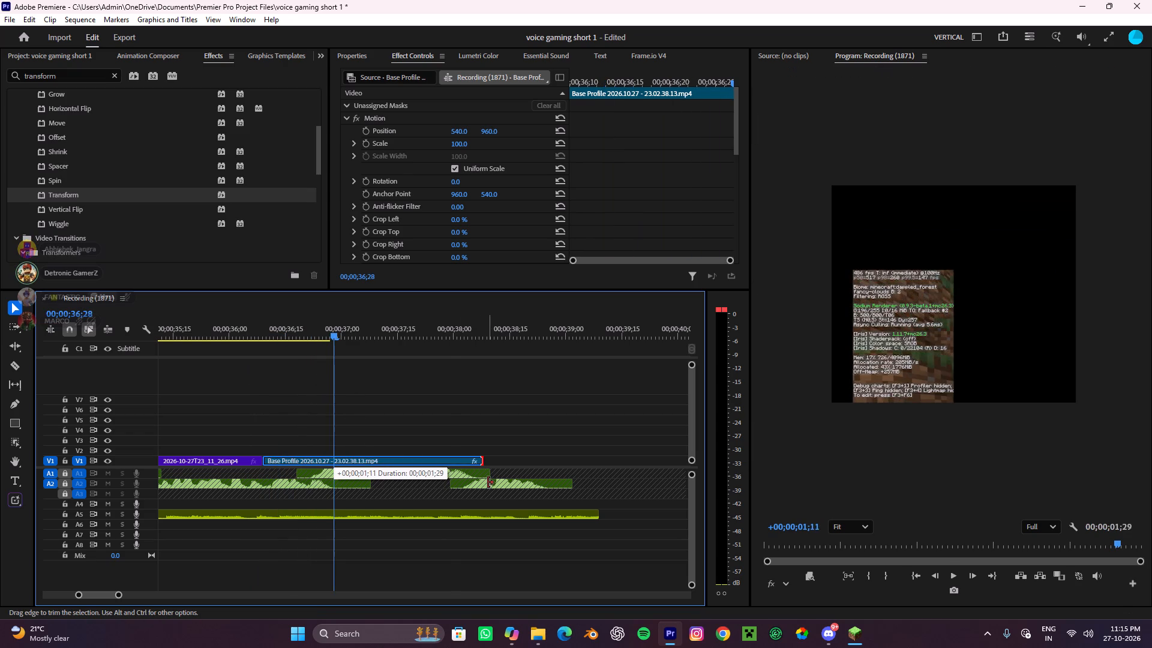
{"action": "left_click_drag", "start_coordinate": [488, 482], "coordinate": [488, 481]}
{"action": "left_click_drag", "start_coordinate": [342, 333], "coordinate": [204, 395]}
{"action": "left_click_drag", "start_coordinate": [362, 419], "coordinate": [364, 436]}
{"action": "key", "text": "space"}
{"action": "scroll", "coordinate": [364, 449], "scroll_direction": "down", "scroll_amount": 8, "text": "alt"}
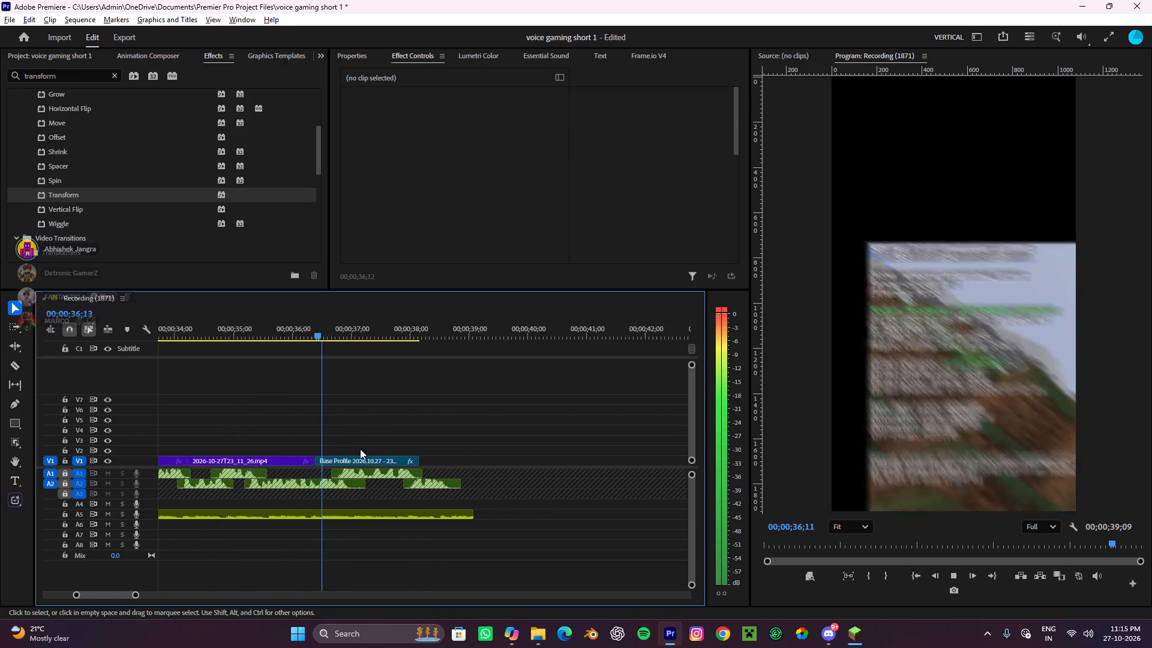
{"action": "scroll", "coordinate": [334, 442], "scroll_direction": "down", "scroll_amount": 4}
{"action": "key", "text": "space"}
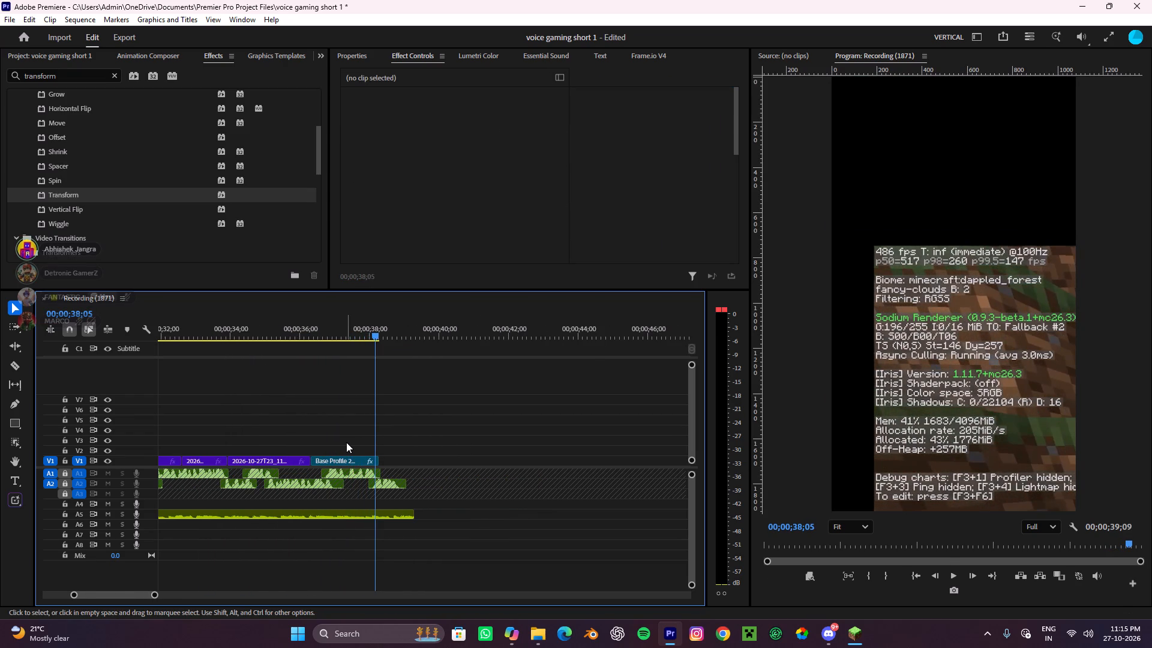
Split the debug-text clip on V1 at about 00;00;37;13 and remove the remainder after the cut.
{"action": "scroll", "coordinate": [346, 442], "scroll_direction": "down", "scroll_amount": 4, "text": "alt"}
{"action": "scroll", "coordinate": [340, 444], "scroll_direction": "up", "scroll_amount": 4, "text": "alt"}
{"action": "scroll", "coordinate": [340, 444], "scroll_direction": "down", "scroll_amount": 4, "text": "alt"}
{"action": "scroll", "coordinate": [340, 444], "scroll_direction": "up", "scroll_amount": 5, "text": "alt"}
{"action": "key", "text": "c"}
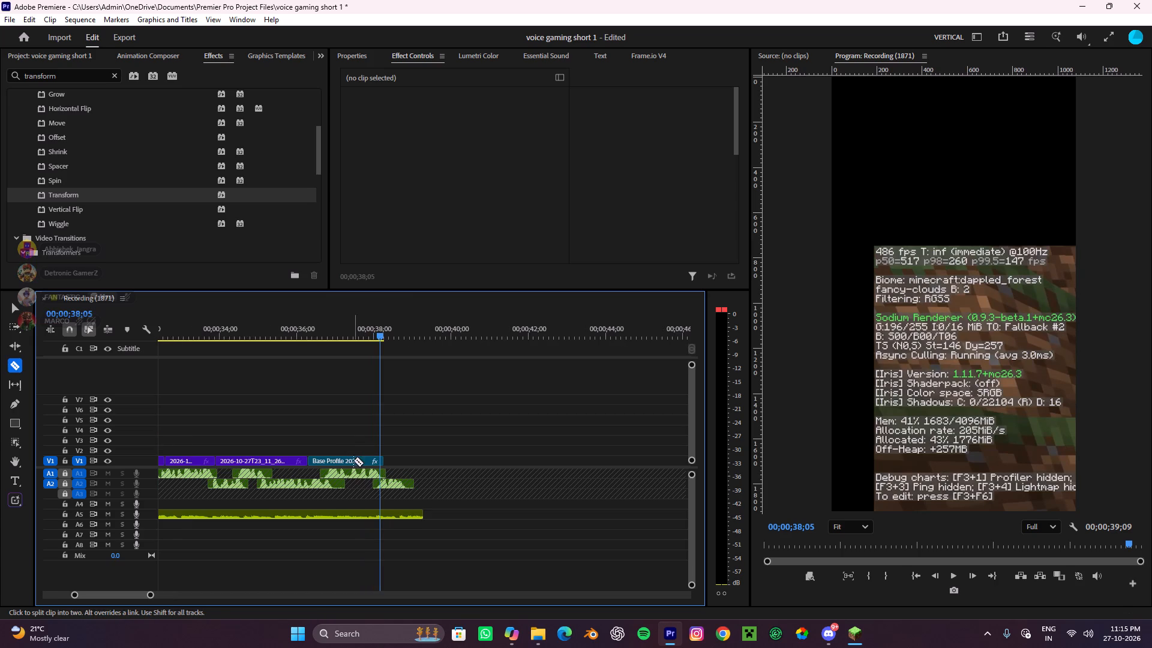
{"action": "left_click", "coordinate": [353, 460]}
{"action": "key", "text": "v"}
{"action": "left_click", "coordinate": [362, 462]}
{"action": "key", "text": "ctrl+x"}
{"action": "left_click_drag", "start_coordinate": [372, 335], "coordinate": [313, 383]}
{"action": "key", "text": "space"}
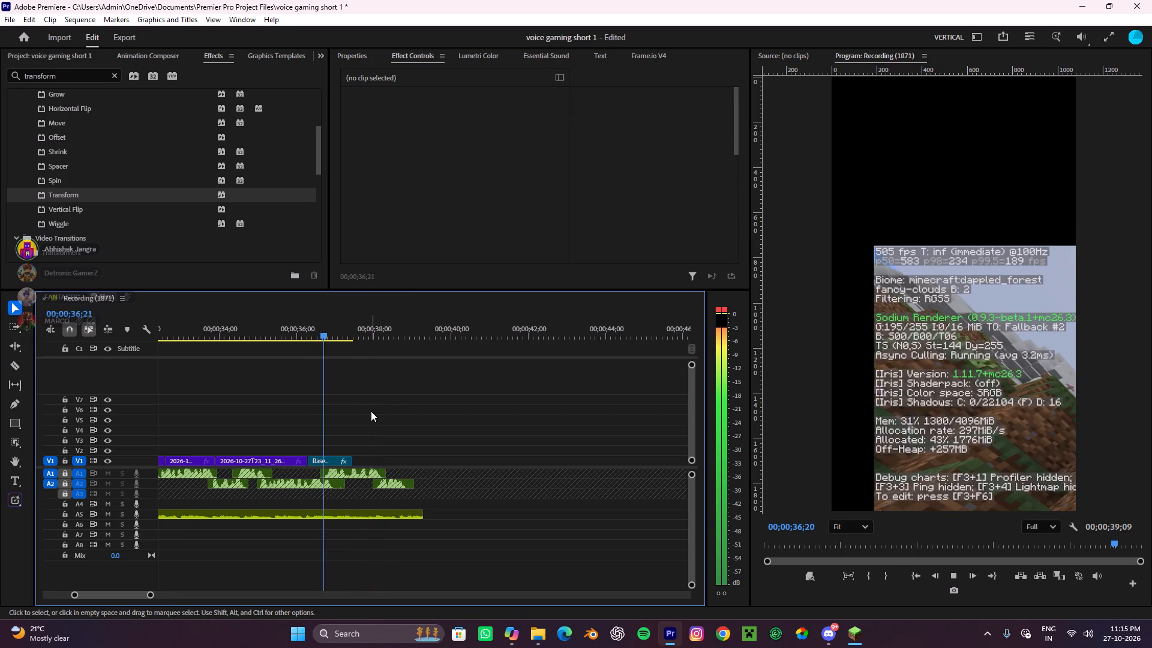
{"action": "key", "text": "space"}
{"action": "scroll", "coordinate": [409, 425], "scroll_direction": "down", "scroll_amount": 1, "text": "alt"}
{"action": "scroll", "coordinate": [384, 439], "scroll_direction": "up", "scroll_amount": 4, "text": "alt"}
{"action": "scroll", "coordinate": [384, 439], "scroll_direction": "down", "scroll_amount": 4, "text": "alt"}
{"action": "scroll", "coordinate": [384, 439], "scroll_direction": "up", "scroll_amount": 4, "text": "alt"}
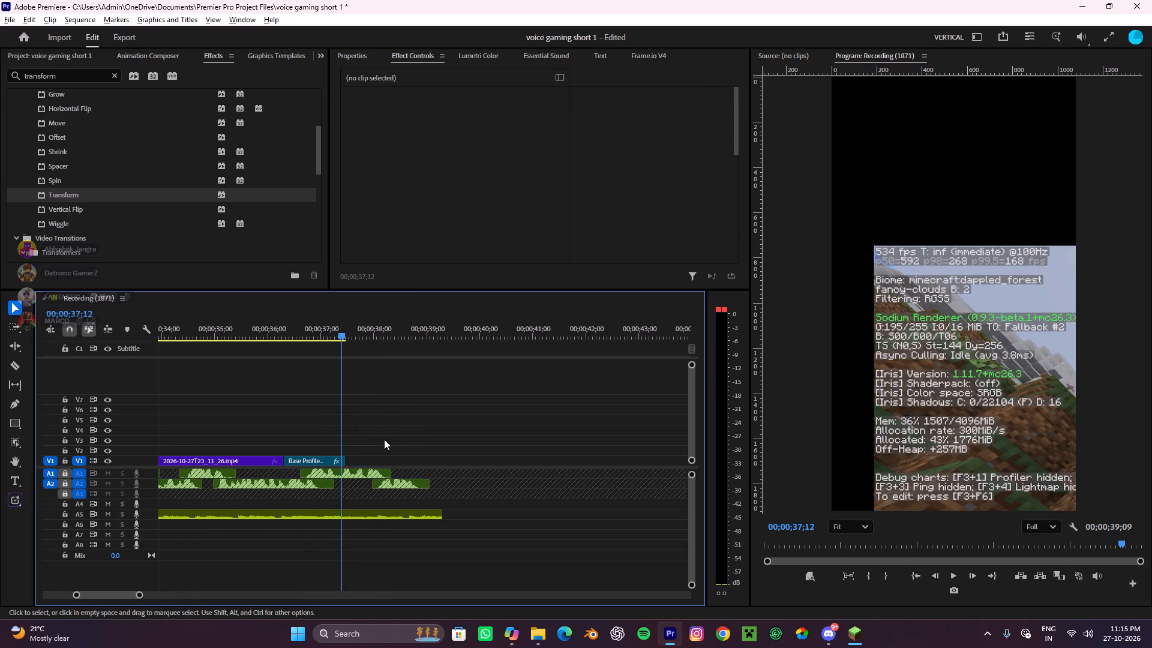
Unlock audio tracks A1, A2 and A3.
{"action": "left_click", "coordinate": [71, 475]}
{"action": "left_click", "coordinate": [65, 484]}
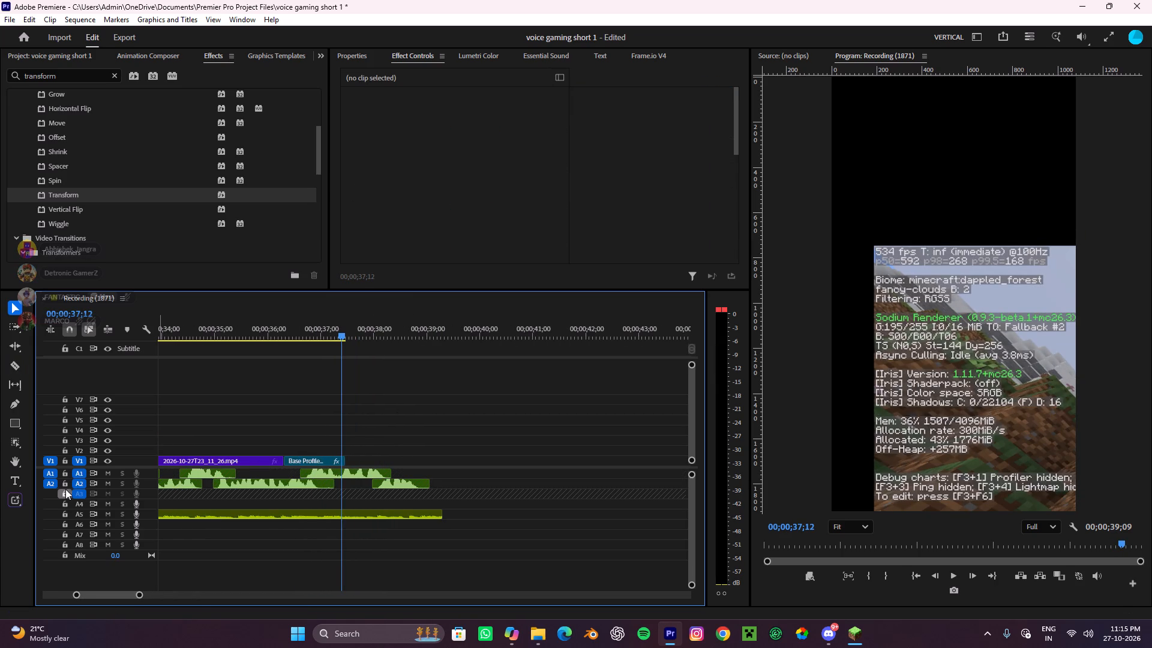
{"action": "left_click", "coordinate": [65, 489]}
Delete the last voice-over clip on track A2.
{"action": "key", "text": "c"}
{"action": "left_click_drag", "start_coordinate": [442, 471], "coordinate": [379, 493]}
{"action": "key", "text": "ctrl+x"}
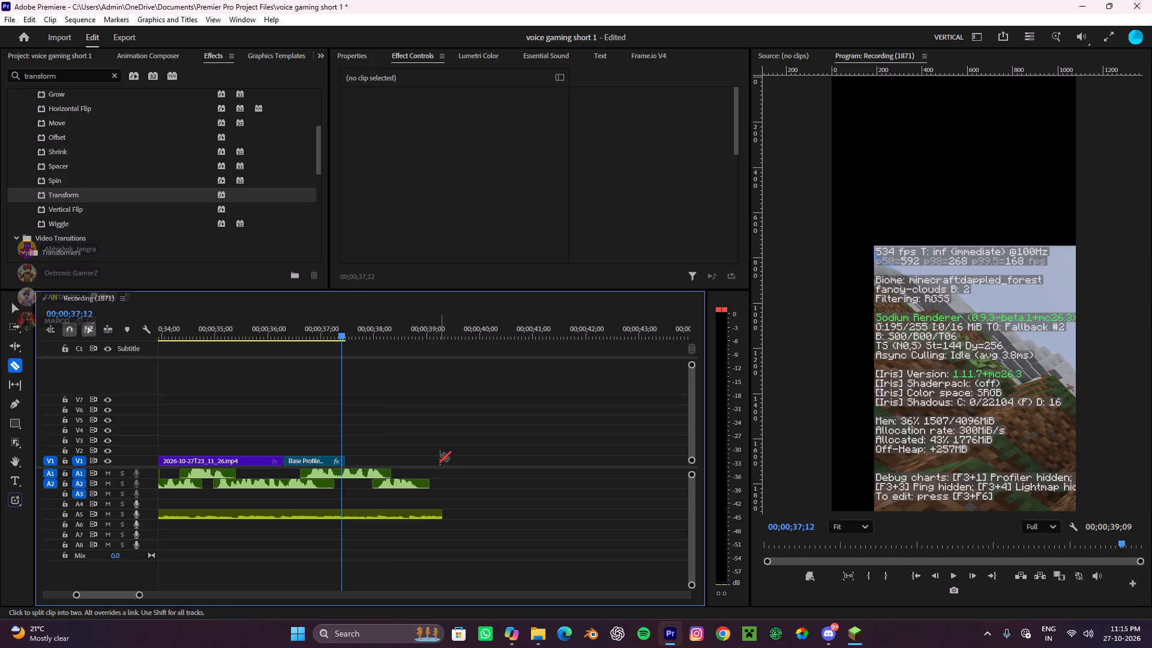
{"action": "key", "text": "v"}
{"action": "left_click_drag", "start_coordinate": [451, 461], "coordinate": [417, 497]}
{"action": "key", "text": "ctrl+x"}
{"action": "left_click", "coordinate": [459, 481]}
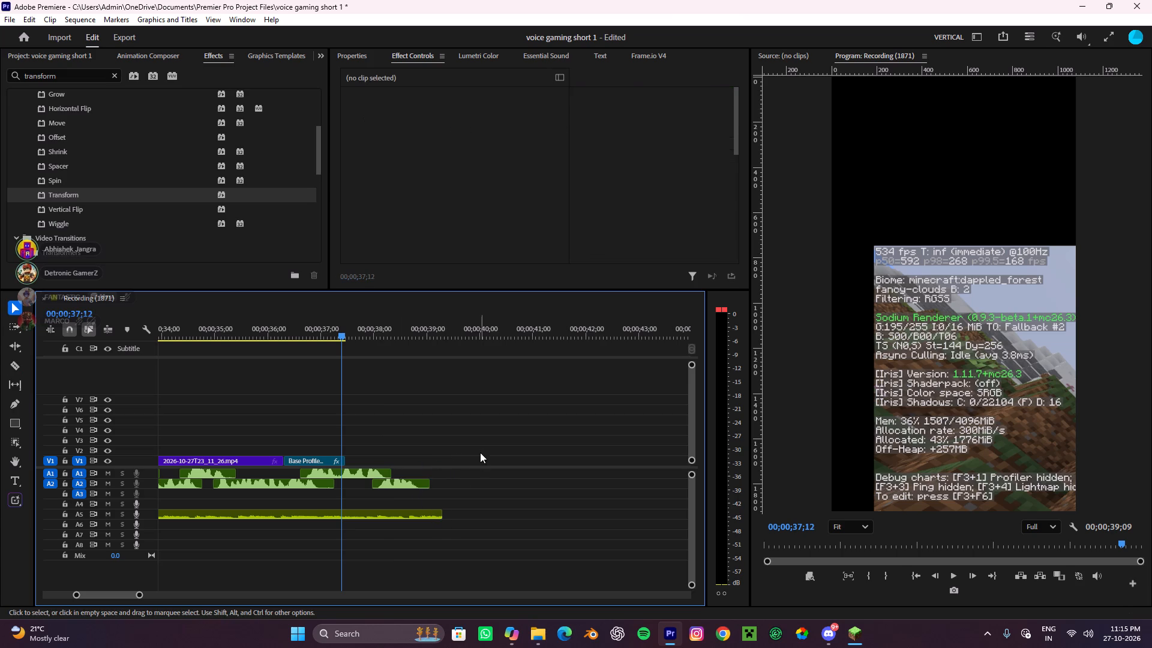
{"action": "left_click_drag", "start_coordinate": [479, 451], "coordinate": [410, 487]}
{"action": "key", "text": "ctrl+x"}
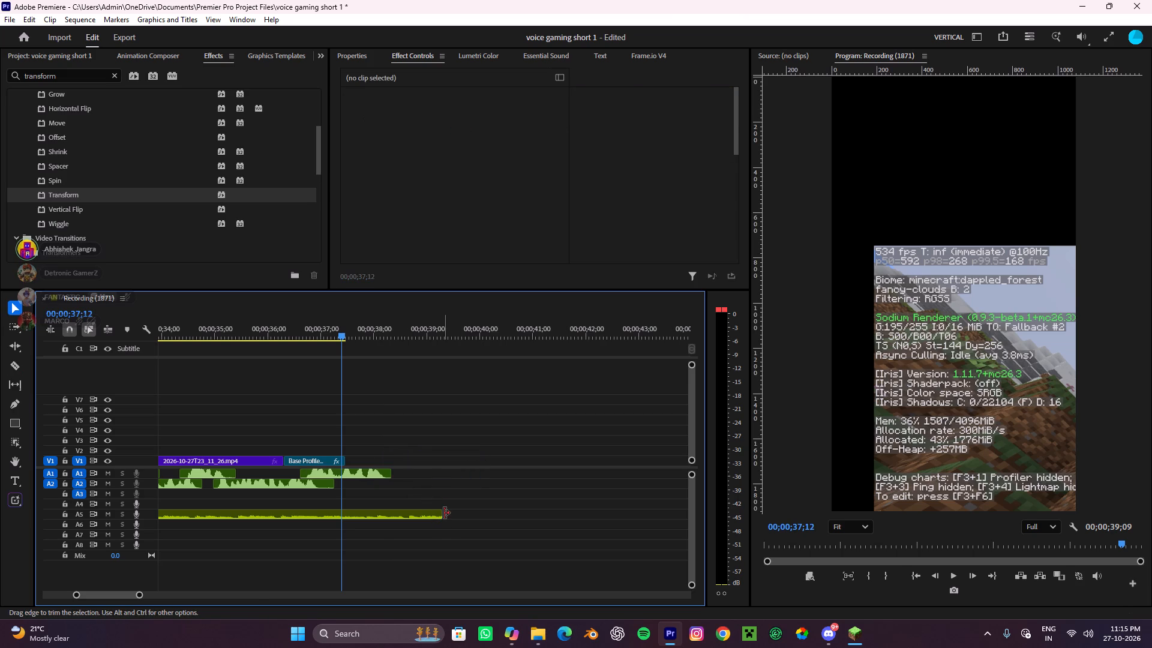
Trim the end of the music on A5 to match the end of the last voice-over clip, at about 00;00;38;10.
{"action": "left_click_drag", "start_coordinate": [444, 511], "coordinate": [392, 523]}
{"action": "left_click", "coordinate": [451, 454]}
{"action": "scroll", "coordinate": [451, 461], "scroll_direction": "down", "scroll_amount": 8, "text": "alt"}
{"action": "scroll", "coordinate": [422, 438], "scroll_direction": "up", "scroll_amount": 4, "text": "alt"}
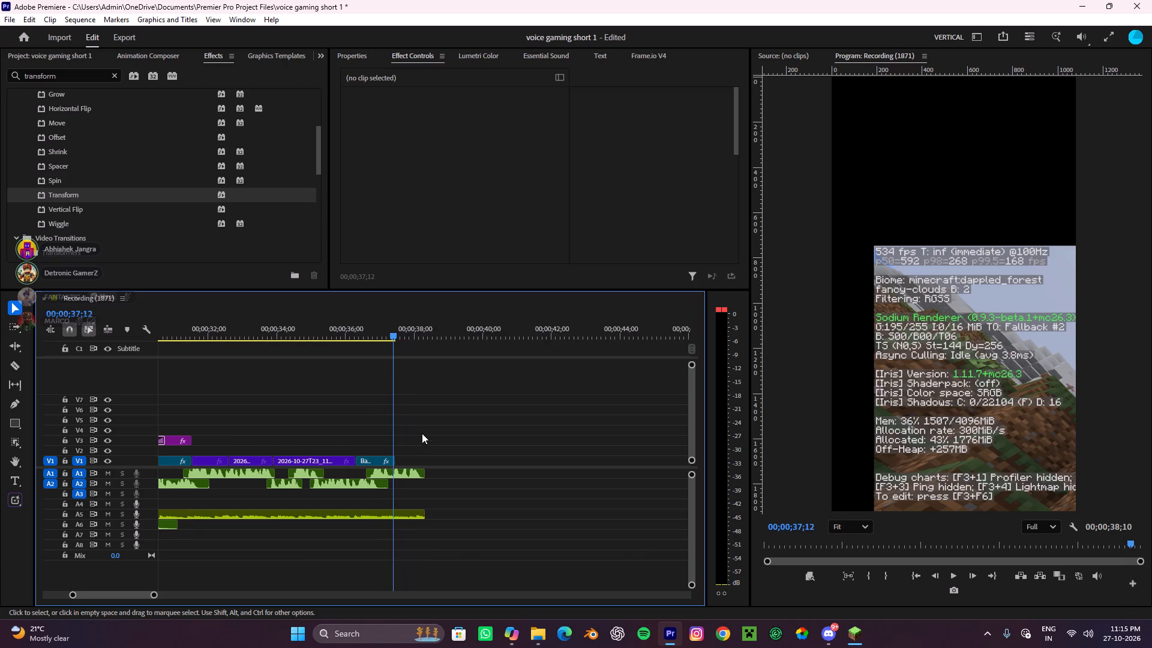
Play back the ending from the water shot into the debug-text zoom to check its timing against the voice-over.
{"action": "left_click_drag", "start_coordinate": [389, 326], "coordinate": [328, 386]}
{"action": "left_click_drag", "start_coordinate": [415, 403], "coordinate": [428, 415]}
{"action": "key", "text": "space"}
{"action": "scroll", "coordinate": [412, 413], "scroll_direction": "down", "scroll_amount": 4, "text": "alt"}
{"action": "scroll", "coordinate": [412, 413], "scroll_direction": "up", "scroll_amount": 2, "text": "alt"}
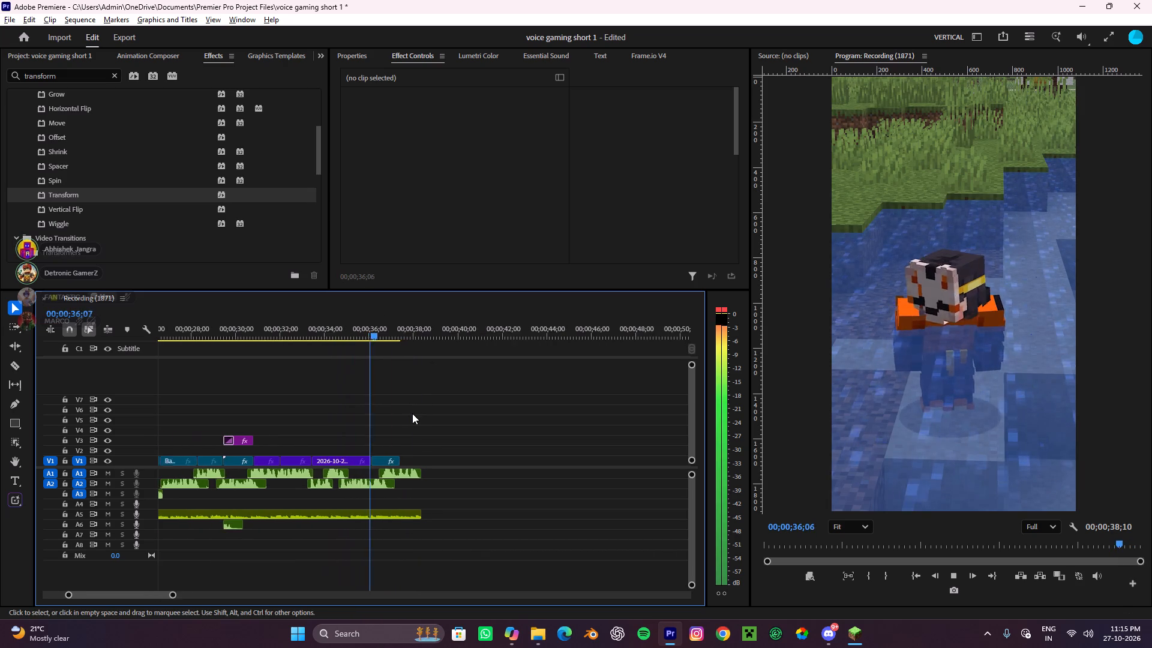
{"action": "scroll", "coordinate": [412, 413], "scroll_direction": "up", "scroll_amount": 2, "text": "alt"}
{"action": "scroll", "coordinate": [412, 413], "scroll_direction": "down", "scroll_amount": 4, "text": "alt"}
{"action": "key", "text": "space"}
{"action": "scroll", "coordinate": [412, 413], "scroll_direction": "up", "scroll_amount": 4}
{"action": "scroll", "coordinate": [412, 413], "scroll_direction": "up", "scroll_amount": 10, "text": "alt"}
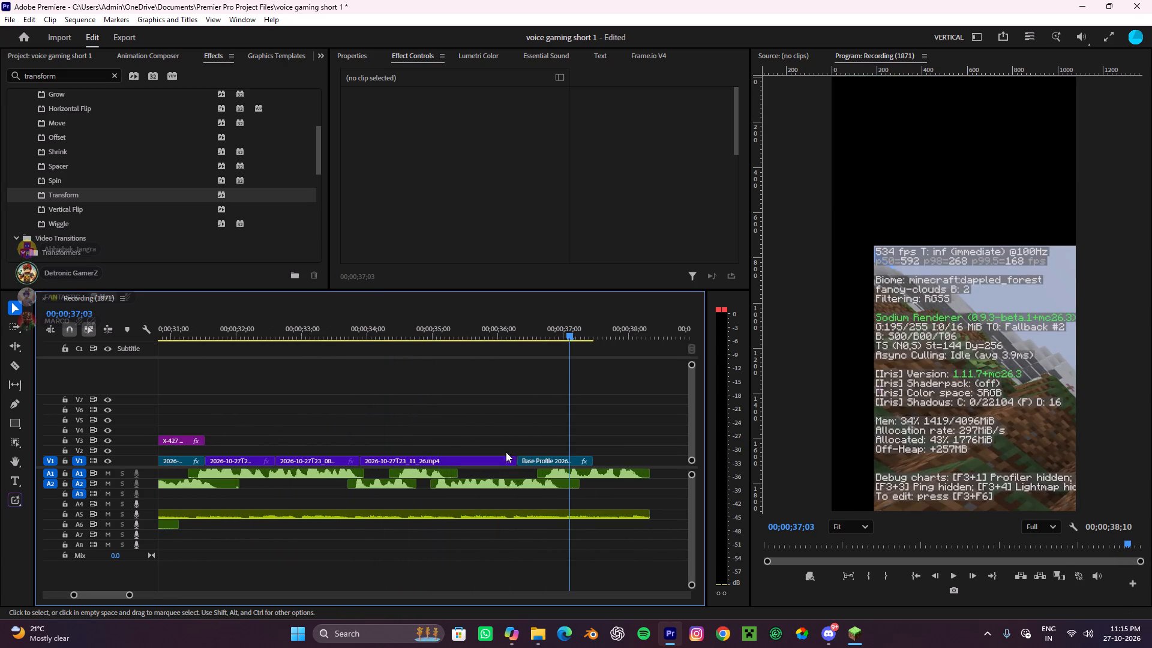
Move the debug-text clip on V1 about six frames earlier, ending it level with the last voice clip on A2.
{"action": "left_click_drag", "start_coordinate": [555, 461], "coordinate": [538, 461]}
Play back the water shot before the debug-text clip to review the adjusted timing.
{"action": "left_click_drag", "start_coordinate": [560, 329], "coordinate": [454, 377]}
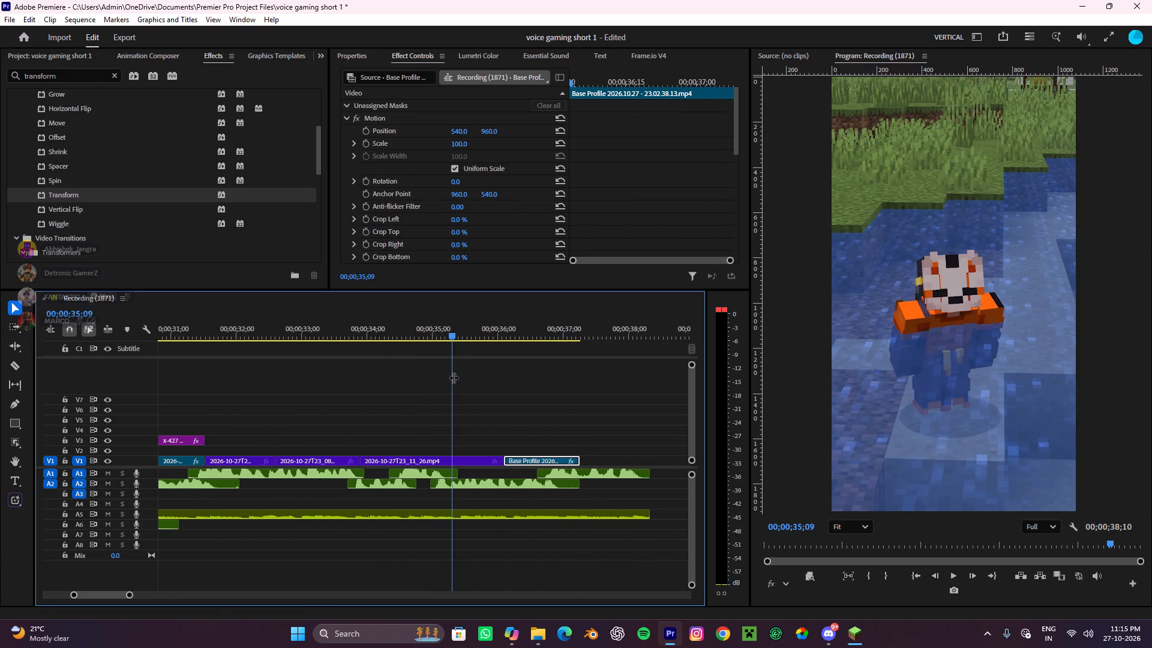
{"action": "left_click_drag", "start_coordinate": [572, 397], "coordinate": [605, 403]}
{"action": "key", "text": "space"}
{"action": "scroll", "coordinate": [579, 416], "scroll_direction": "down", "scroll_amount": 4}
{"action": "key", "text": "space"}
{"action": "scroll", "coordinate": [550, 416], "scroll_direction": "up", "scroll_amount": 7, "text": "alt"}
{"action": "scroll", "coordinate": [534, 419], "scroll_direction": "down", "scroll_amount": 8, "text": "alt"}
{"action": "scroll", "coordinate": [513, 416], "scroll_direction": "up", "scroll_amount": 4, "text": "alt"}
{"action": "scroll", "coordinate": [513, 416], "scroll_direction": "down", "scroll_amount": 4}
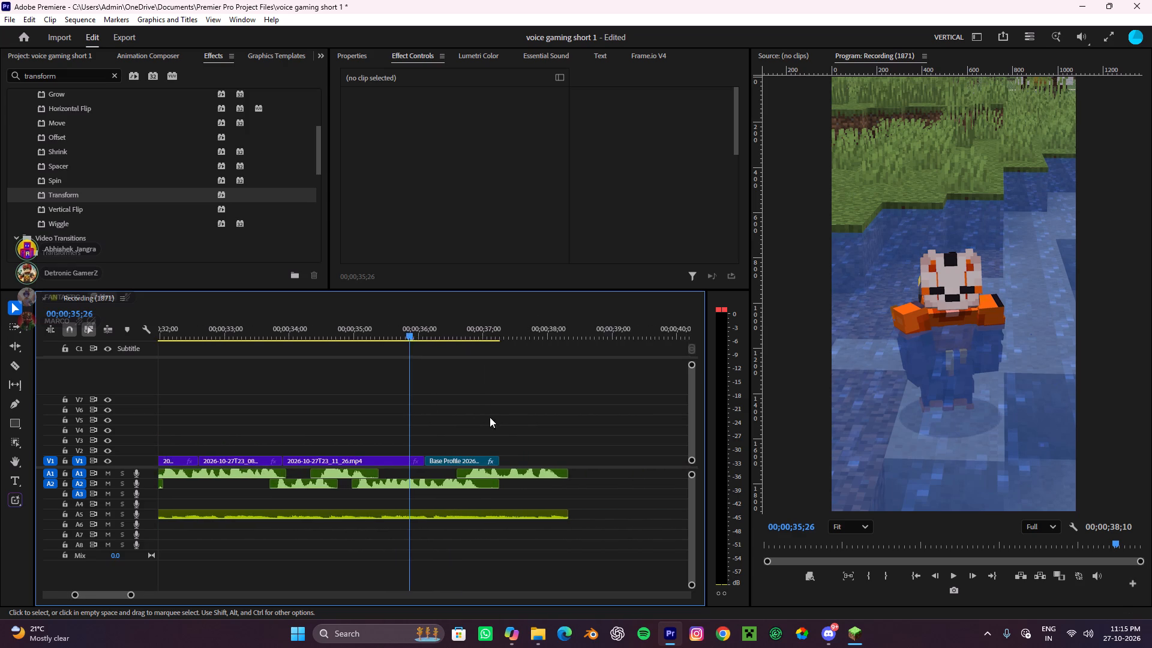
{"action": "scroll", "coordinate": [485, 420], "scroll_direction": "down", "scroll_amount": 9}
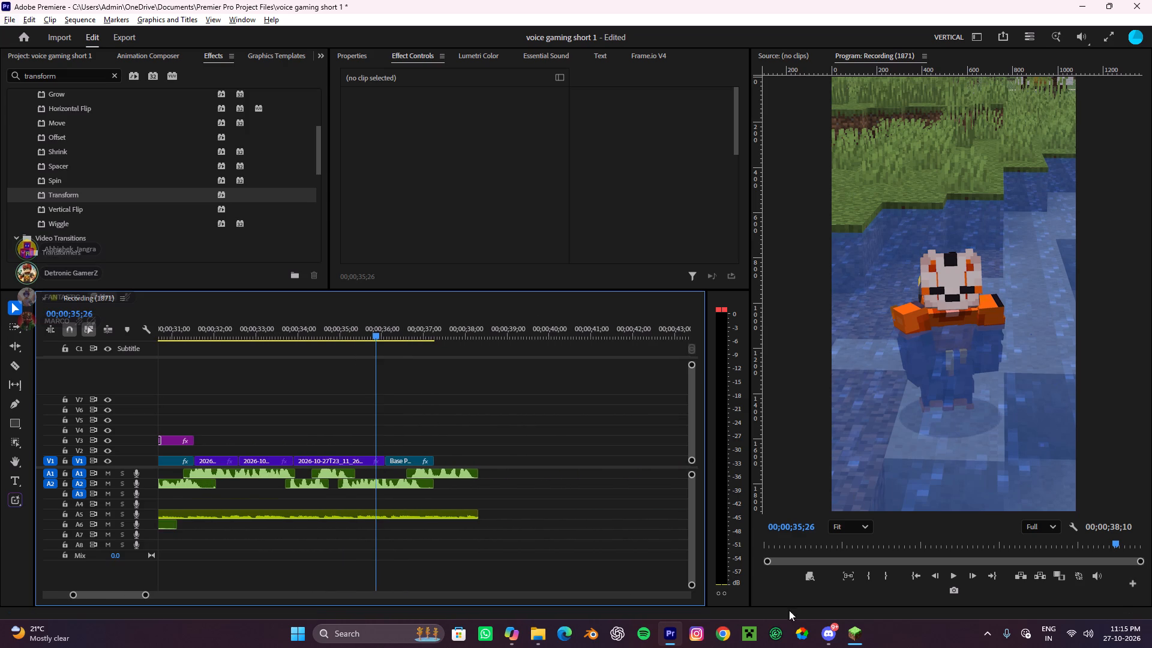
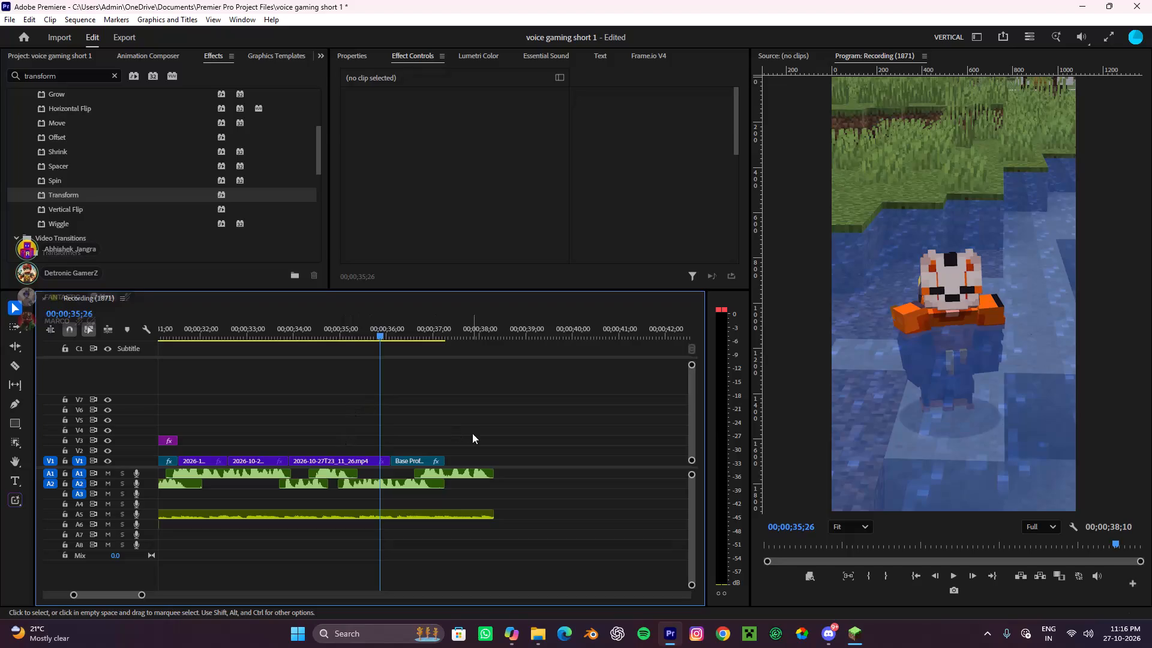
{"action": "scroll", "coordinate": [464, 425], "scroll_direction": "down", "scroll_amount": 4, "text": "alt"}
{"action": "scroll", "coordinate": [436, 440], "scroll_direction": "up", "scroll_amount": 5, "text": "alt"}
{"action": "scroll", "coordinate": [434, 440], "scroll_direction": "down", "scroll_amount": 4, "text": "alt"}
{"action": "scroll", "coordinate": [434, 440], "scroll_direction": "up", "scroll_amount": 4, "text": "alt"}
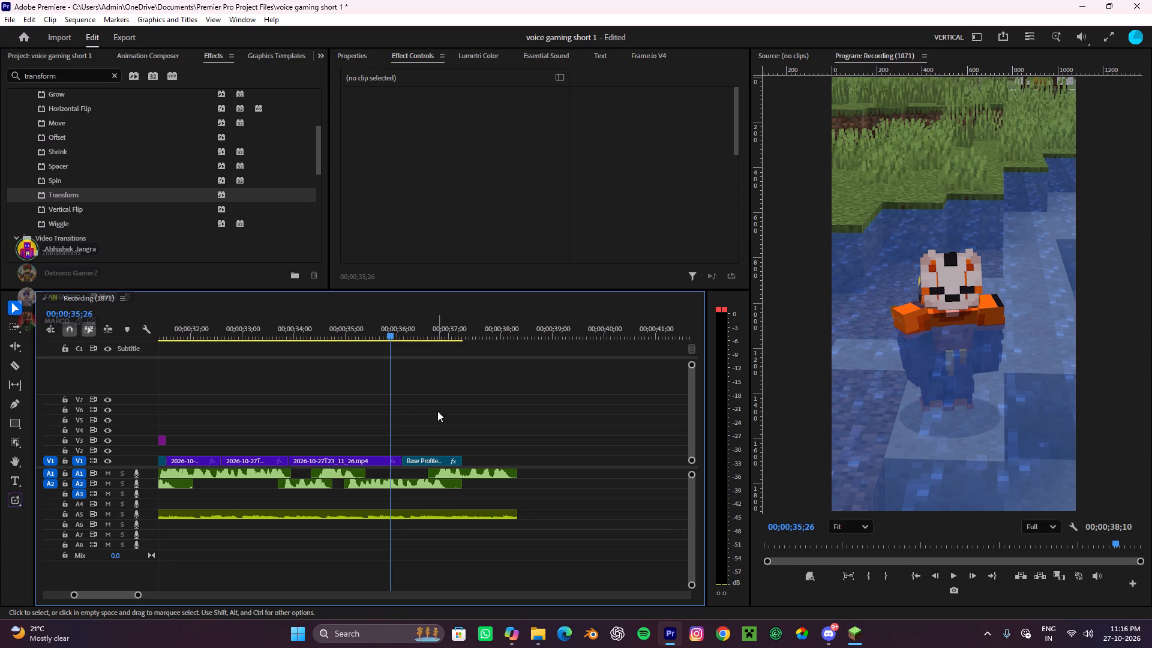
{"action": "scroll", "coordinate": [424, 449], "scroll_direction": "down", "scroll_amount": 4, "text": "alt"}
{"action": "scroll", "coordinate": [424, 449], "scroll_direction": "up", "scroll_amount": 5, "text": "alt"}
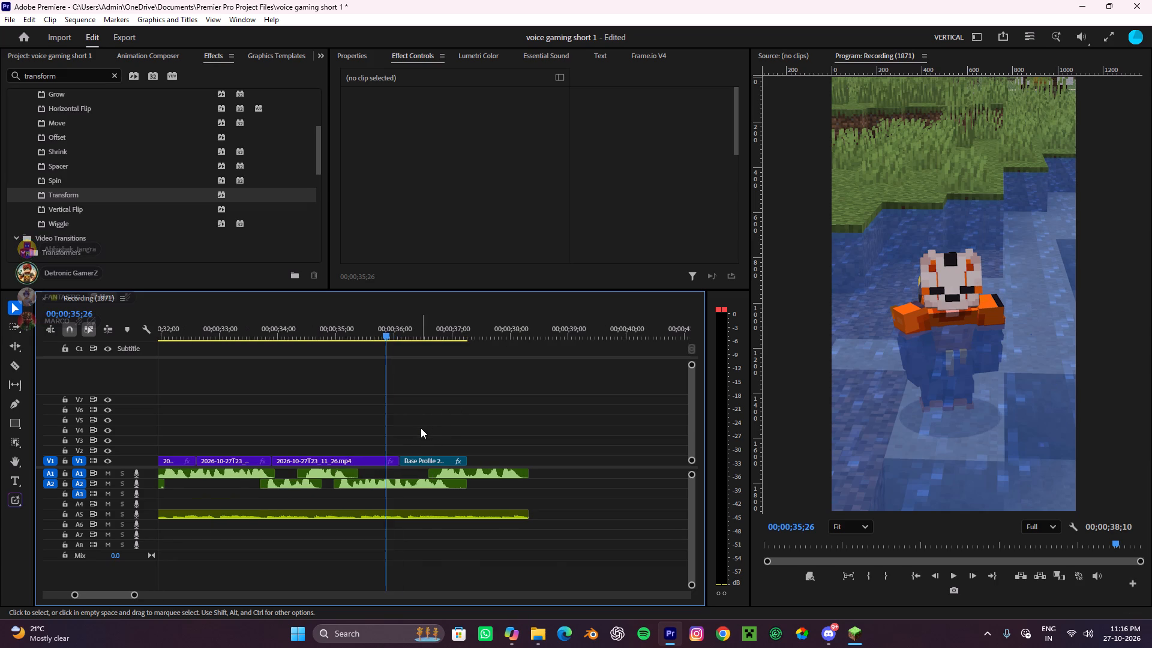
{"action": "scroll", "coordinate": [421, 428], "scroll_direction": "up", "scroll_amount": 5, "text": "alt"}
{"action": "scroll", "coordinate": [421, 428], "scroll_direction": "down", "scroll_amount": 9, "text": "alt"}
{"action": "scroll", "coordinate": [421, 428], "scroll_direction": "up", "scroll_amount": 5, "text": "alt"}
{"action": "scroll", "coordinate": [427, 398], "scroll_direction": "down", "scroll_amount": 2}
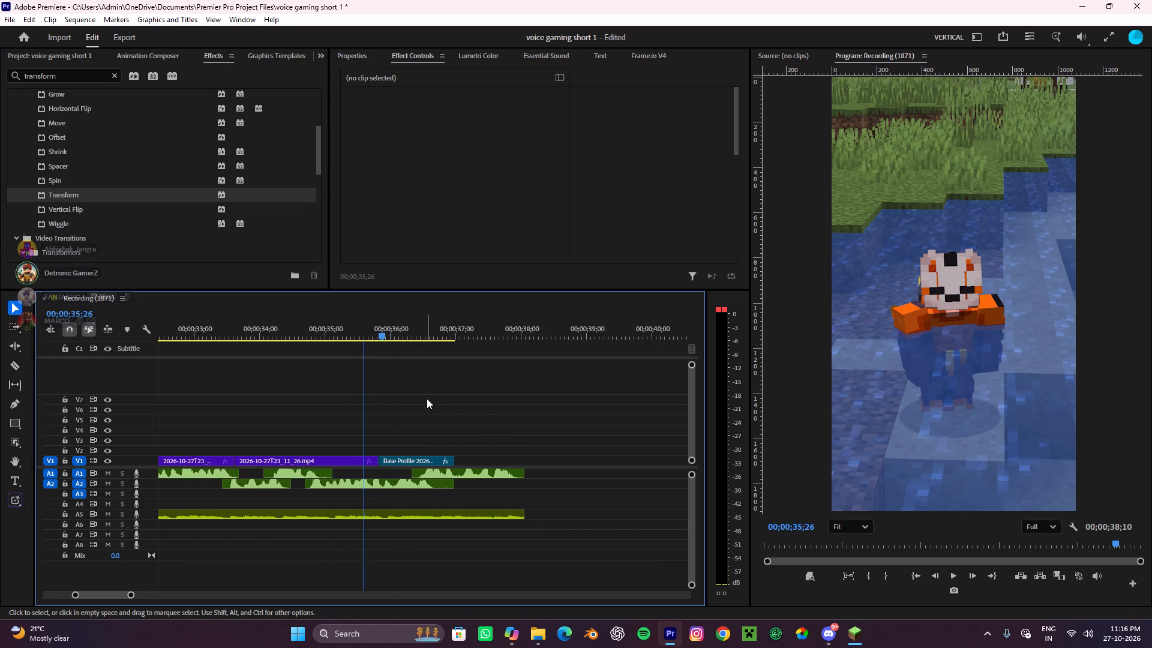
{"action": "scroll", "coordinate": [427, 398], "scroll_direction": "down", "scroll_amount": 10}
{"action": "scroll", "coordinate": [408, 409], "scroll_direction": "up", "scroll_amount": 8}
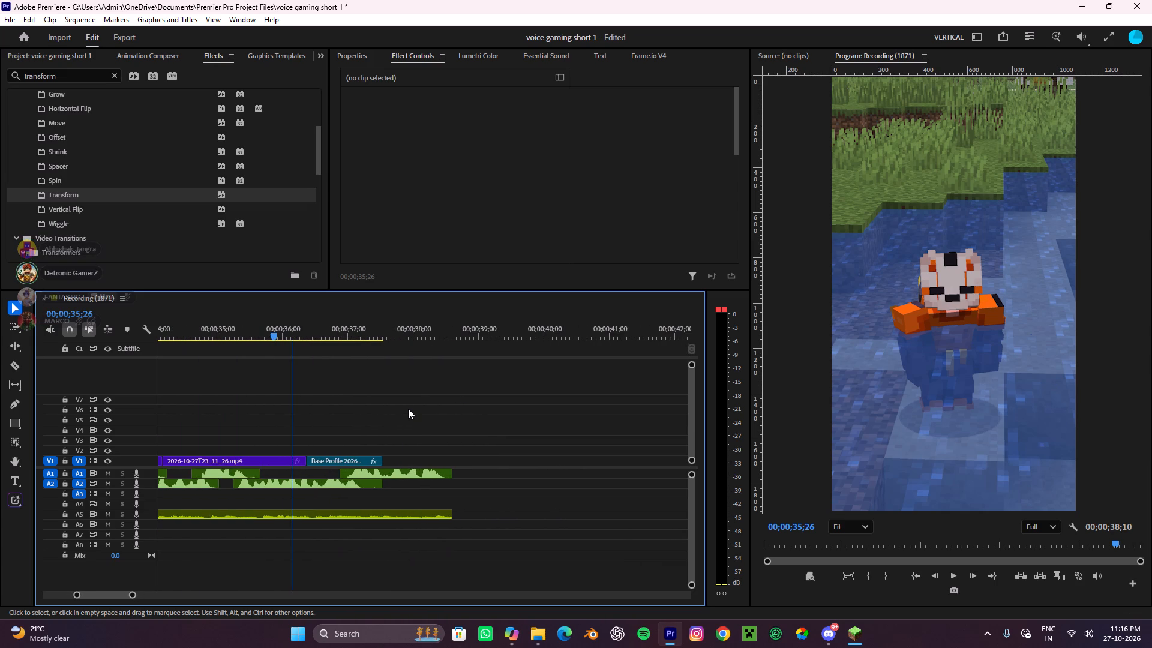
Play back the cut from the water shot into the debug-text clip to check what the transition needs.
{"action": "key", "text": "space"}
{"action": "key", "text": "space"}
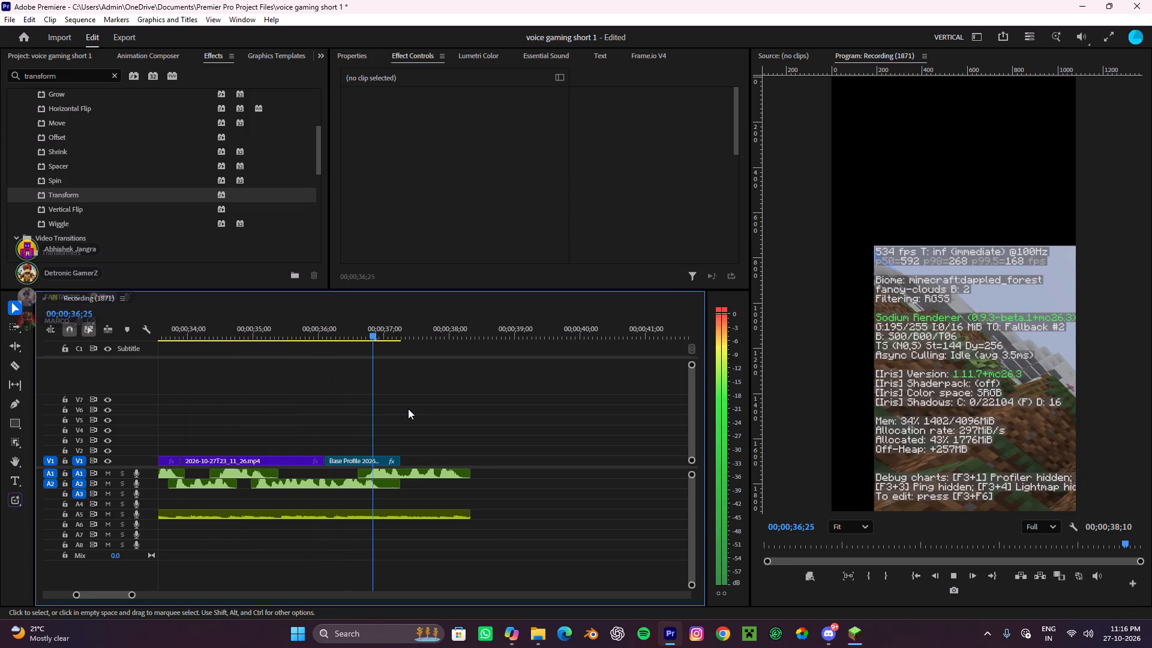
{"action": "scroll", "coordinate": [361, 448], "scroll_direction": "down", "scroll_amount": 7, "text": "alt"}
{"action": "scroll", "coordinate": [360, 448], "scroll_direction": "up", "scroll_amount": 4, "text": "alt"}
{"action": "scroll", "coordinate": [362, 437], "scroll_direction": "up", "scroll_amount": 2}
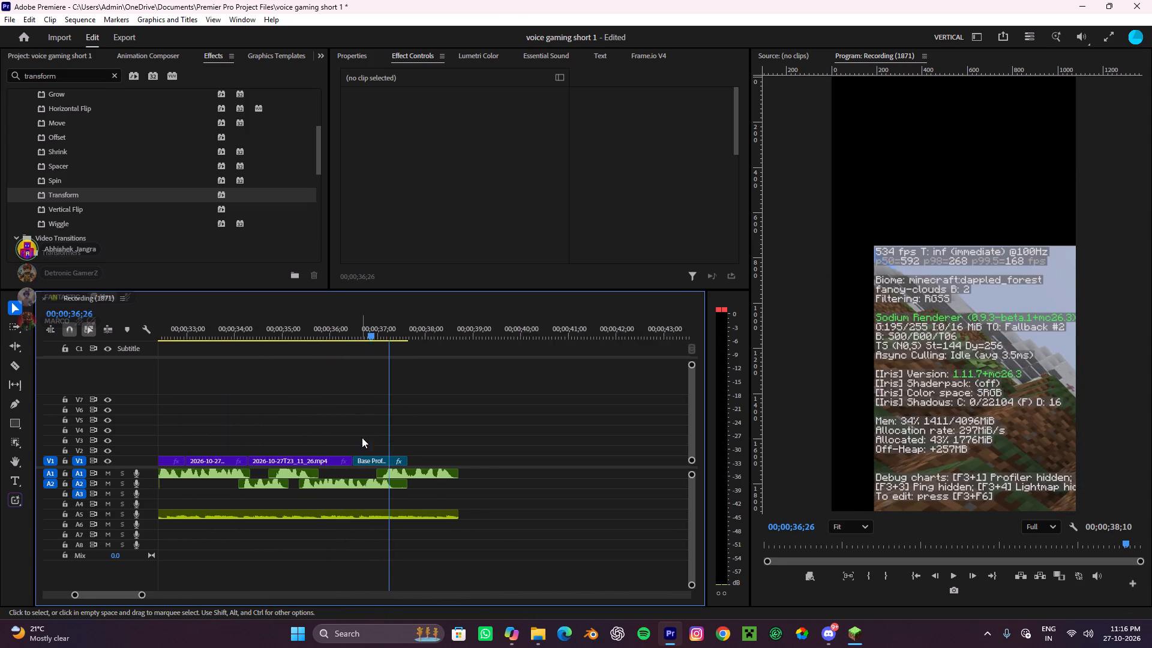
{"action": "scroll", "coordinate": [362, 437], "scroll_direction": "up", "scroll_amount": 2}
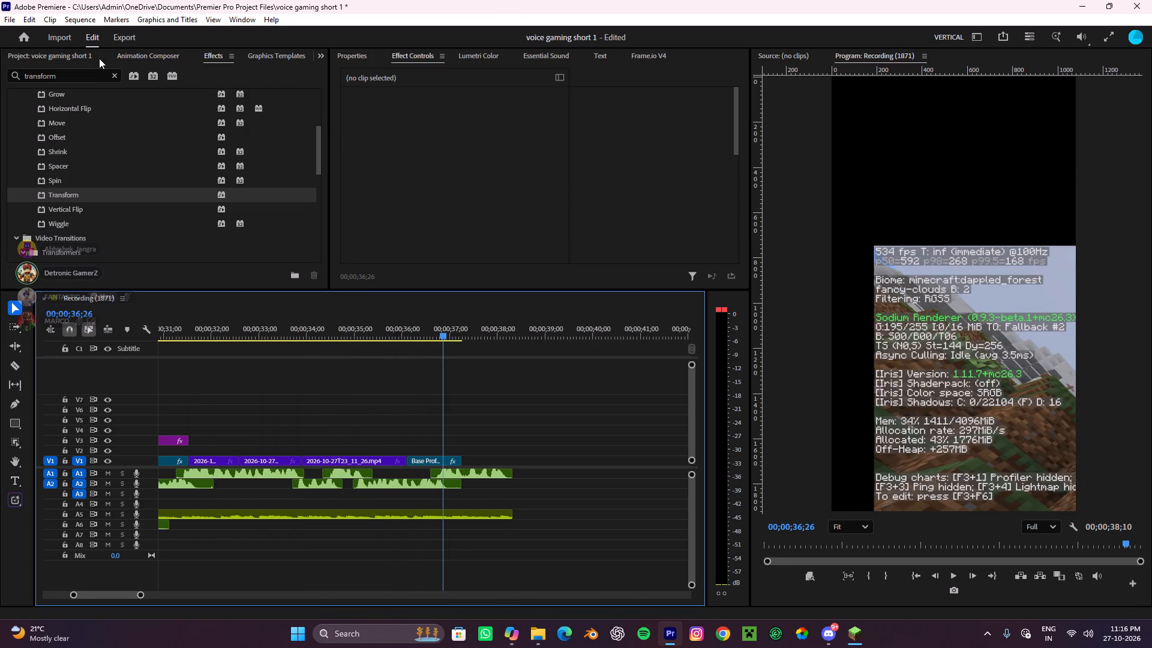
Search the Animation Composer library for "swoosh" sounds.
{"action": "left_click", "coordinate": [146, 53]}
{"action": "left_click_drag", "start_coordinate": [69, 97], "coordinate": [0, 82]}
{"action": "key", "text": "s"}
{"action": "key", "text": "w"}
{"action": "type", "text": "oo"}
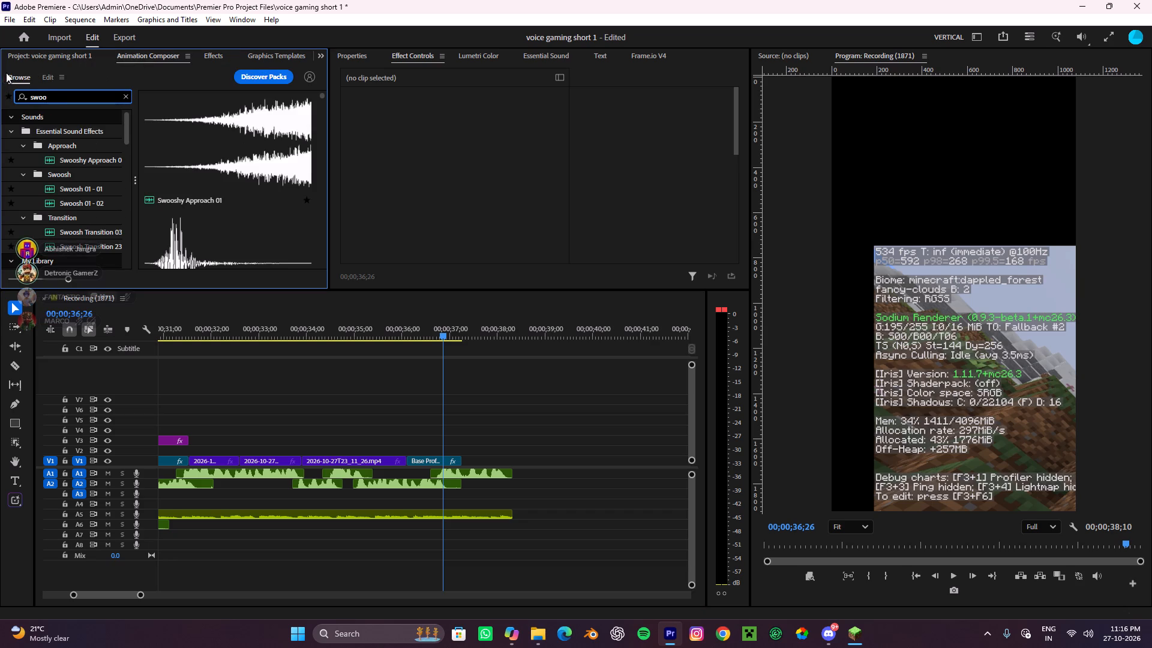
{"action": "key", "text": "s"}
{"action": "key", "text": "h"}
{"action": "key", "text": "g"}
{"action": "key", "text": "BackSpace"}
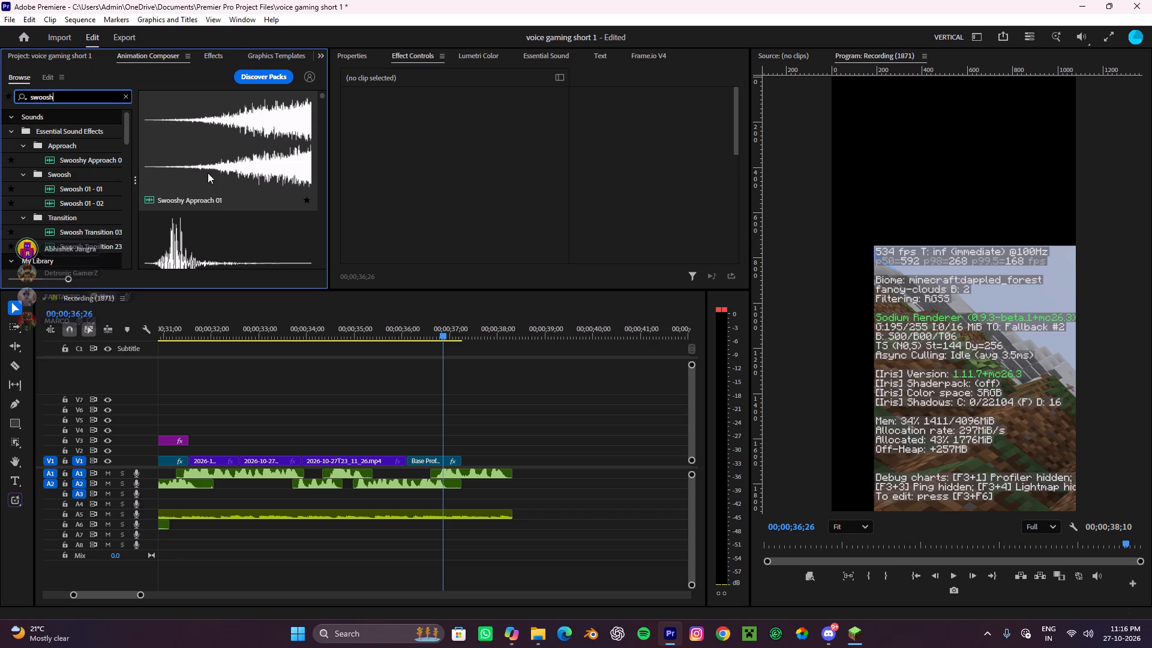
Add the Swoosh Transition 03 sound to A3, starting at the cut where the debug-text clip begins on V1.
{"action": "scroll", "coordinate": [201, 187], "scroll_direction": "down", "scroll_amount": 4}
{"action": "left_click_drag", "start_coordinate": [190, 119], "coordinate": [511, 461]}
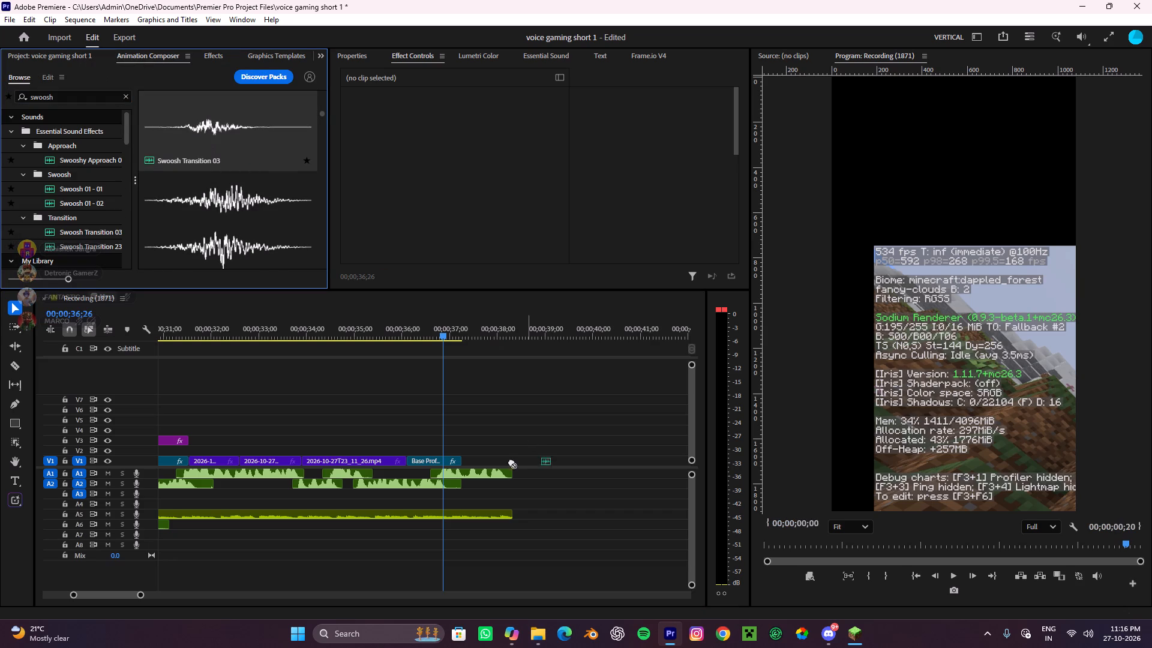
{"action": "left_click_drag", "start_coordinate": [511, 461], "coordinate": [403, 496]}
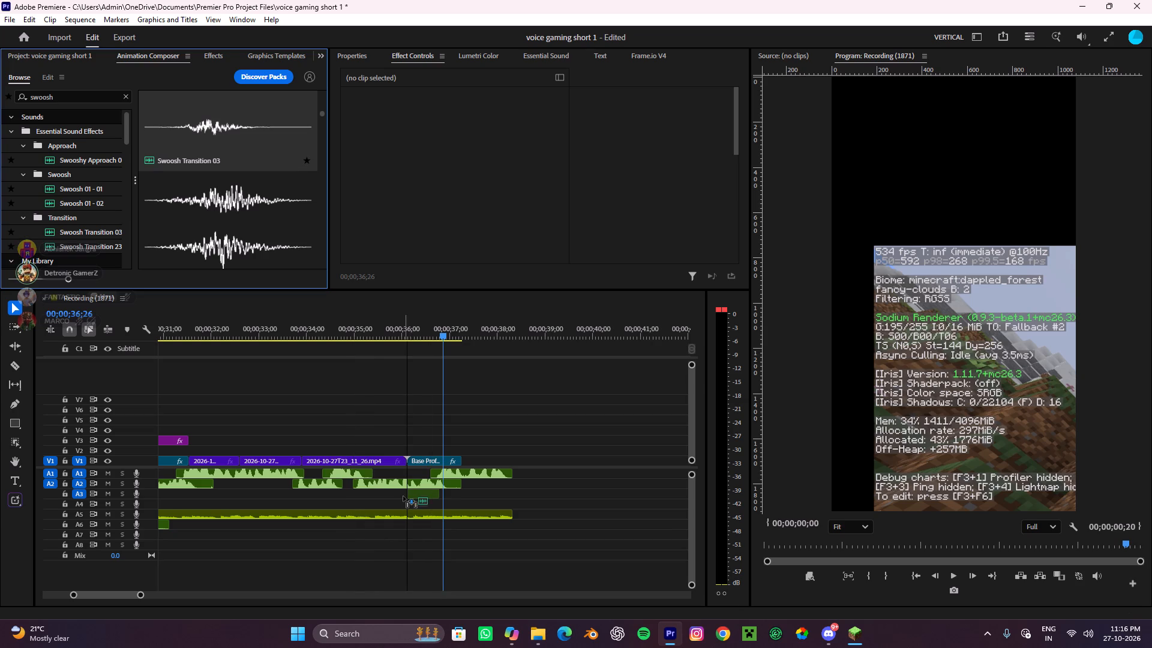
{"action": "left_click_drag", "start_coordinate": [403, 496], "coordinate": [402, 496]}
{"action": "scroll", "coordinate": [408, 488], "scroll_direction": "up", "scroll_amount": 7, "text": "alt"}
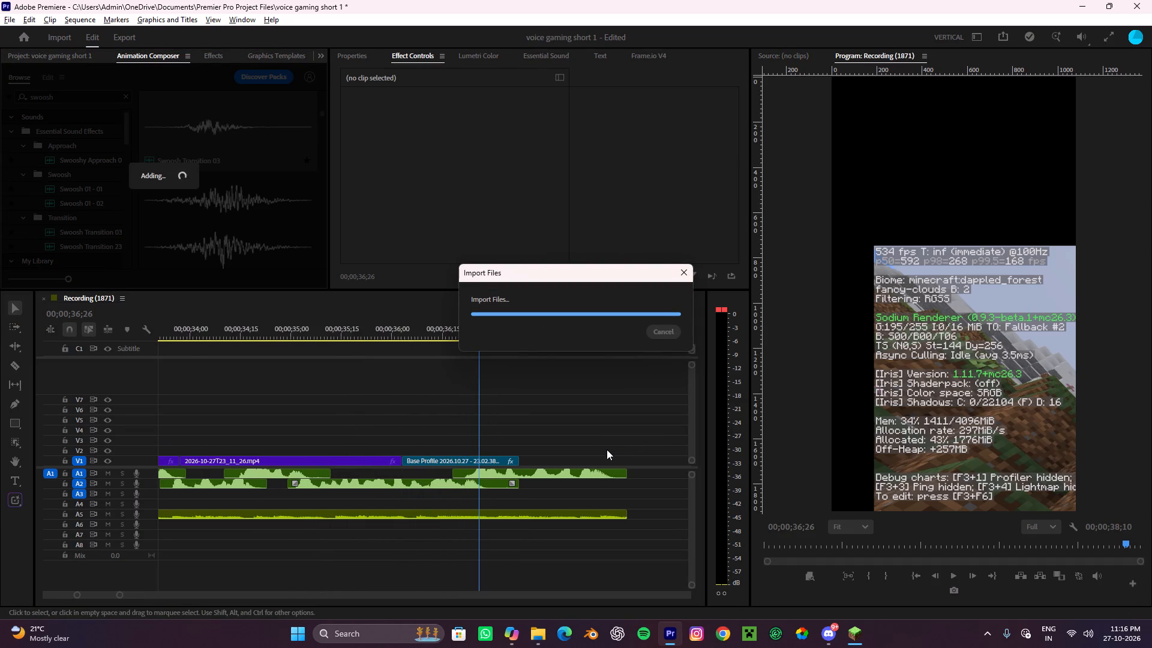
{"action": "left_click", "coordinate": [686, 269]}
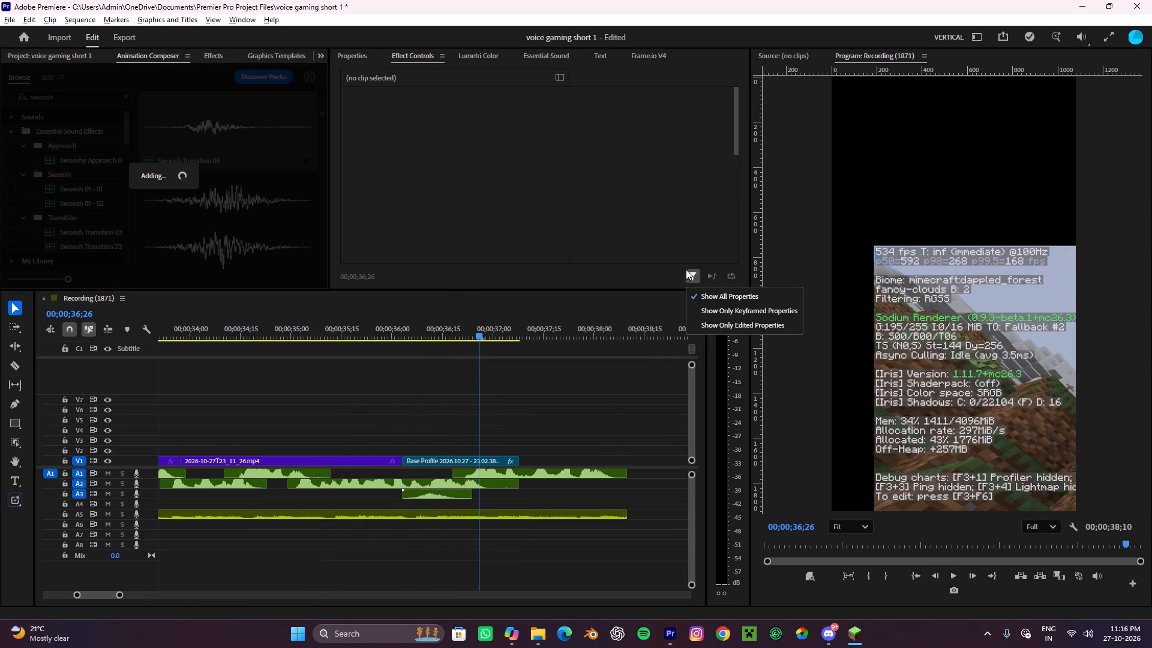
{"action": "left_click", "coordinate": [551, 444]}
Move the swoosh sound on A3 about four frames earlier so it starts just before the debug-text clip.
{"action": "scroll", "coordinate": [434, 500], "scroll_direction": "up", "scroll_amount": 3, "text": "alt"}
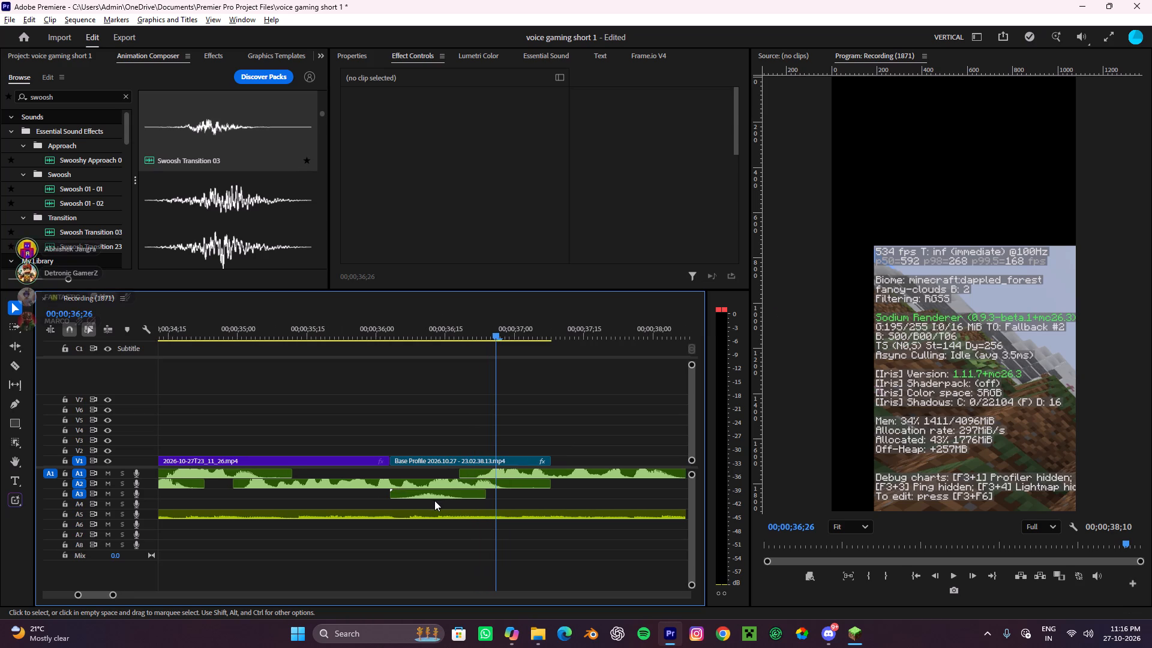
{"action": "left_click", "coordinate": [437, 495]}
{"action": "left_click_drag", "start_coordinate": [436, 496], "coordinate": [416, 498]}
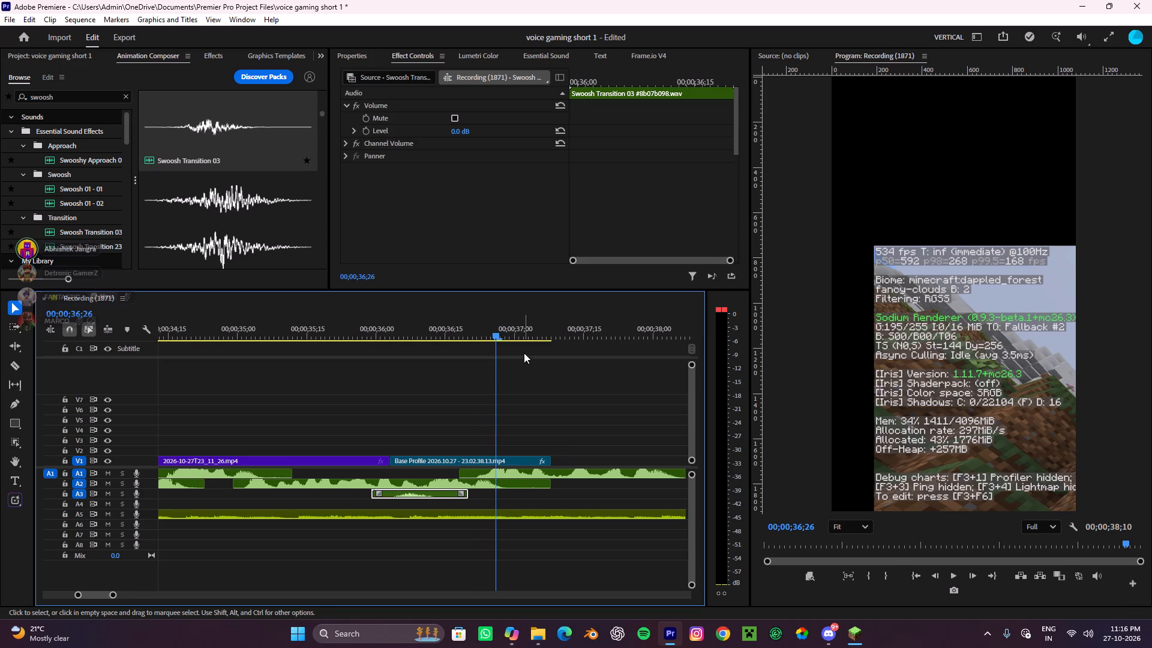
Play back from about 00;00;35;17 through the debug-text clip to check the swoosh's timing.
{"action": "left_click_drag", "start_coordinate": [513, 343], "coordinate": [366, 384]}
{"action": "left_click_drag", "start_coordinate": [517, 323], "coordinate": [318, 388]}
{"action": "left_click", "coordinate": [451, 410]}
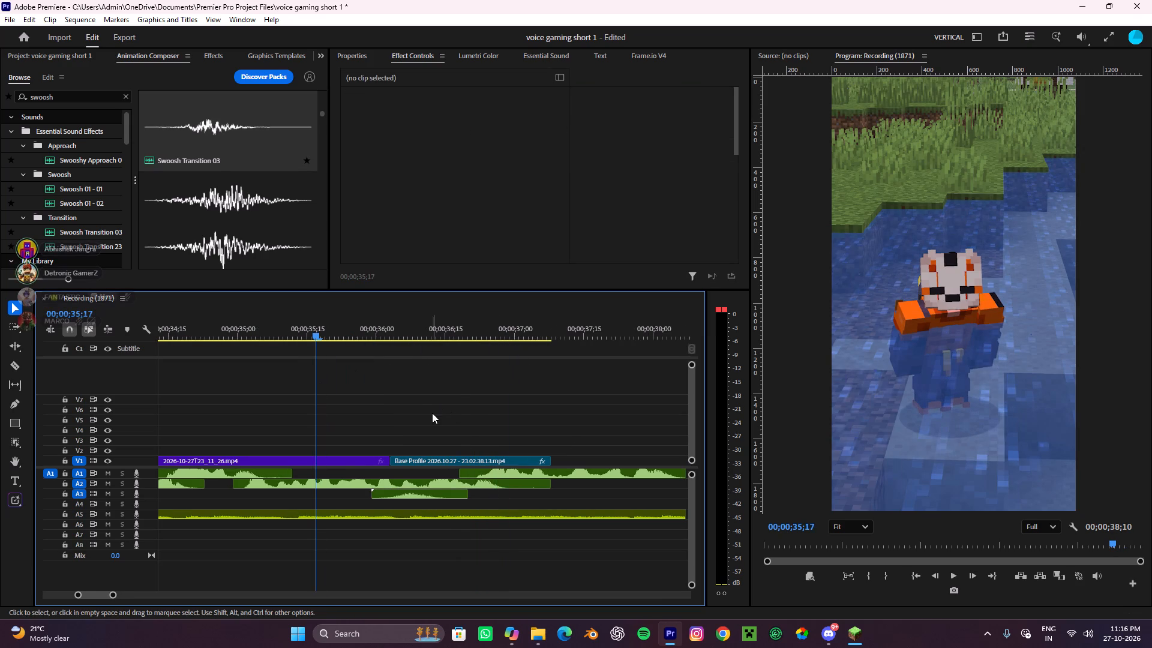
{"action": "scroll", "coordinate": [432, 413], "scroll_direction": "down", "scroll_amount": 8, "text": "alt"}
{"action": "key", "text": "space"}
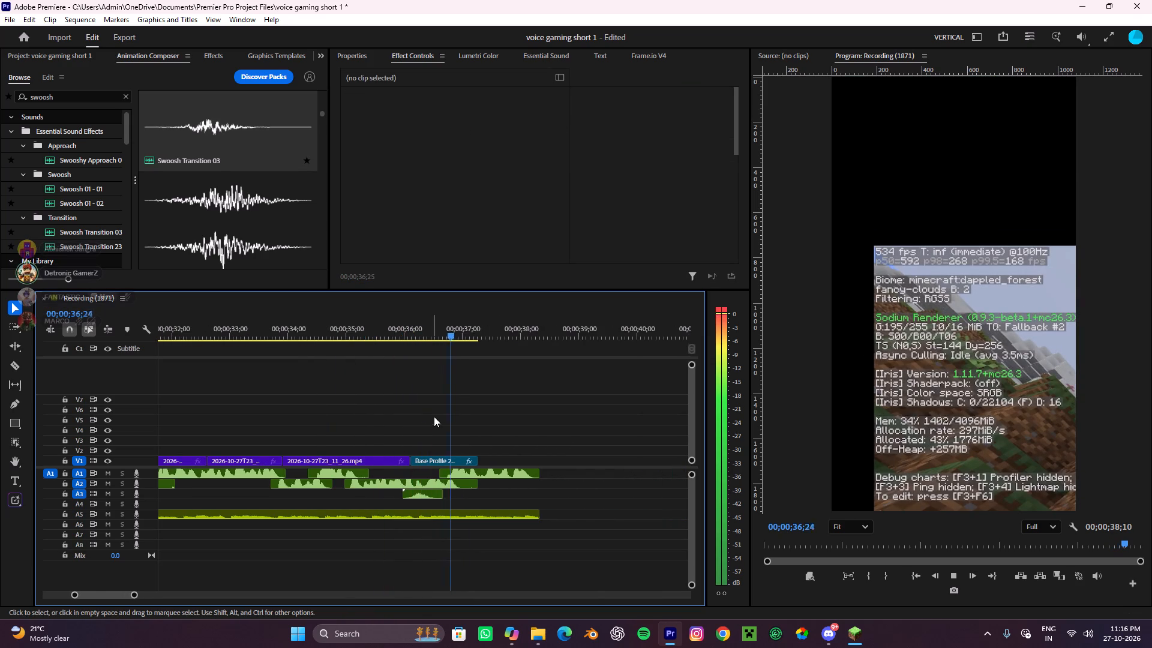
{"action": "scroll", "coordinate": [437, 417], "scroll_direction": "down", "scroll_amount": 4, "text": "alt"}
{"action": "key", "text": "space"}
{"action": "scroll", "coordinate": [438, 424], "scroll_direction": "up", "scroll_amount": 3, "text": "alt"}
{"action": "scroll", "coordinate": [438, 424], "scroll_direction": "down", "scroll_amount": 4, "text": "alt"}
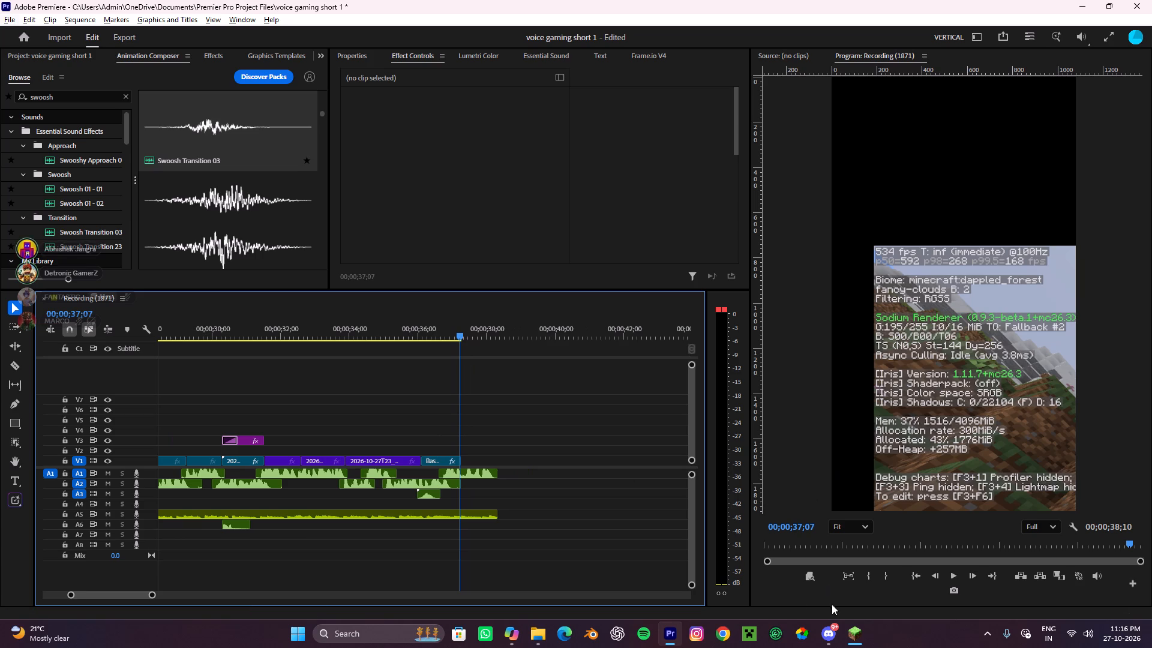
Open the project's media items to look for footage for the remaining ending.
{"action": "left_click", "coordinate": [78, 55]}
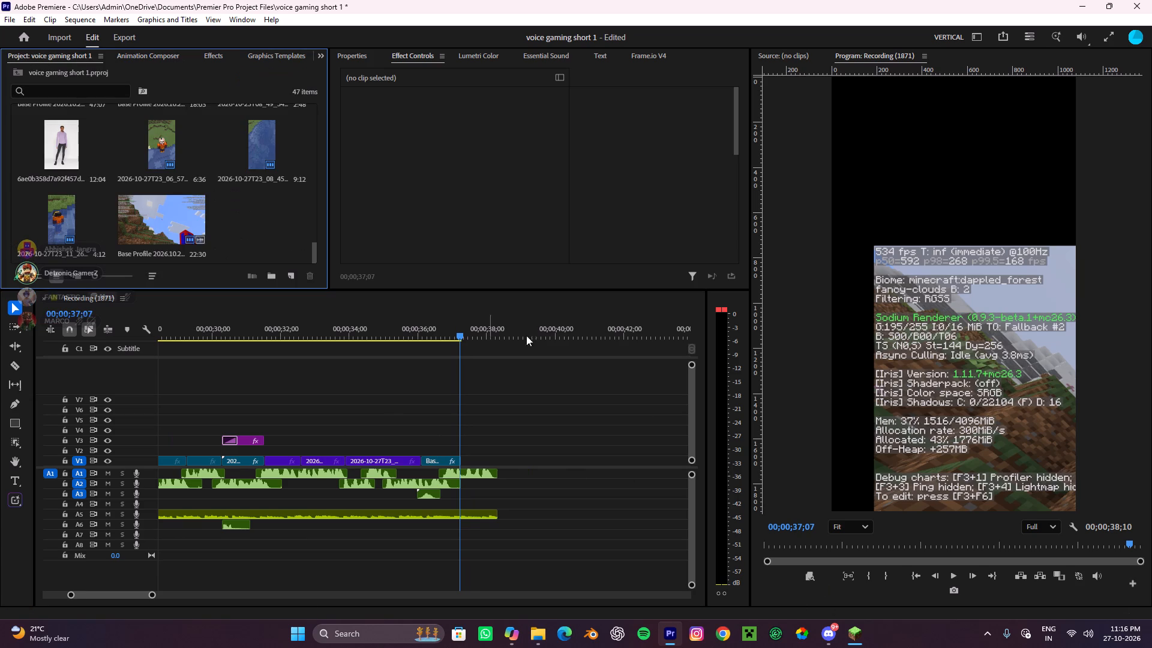
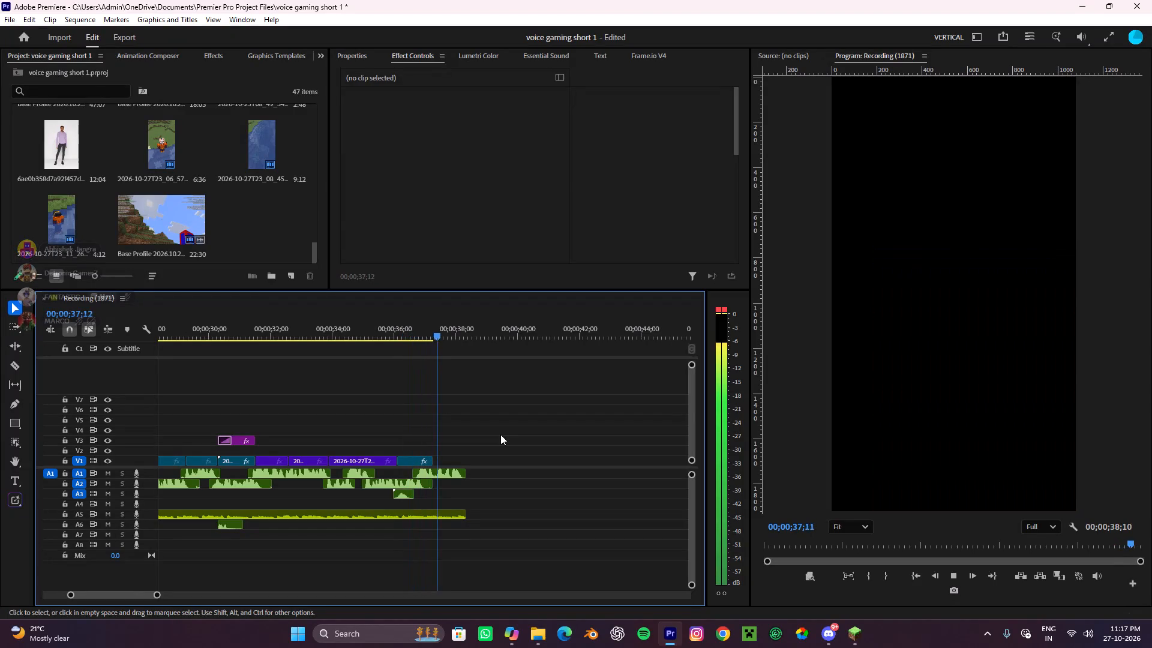
Browse the cinematics replay folder for footage that could fill the remaining ending of the short.
{"action": "scroll", "coordinate": [500, 434], "scroll_direction": "down", "scroll_amount": 13}
{"action": "scroll", "coordinate": [484, 470], "scroll_direction": "up", "scroll_amount": 5}
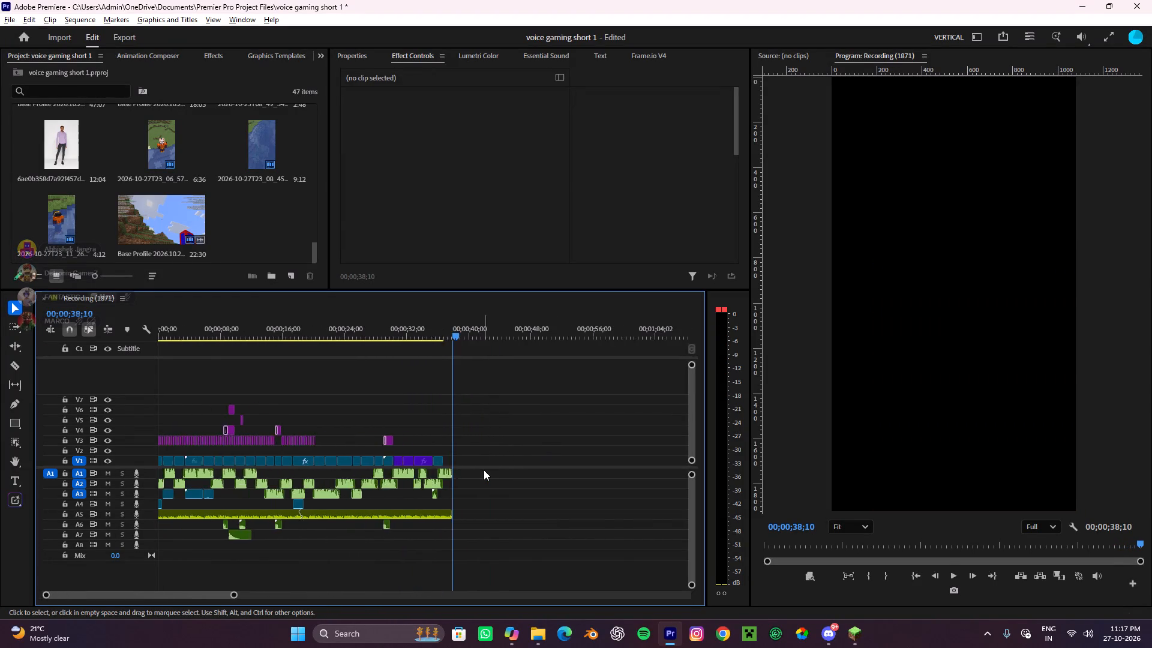
{"action": "scroll", "coordinate": [473, 471], "scroll_direction": "up", "scroll_amount": 5}
{"action": "scroll", "coordinate": [473, 471], "scroll_direction": "down", "scroll_amount": 11}
{"action": "scroll", "coordinate": [407, 470], "scroll_direction": "up", "scroll_amount": 6}
{"action": "scroll", "coordinate": [407, 470], "scroll_direction": "down", "scroll_amount": 6}
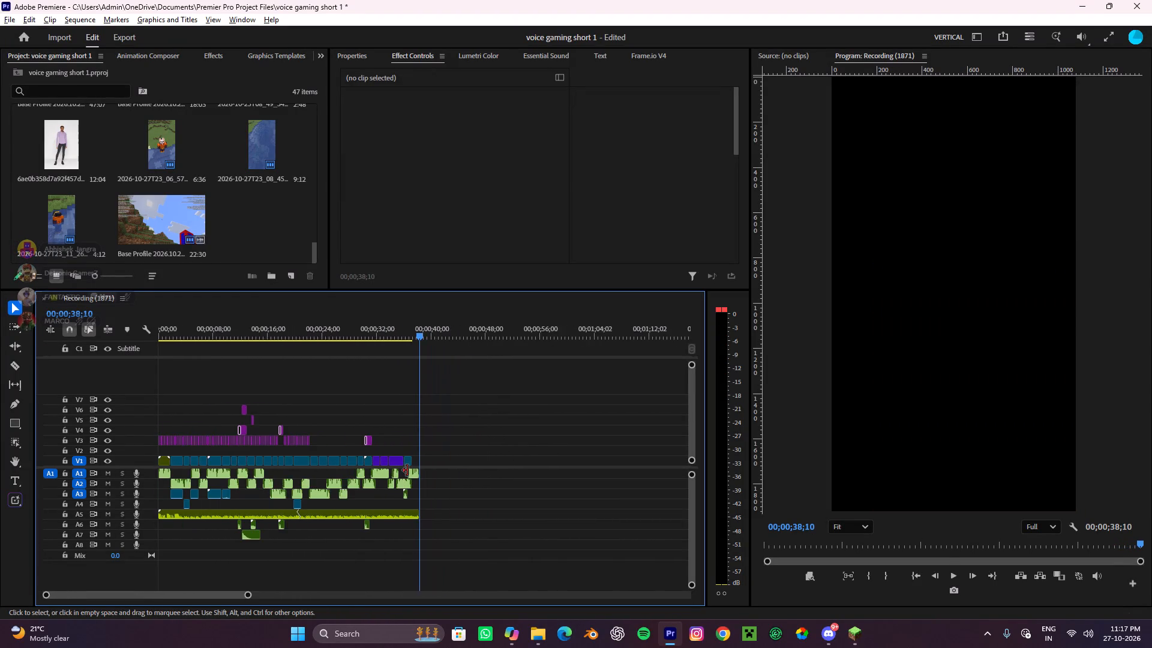
{"action": "scroll", "coordinate": [407, 470], "scroll_direction": "up", "scroll_amount": 5}
{"action": "left_click", "coordinate": [536, 633]}
{"action": "left_click", "coordinate": [479, 588]}
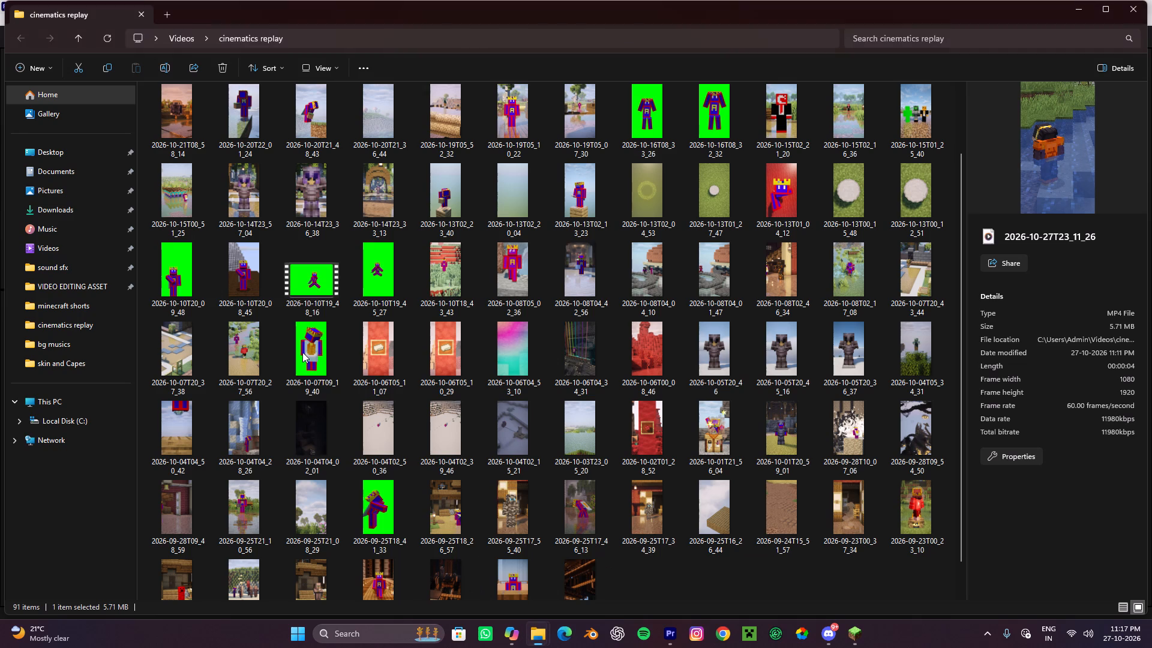
{"action": "scroll", "coordinate": [286, 295], "scroll_direction": "down", "scroll_amount": 3}
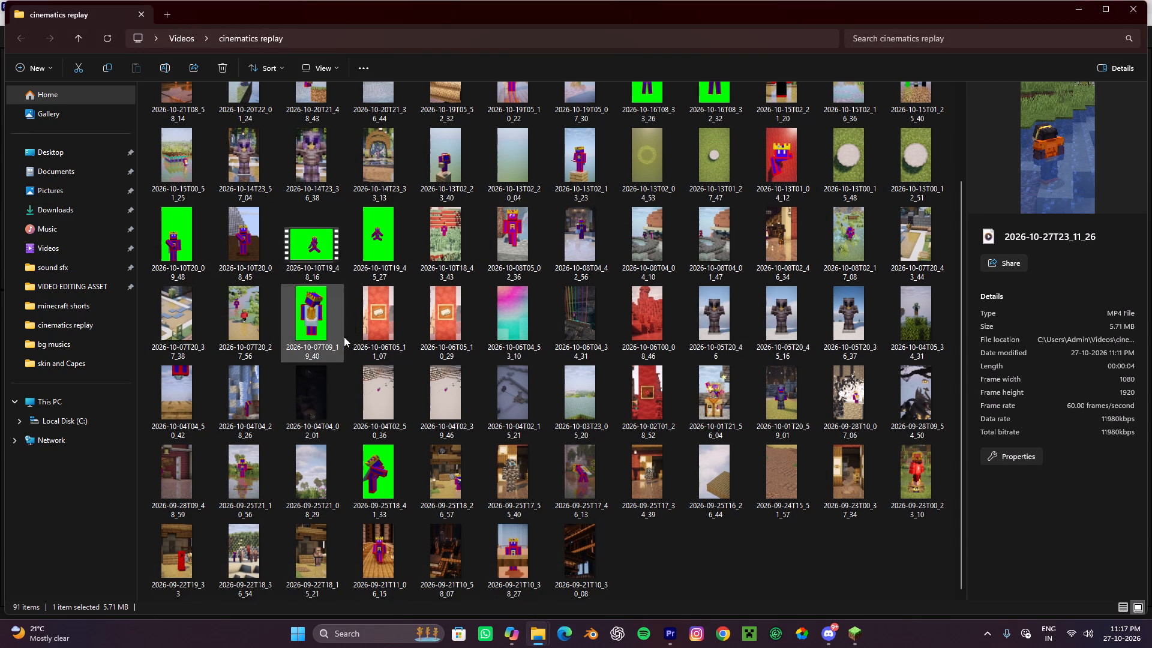
Switch to Minecraft, resume the singleplayer world and run across the meadow to the orange forest floor.
{"action": "left_click", "coordinate": [850, 638]}
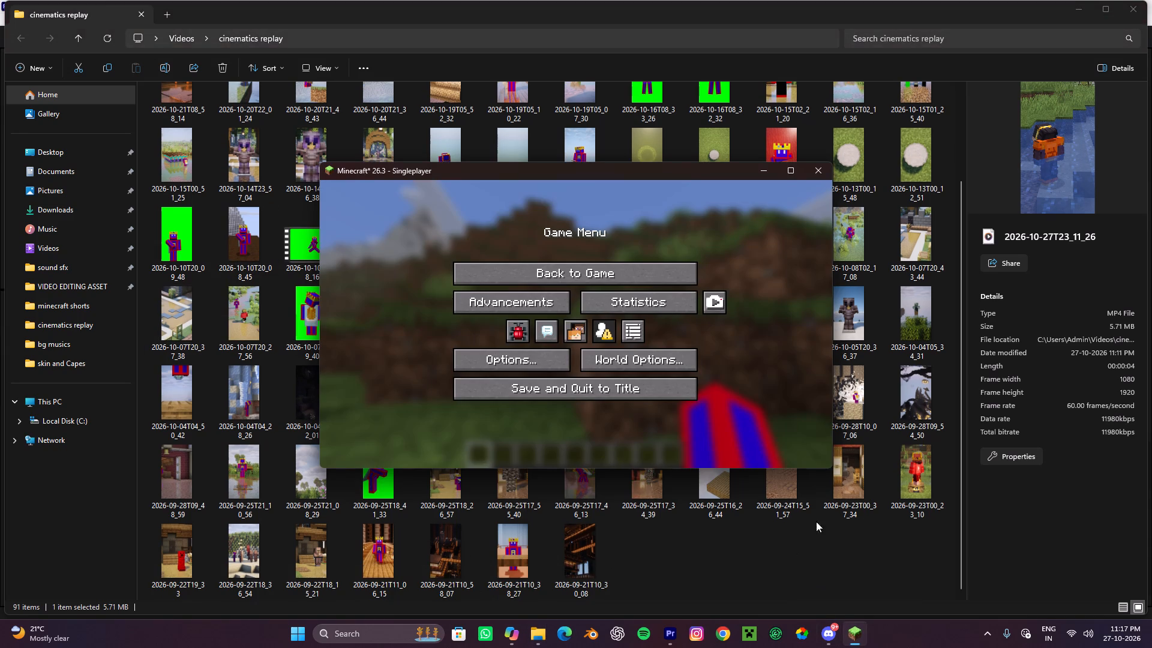
{"action": "left_click_drag", "start_coordinate": [644, 284], "coordinate": [576, 324]}
{"action": "key", "text": "w"}
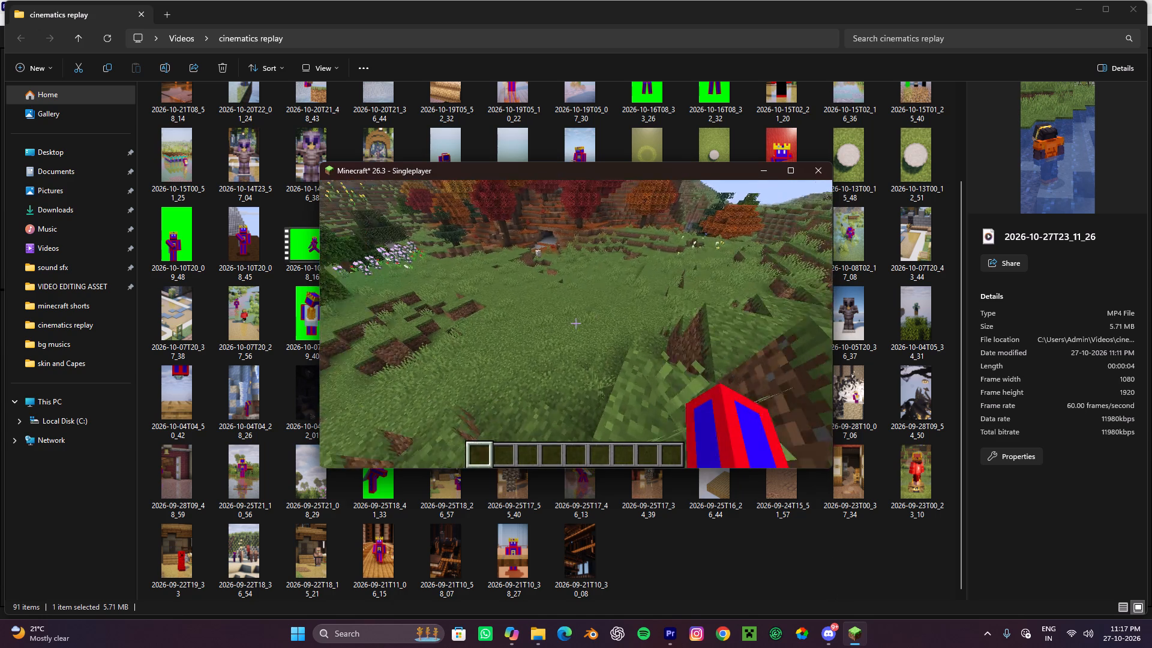
{"action": "key", "text": "ctrl+space"}
{"action": "key", "text": "ctrl+space"}
{"action": "key", "text": "ctrl+r"}
{"action": "key", "text": "ctrl+r"}
{"action": "key", "text": "ctrl+r"}
{"action": "key", "text": "ctrl+a"}
{"action": "key", "text": "ctrl+space"}
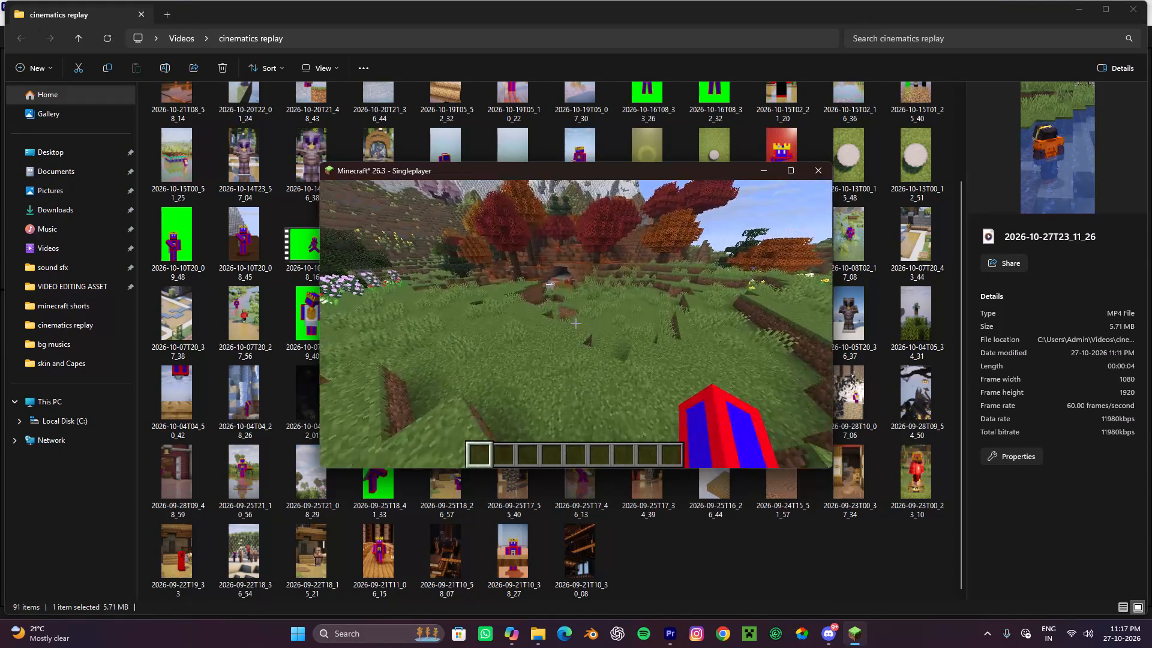
{"action": "key", "text": "ctrl+space"}
{"action": "key", "text": "ctrl+space"}
{"action": "key", "text": "ctrl+space"}
{"action": "key", "text": "ctrl+space"}
{"action": "key", "text": "ctrl+space"}
{"action": "key", "text": "ctrl+space"}
{"action": "key", "text": "ctrl+space"}
{"action": "key", "text": "ctrl+a"}
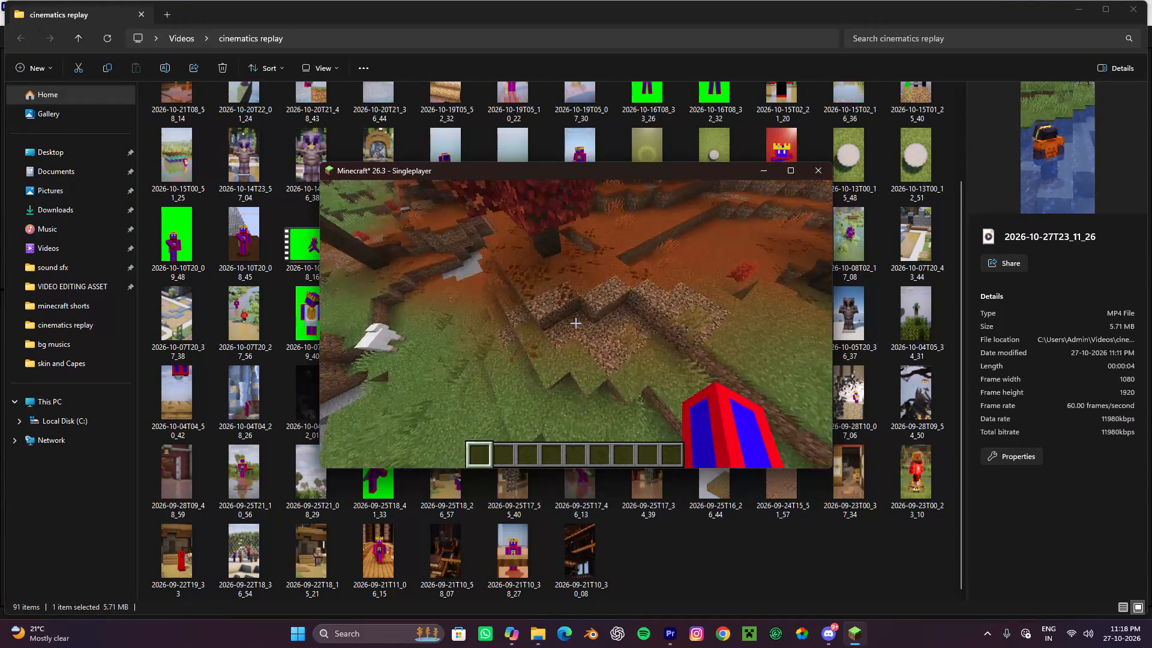
{"action": "key", "text": "ctrl+space"}
Strike the ground cover while running along the forest edge toward the orange tree, collecting leaf litter and seeds.
{"action": "left_click", "coordinate": [576, 324], "text": "ctrl"}
{"action": "left_click", "coordinate": [576, 324], "text": "ctrl"}
{"action": "key", "text": "ctrl+d"}
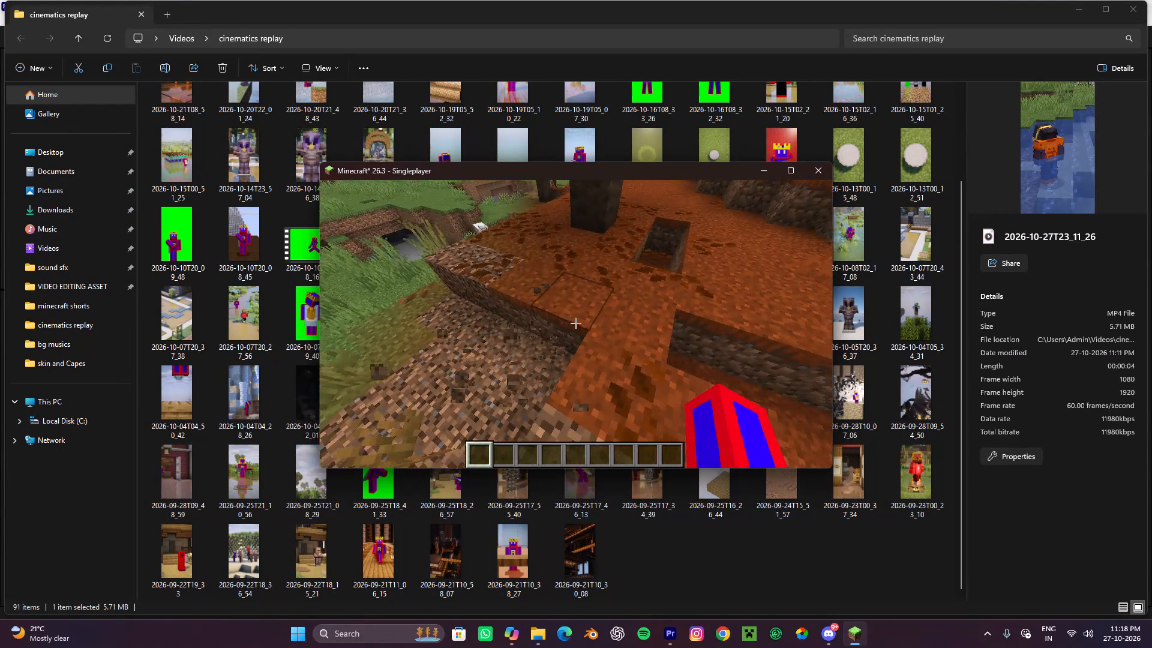
{"action": "key", "text": "ctrl+d"}
{"action": "left_click", "coordinate": [576, 324], "text": "ctrl"}
{"action": "key", "text": "ctrl+s"}
{"action": "key", "text": "ctrl+d"}
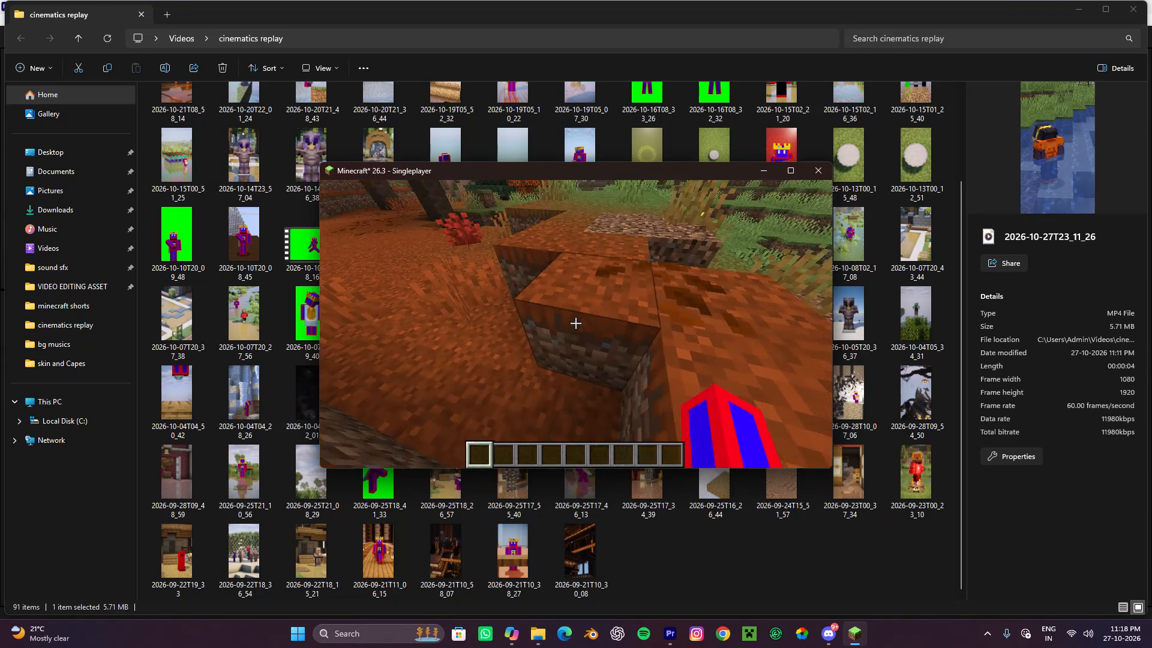
{"action": "left_click", "coordinate": [576, 324], "text": "ctrl"}
{"action": "key", "text": "ctrl+a"}
{"action": "key", "text": "ctrl+w"}
{"action": "left_click", "coordinate": [576, 324], "text": "ctrl"}
{"action": "key", "text": "ctrl+d"}
{"action": "left_click", "coordinate": [576, 324], "text": "ctrl"}
{"action": "key", "text": "ctrl+w"}
{"action": "left_click", "coordinate": [576, 324], "text": "ctrl"}
{"action": "key", "text": "ctrl+w"}
{"action": "left_click", "coordinate": [576, 324], "text": "ctrl"}
{"action": "key", "text": "ctrl+w"}
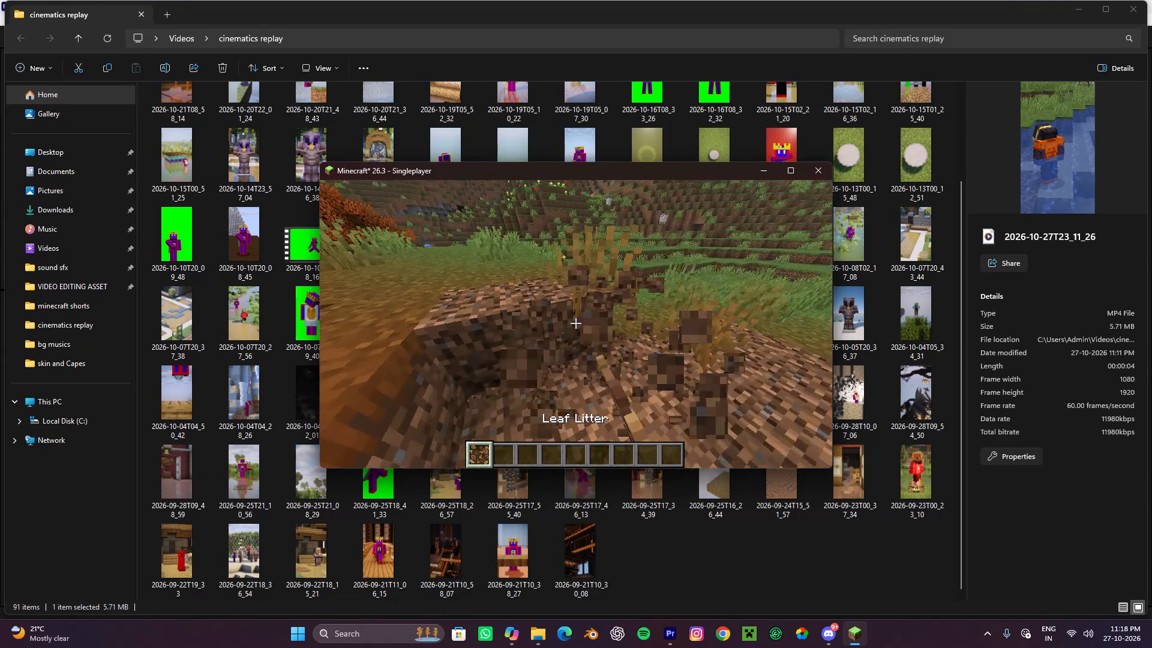
{"action": "left_click", "coordinate": [576, 324], "text": "ctrl"}
{"action": "left_click", "coordinate": [576, 324], "text": "ctrl"}
{"action": "key", "text": "ctrl+w"}
{"action": "left_click", "coordinate": [576, 324], "text": "ctrl"}
{"action": "key", "text": "ctrl+d"}
{"action": "left_click", "coordinate": [576, 324], "text": "ctrl"}
{"action": "key", "text": "ctrl+a"}
{"action": "left_click", "coordinate": [576, 324], "text": "ctrl"}
{"action": "key", "text": "ctrl+w"}
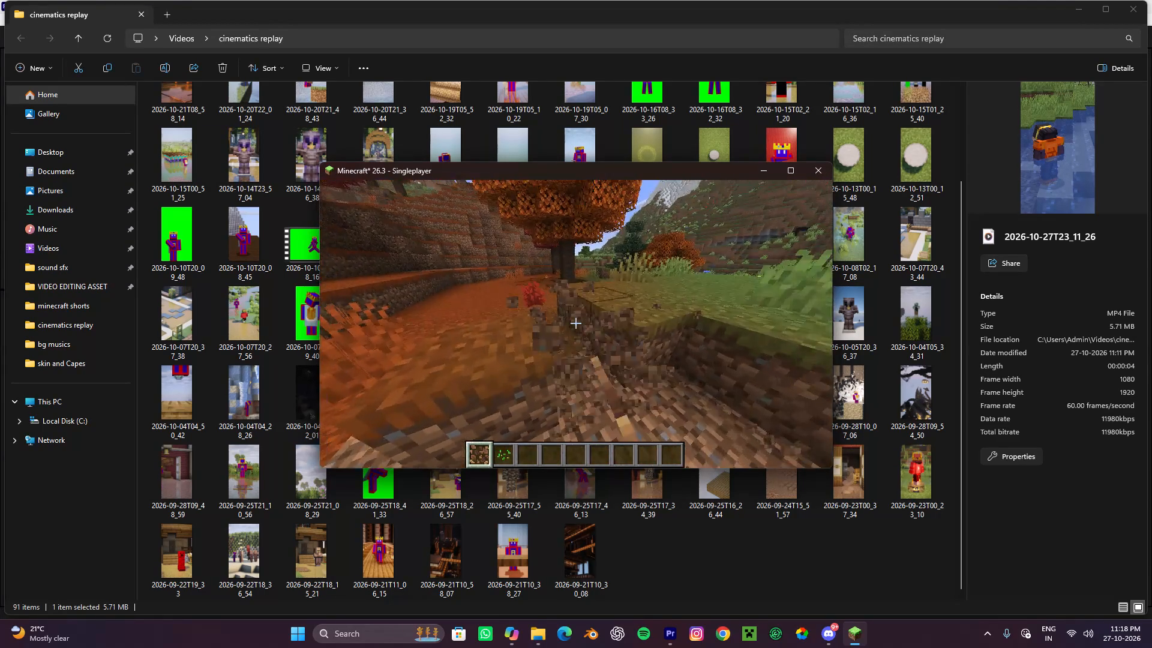
{"action": "left_click", "coordinate": [576, 324], "text": "ctrl"}
{"action": "key", "text": "ctrl+w"}
{"action": "key", "text": "ctrl+a"}
{"action": "left_click", "coordinate": [576, 324], "text": "ctrl"}
{"action": "key", "text": "ctrl+w"}
{"action": "left_click", "coordinate": [576, 324], "text": "ctrl"}
{"action": "key", "text": "ctrl+d"}
{"action": "key", "text": "ctrl+w"}
{"action": "key", "text": "ctrl+a"}
{"action": "double_click", "coordinate": [576, 324], "text": "ctrl"}
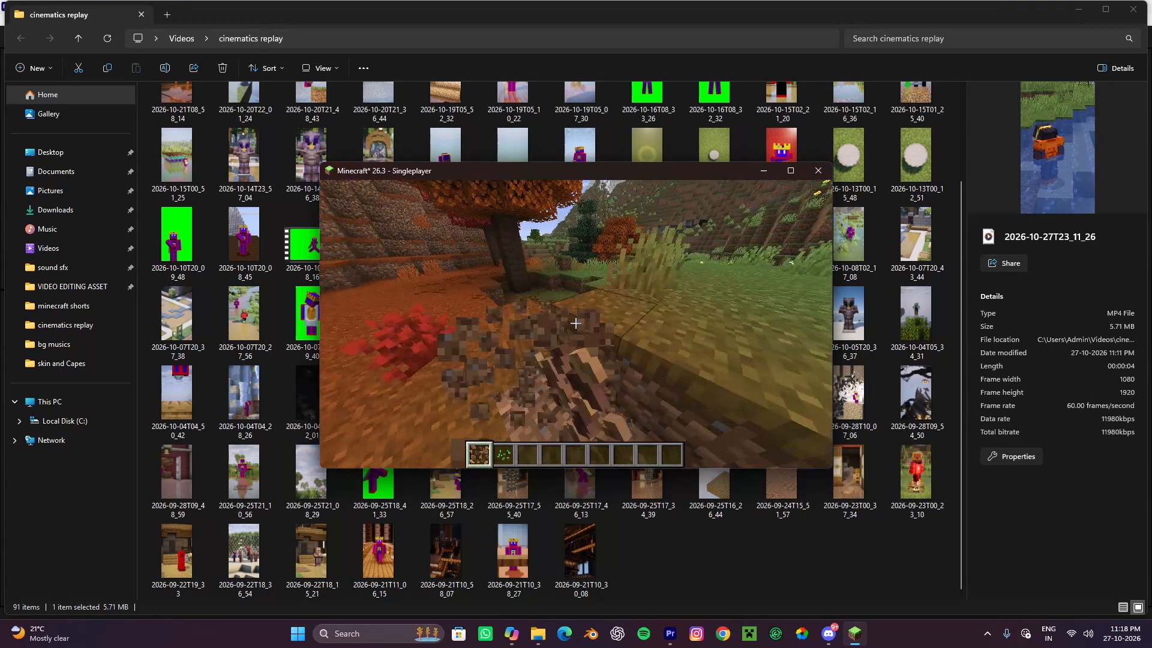
{"action": "left_click", "coordinate": [576, 324], "text": "ctrl"}
Turn around and run back along the dirt trench beneath the red trees, striking the ground cover on the way.
{"action": "key", "text": "ctrl+d"}
{"action": "key", "text": "ctrl+d"}
{"action": "key", "text": "ctrl+d"}
{"action": "key", "text": "ctrl+d"}
{"action": "key", "text": "ctrl+d"}
{"action": "key", "text": "ctrl+w"}
{"action": "key", "text": "ctrl+w"}
{"action": "key", "text": "ctrl+w"}
{"action": "key", "text": "ctrl+w"}
{"action": "key", "text": "ctrl+w"}
{"action": "key", "text": "ctrl+w"}
{"action": "key", "text": "ctrl+w"}
{"action": "key", "text": "ctrl+w"}
{"action": "key", "text": "ctrl+w"}
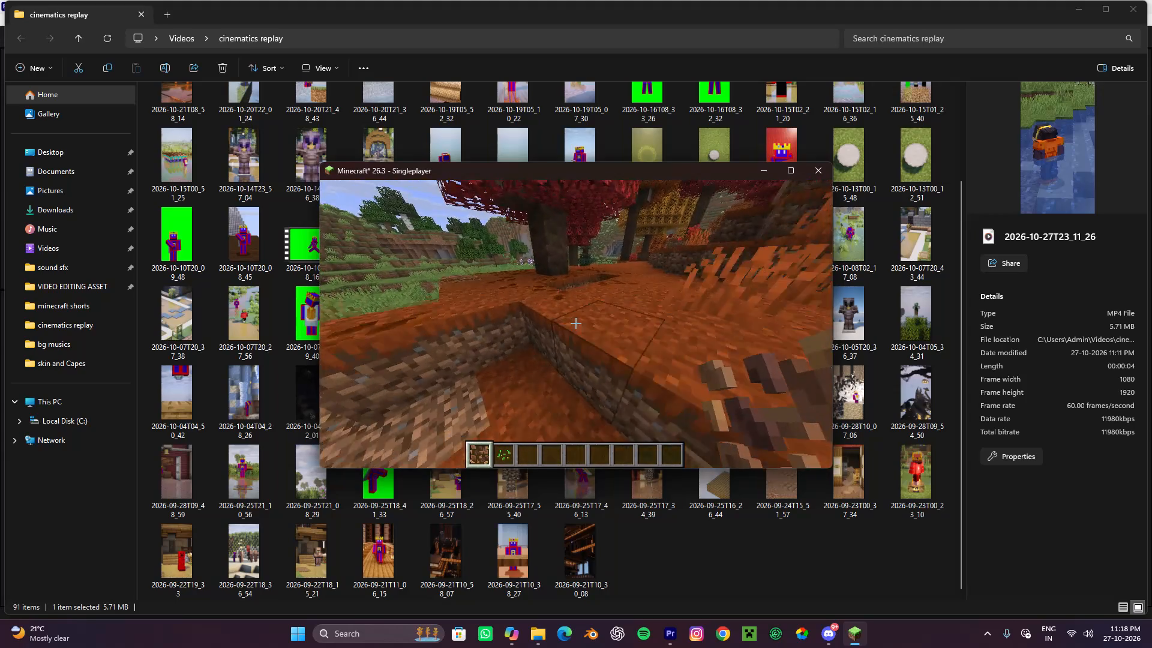
{"action": "left_click", "coordinate": [576, 324], "text": "ctrl"}
{"action": "left_click", "coordinate": [576, 324], "text": "ctrl"}
{"action": "key", "text": "ctrl+w"}
{"action": "left_click", "coordinate": [576, 324], "text": "ctrl"}
{"action": "triple_click", "coordinate": [576, 324], "text": "ctrl"}
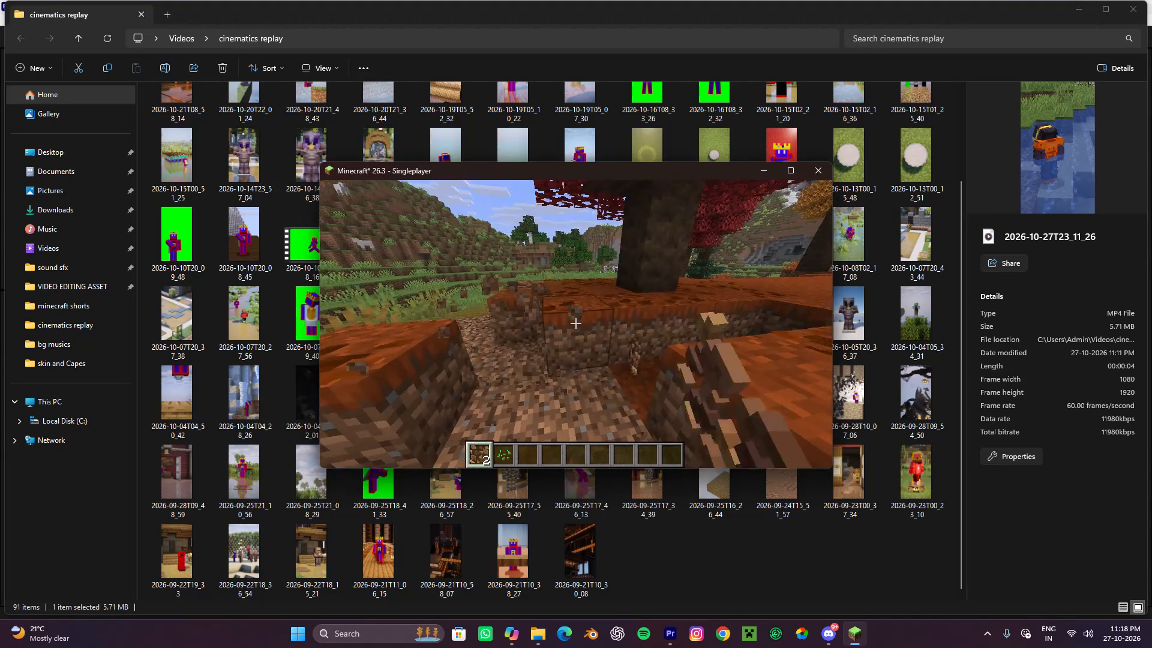
{"action": "left_click", "coordinate": [576, 324], "text": "ctrl"}
{"action": "left_click", "coordinate": [576, 324], "text": "ctrl"}
{"action": "key", "text": "ctrl+w"}
{"action": "key", "text": "ctrl+w"}
{"action": "key", "text": "ctrl+w"}
{"action": "key", "text": "ctrl+w"}
{"action": "key", "text": "ctrl+w"}
{"action": "key", "text": "ctrl+w"}
{"action": "key", "text": "ctrl+w"}
{"action": "key", "text": "ctrl+w"}
{"action": "key", "text": "ctrl+w"}
{"action": "key", "text": "ctrl+w"}
{"action": "key", "text": "ctrl+w"}
{"action": "key", "text": "ctrl+w"}
{"action": "key", "text": "ctrl+w"}
{"action": "key", "text": "ctrl+w"}
{"action": "key", "text": "ctrl+w"}
{"action": "key", "text": "ctrl+w"}
{"action": "key", "text": "ctrl+w"}
{"action": "key", "text": "ctrl+w"}
{"action": "key", "text": "ctrl+w"}
{"action": "key", "text": "ctrl+w"}
{"action": "triple_click", "coordinate": [576, 324], "text": "ctrl"}
{"action": "double_click", "coordinate": [576, 324], "text": "ctrl"}
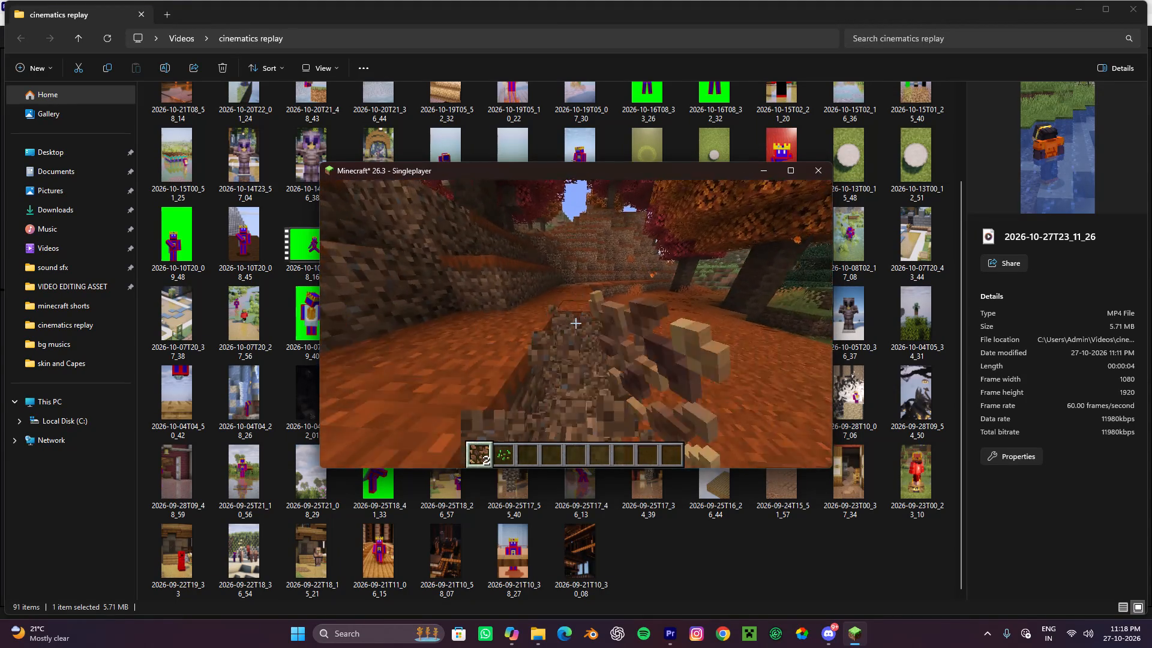
Turn along the trench toward the red tree and break the raised orange-topped blocks in the way.
{"action": "key", "text": "ctrl+w"}
{"action": "left_click", "coordinate": [576, 324], "text": "ctrl"}
{"action": "key", "text": "ctrl+d"}
{"action": "key", "text": "ctrl+w"}
{"action": "double_click", "coordinate": [576, 324], "text": "ctrl"}
{"action": "key", "text": "ctrl+w"}
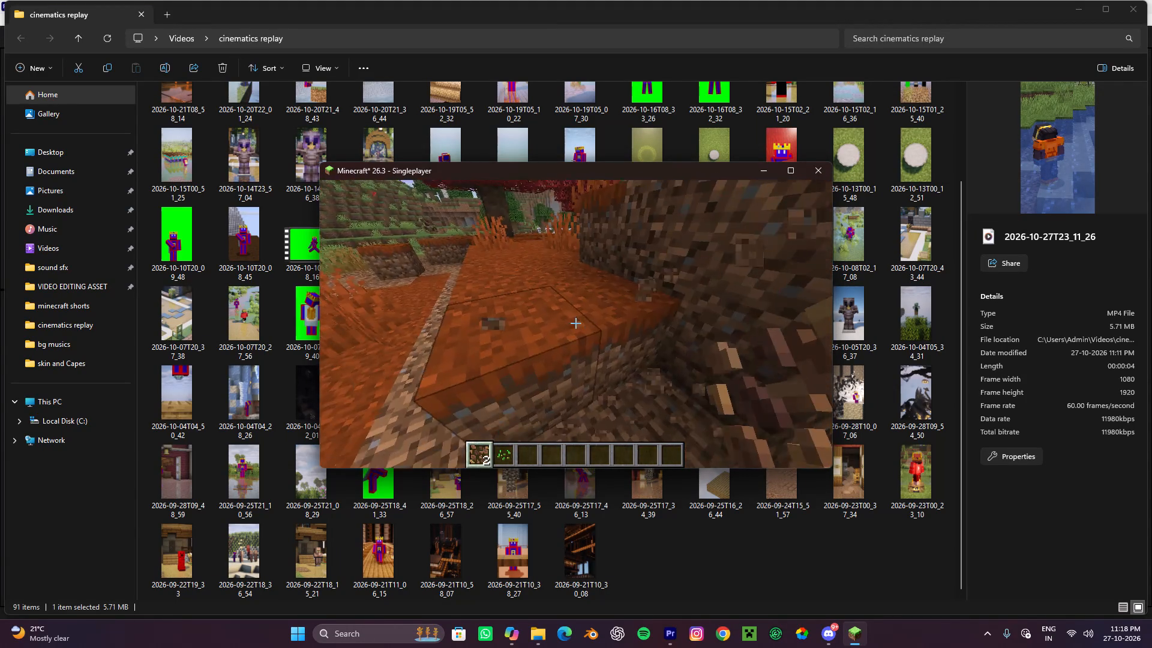
{"action": "left_click", "coordinate": [576, 324], "text": "ctrl"}
{"action": "key", "text": "ctrl+d"}
{"action": "left_click", "coordinate": [576, 324], "text": "ctrl"}
{"action": "key", "text": "ctrl+w"}
{"action": "double_click", "coordinate": [576, 324], "text": "ctrl"}
{"action": "key", "text": "ctrl+a"}
{"action": "left_click", "coordinate": [576, 324], "text": "ctrl"}
{"action": "key", "text": "ctrl+w"}
{"action": "left_click", "coordinate": [576, 324], "text": "ctrl"}
{"action": "key", "text": "ctrl+d"}
{"action": "key", "text": "ctrl+w"}
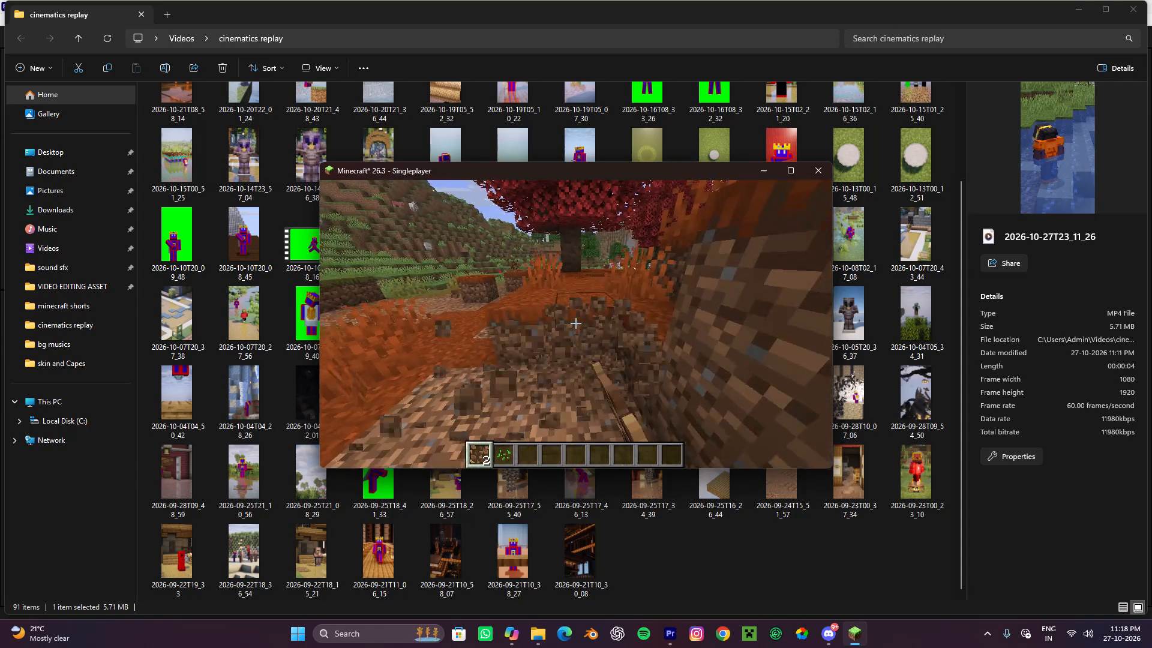
Clear more orange-topped blocks beside the trench to widen the dirt path in front of the red tree.
{"action": "left_click", "coordinate": [576, 324], "text": "ctrl"}
{"action": "key", "text": "ctrl+a"}
{"action": "left_click", "coordinate": [576, 324], "text": "ctrl"}
{"action": "key", "text": "ctrl+w"}
{"action": "left_click", "coordinate": [576, 324], "text": "ctrl"}
{"action": "key", "text": "ctrl+d"}
{"action": "key", "text": "ctrl+w"}
{"action": "left_click", "coordinate": [576, 324], "text": "ctrl"}
{"action": "key", "text": "ctrl+a"}
{"action": "left_click", "coordinate": [576, 324], "text": "ctrl"}
{"action": "key", "text": "ctrl+w"}
{"action": "left_click", "coordinate": [576, 324], "text": "ctrl"}
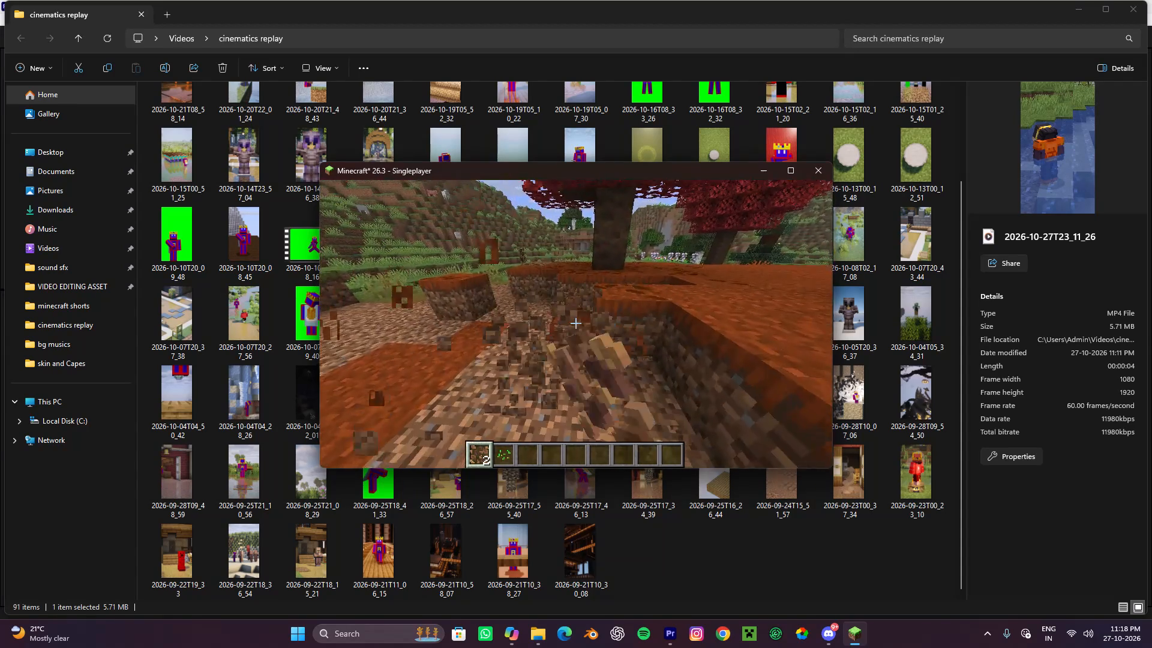
Extend the cleared dirt strip out to the meadow edge, striking the orange-topped blocks along the way.
{"action": "key", "text": "ctrl+w"}
{"action": "key", "text": "ctrl+d"}
{"action": "left_click", "coordinate": [576, 324], "text": "ctrl"}
{"action": "key", "text": "ctrl+w"}
{"action": "key", "text": "ctrl+w"}
{"action": "key", "text": "ctrl+w"}
{"action": "key", "text": "ctrl+a"}
{"action": "key", "text": "ctrl+w"}
{"action": "key", "text": "ctrl+w"}
{"action": "key", "text": "ctrl+w"}
{"action": "key", "text": "ctrl+w"}
{"action": "key", "text": "ctrl+w"}
{"action": "key", "text": "ctrl+w"}
{"action": "key", "text": "ctrl+w"}
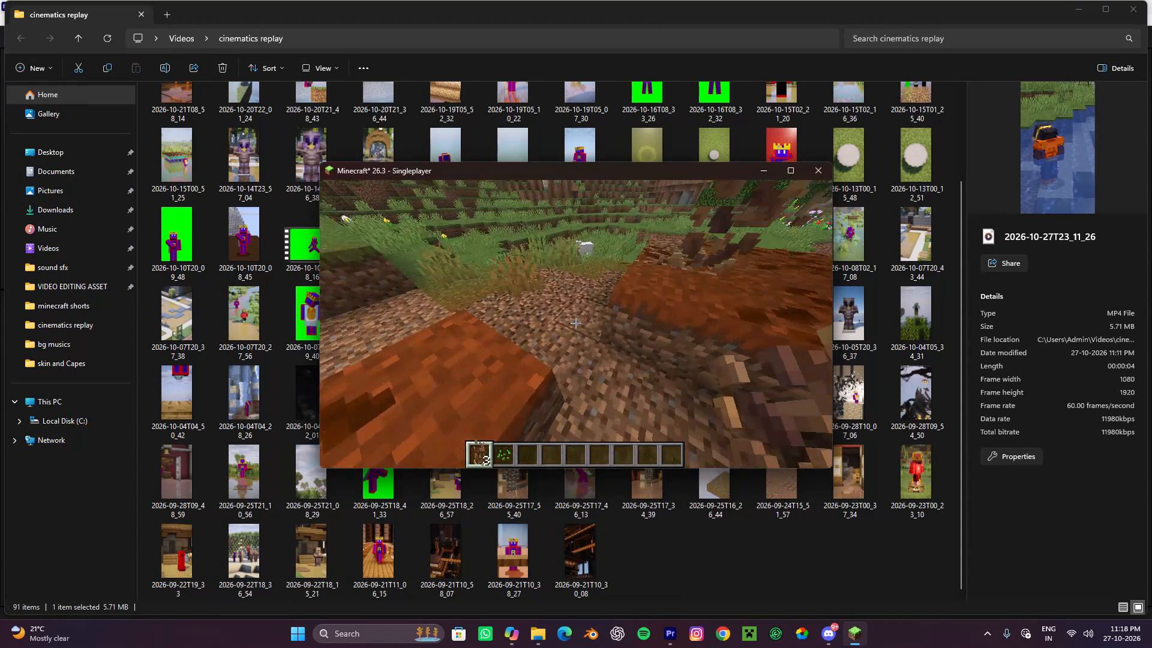
{"action": "key", "text": "ctrl+a"}
{"action": "left_click", "coordinate": [576, 324], "text": "ctrl"}
{"action": "key", "text": "ctrl+w"}
Turn back over the cleared area and break the leftover orange blocks set into its dirt floor.
{"action": "key", "text": "ctrl+space"}
{"action": "key", "text": "ctrl+a"}
{"action": "key", "text": "ctrl+a"}
{"action": "key", "text": "ctrl+a"}
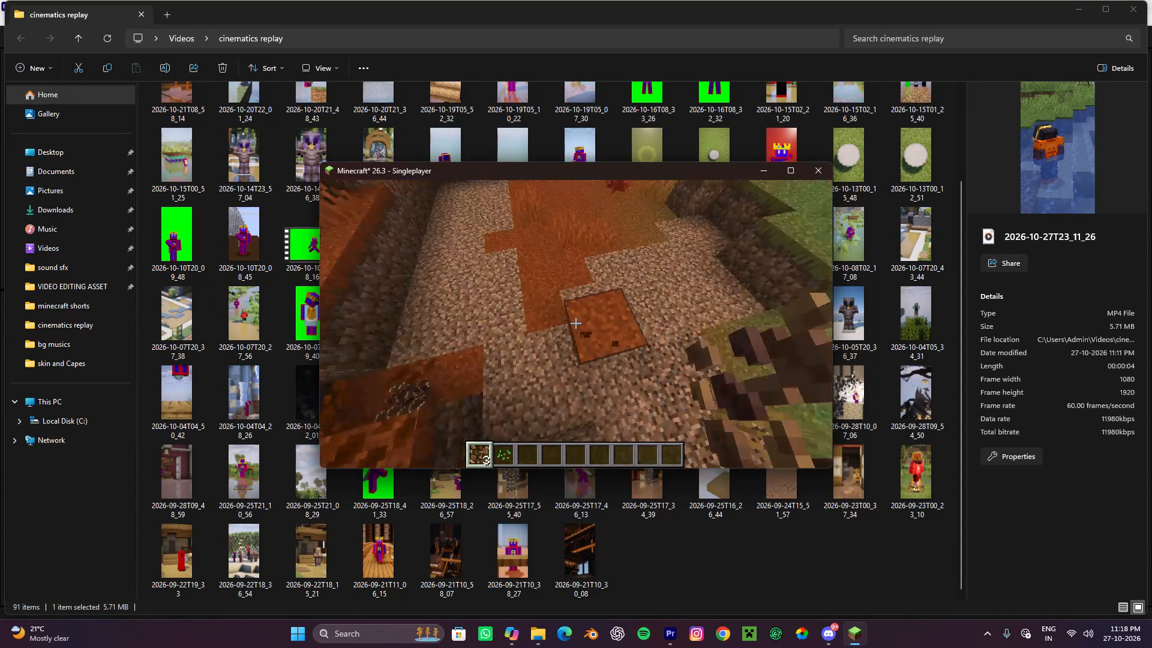
{"action": "key", "text": "ctrl+space"}
{"action": "key", "text": "ctrl+s"}
{"action": "key", "text": "ctrl+s"}
{"action": "key", "text": "ctrl+s"}
{"action": "key", "text": "ctrl+d"}
{"action": "key", "text": "ctrl+w"}
{"action": "left_click", "coordinate": [576, 324], "text": "ctrl"}
{"action": "left_click", "coordinate": [576, 324], "text": "ctrl"}
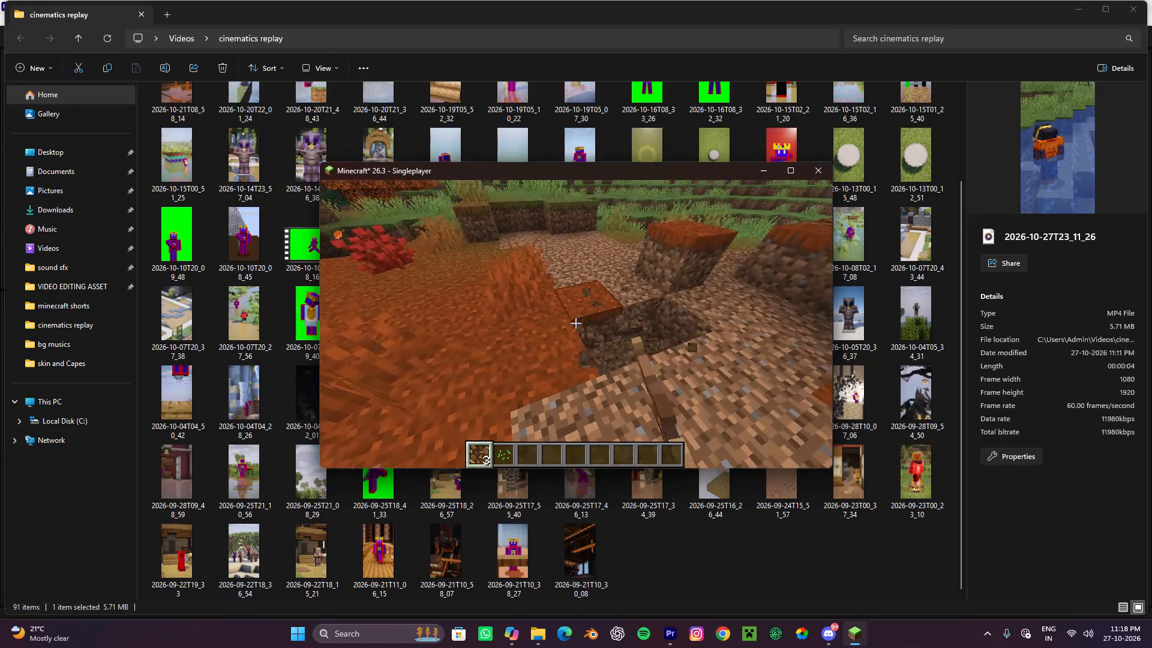
{"action": "triple_click", "coordinate": [576, 324], "text": "ctrl"}
{"action": "left_click", "coordinate": [576, 324], "text": "ctrl"}
{"action": "left_click", "coordinate": [576, 324], "text": "ctrl"}
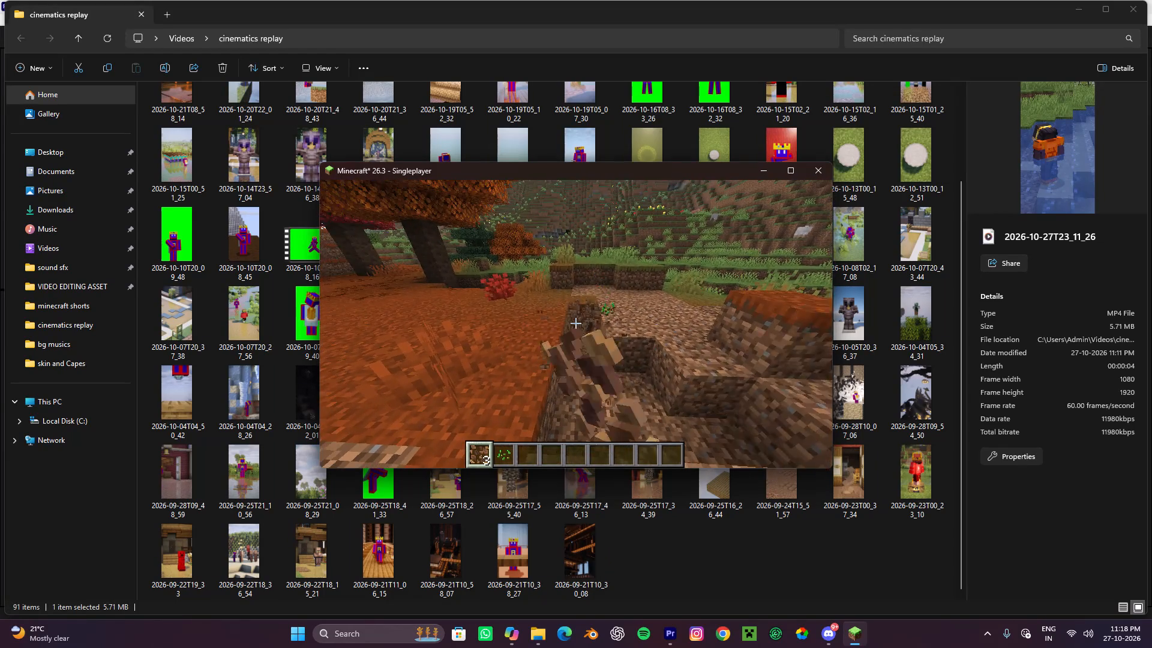
Pick the Dirt block and place it into the holes dug in the clearing's floor.
{"action": "key", "text": "ctrl+w"}
{"action": "middle_click", "coordinate": [576, 324], "text": "ctrl"}
{"action": "key", "text": "ctrl+s"}
{"action": "key", "text": "ctrl+w"}
{"action": "right_click", "coordinate": [576, 324], "text": "ctrl"}
{"action": "right_click", "coordinate": [576, 324], "text": "ctrl"}
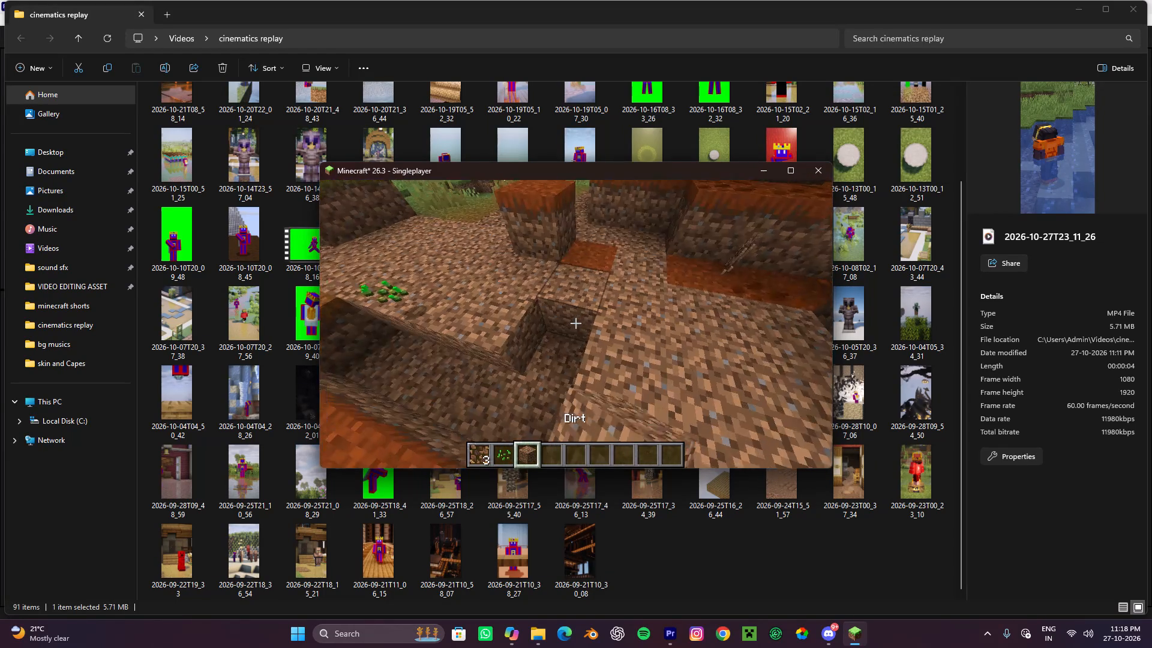
{"action": "left_click", "coordinate": [576, 324], "text": "ctrl"}
{"action": "key", "text": "ctrl+w"}
{"action": "right_click", "coordinate": [576, 324], "text": "ctrl"}
{"action": "key", "text": "ctrl+w"}
{"action": "key", "text": "ctrl+w"}
{"action": "key", "text": "ctrl+w"}
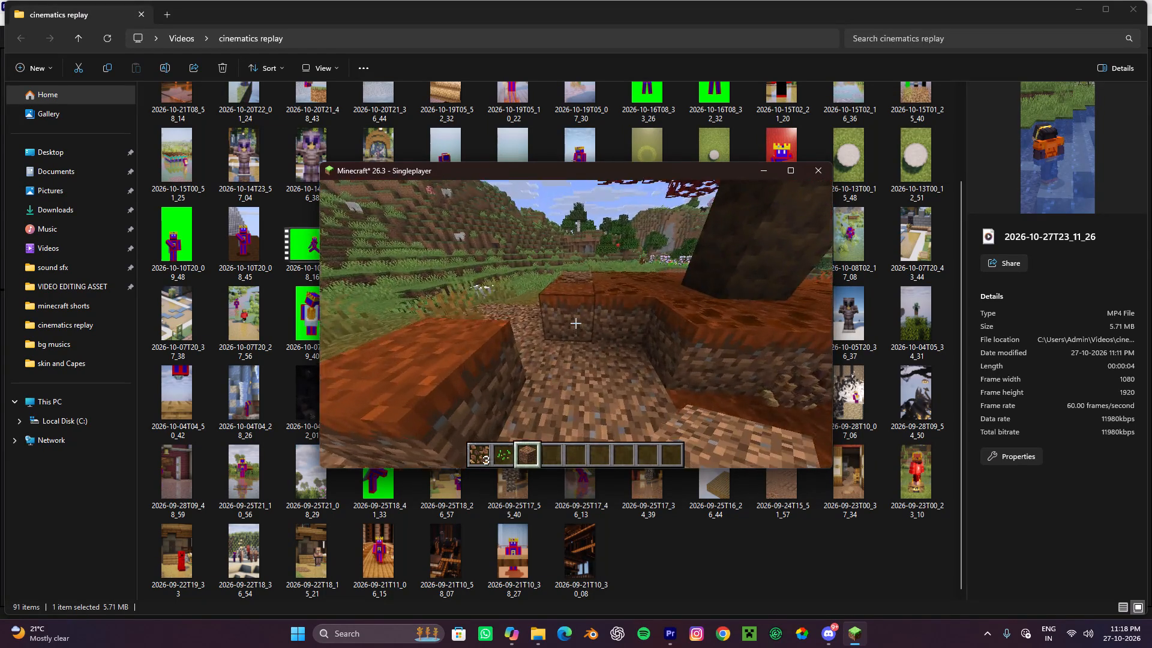
Break the row of raised orange-topped blocks between the red tree's trunk and the meadow.
{"action": "left_click", "coordinate": [576, 324], "text": "ctrl"}
{"action": "key", "text": "ctrl+w"}
{"action": "left_click", "coordinate": [576, 324], "text": "ctrl"}
{"action": "left_click", "coordinate": [576, 324], "text": "ctrl"}
{"action": "key", "text": "ctrl+w"}
{"action": "key", "text": "ctrl+w"}
{"action": "key", "text": "ctrl+w"}
{"action": "key", "text": "ctrl+w"}
{"action": "key", "text": "ctrl+a"}
{"action": "left_click", "coordinate": [576, 324], "text": "ctrl"}
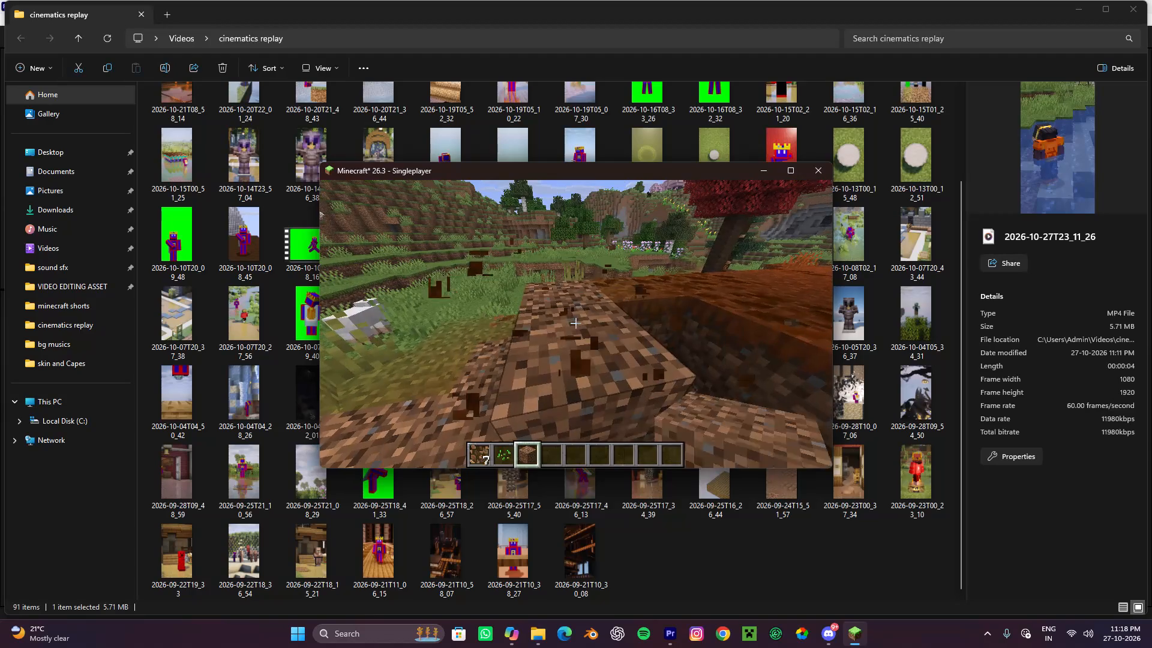
{"action": "double_click", "coordinate": [576, 324], "text": "ctrl"}
Return to the clearing and fill the open trench along the orange floor with dirt.
{"action": "key", "text": "ctrl+w"}
{"action": "key", "text": "ctrl+w"}
{"action": "key", "text": "ctrl+w"}
{"action": "key", "text": "ctrl+w"}
{"action": "key", "text": "ctrl+w"}
{"action": "key", "text": "ctrl+w"}
{"action": "key", "text": "ctrl+w"}
{"action": "key", "text": "ctrl+w"}
{"action": "key", "text": "ctrl+w"}
{"action": "key", "text": "ctrl+w"}
{"action": "key", "text": "ctrl+w"}
{"action": "key", "text": "ctrl+w"}
{"action": "key", "text": "ctrl+w"}
{"action": "key", "text": "ctrl+w"}
{"action": "key", "text": "ctrl+w"}
{"action": "key", "text": "ctrl+a"}
{"action": "key", "text": "ctrl+w"}
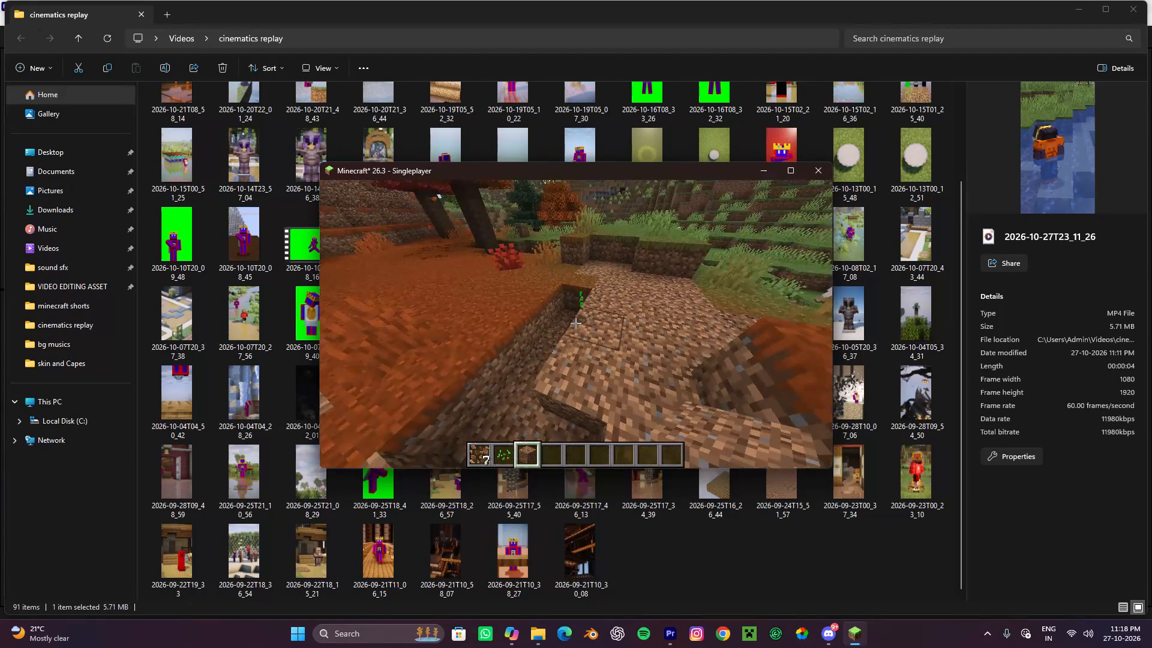
{"action": "right_click", "coordinate": [576, 324], "text": "ctrl"}
{"action": "right_click", "coordinate": [576, 324], "text": "ctrl"}
{"action": "key", "text": "ctrl+s"}
{"action": "key", "text": "ctrl+a"}
{"action": "right_click", "coordinate": [576, 324], "text": "ctrl"}
{"action": "right_click", "coordinate": [576, 324], "text": "ctrl"}
{"action": "key", "text": "ctrl+w"}
{"action": "left_click", "coordinate": [576, 324], "text": "ctrl"}
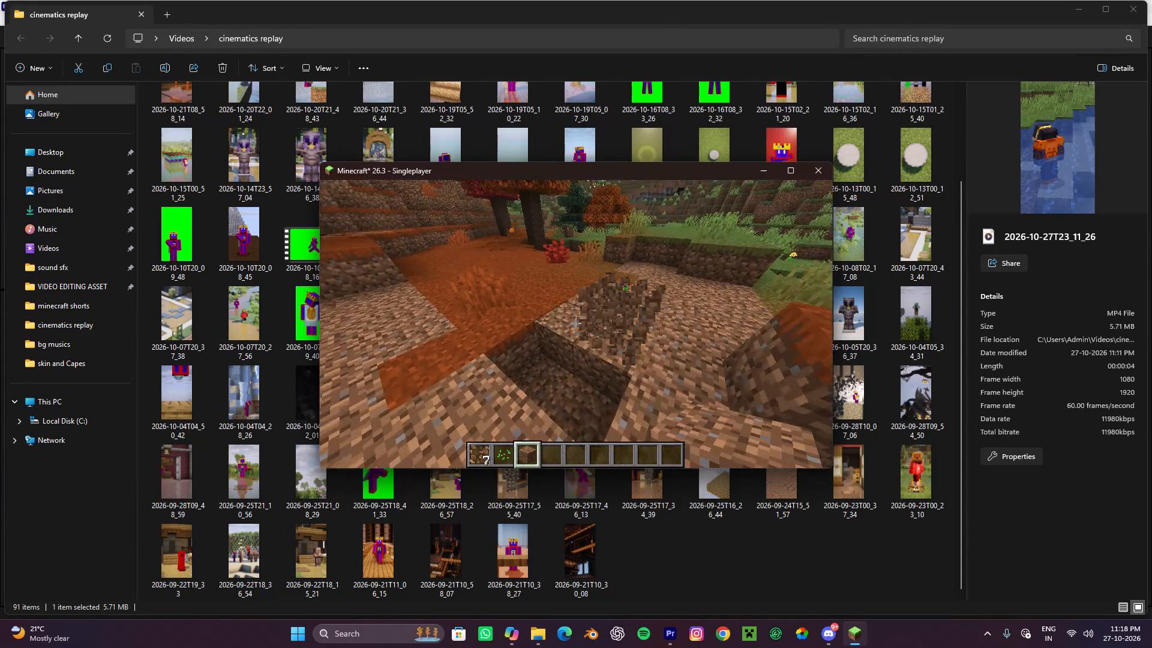
{"action": "right_click", "coordinate": [576, 324], "text": "ctrl"}
{"action": "right_click", "coordinate": [576, 324], "text": "ctrl"}
Replace the remaining grass-topped patch at the far end of the dirt strip with dirt.
{"action": "key", "text": "ctrl+w"}
{"action": "key", "text": "ctrl+a"}
{"action": "key", "text": "ctrl+a"}
{"action": "key", "text": "ctrl+a"}
{"action": "key", "text": "ctrl+a"}
{"action": "key", "text": "ctrl+a"}
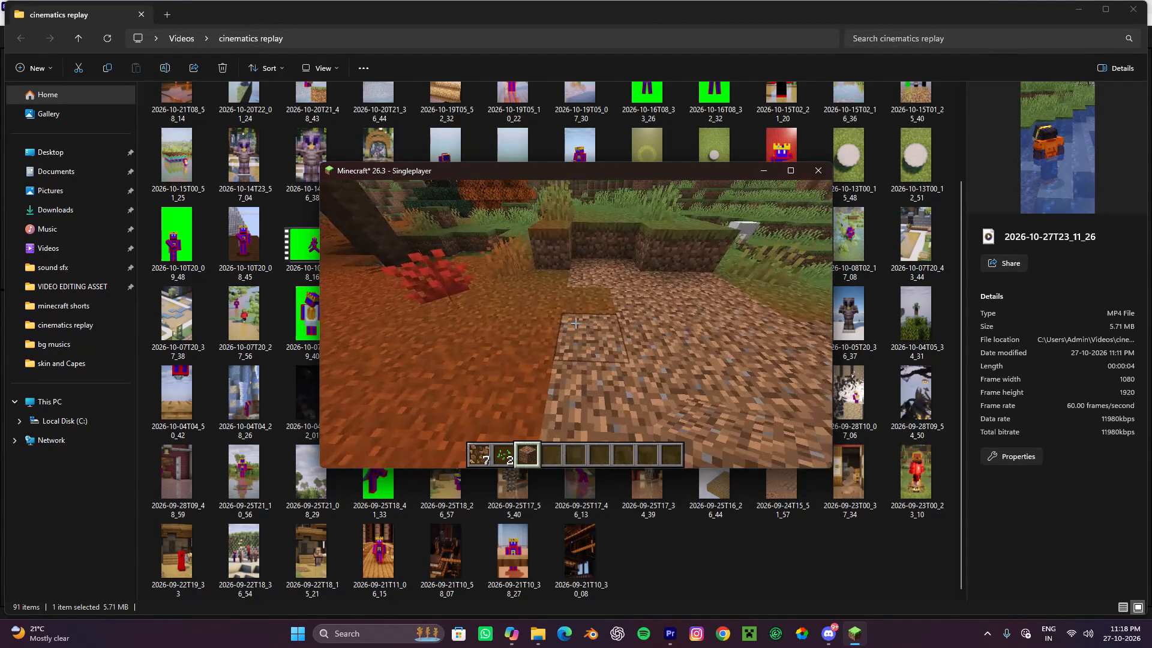
{"action": "key", "text": "ctrl+w"}
{"action": "triple_click", "coordinate": [576, 324], "text": "ctrl"}
{"action": "right_click", "coordinate": [576, 324], "text": "ctrl"}
{"action": "right_click", "coordinate": [576, 324], "text": "ctrl"}
{"action": "key", "text": "ctrl+s"}
{"action": "right_click", "coordinate": [576, 324], "text": "ctrl"}
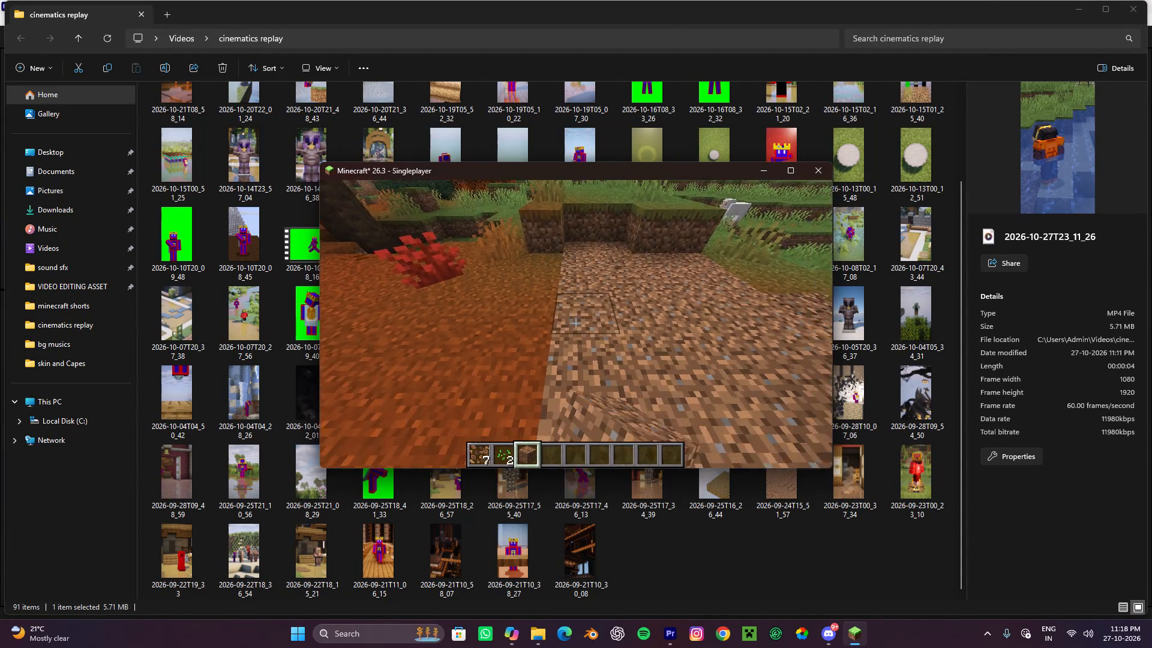
Move back across the dirt clearing and turn to face the lone orange-topped block near the meadow.
{"action": "key", "text": "ctrl+w"}
{"action": "key", "text": "ctrl+space"}
{"action": "key", "text": "ctrl+d"}
{"action": "key", "text": "ctrl+s"}
{"action": "key", "text": "ctrl+a"}
{"action": "key", "text": "ctrl+a"}
{"action": "key", "text": "ctrl+a"}
{"action": "key", "text": "ctrl+a"}
{"action": "key", "text": "ctrl+a"}
{"action": "key", "text": "ctrl+a"}
{"action": "key", "text": "ctrl+a"}
{"action": "key", "text": "ctrl+a"}
{"action": "key", "text": "ctrl+a"}
{"action": "key", "text": "ctrl+a"}
{"action": "type", "text": "aw"}
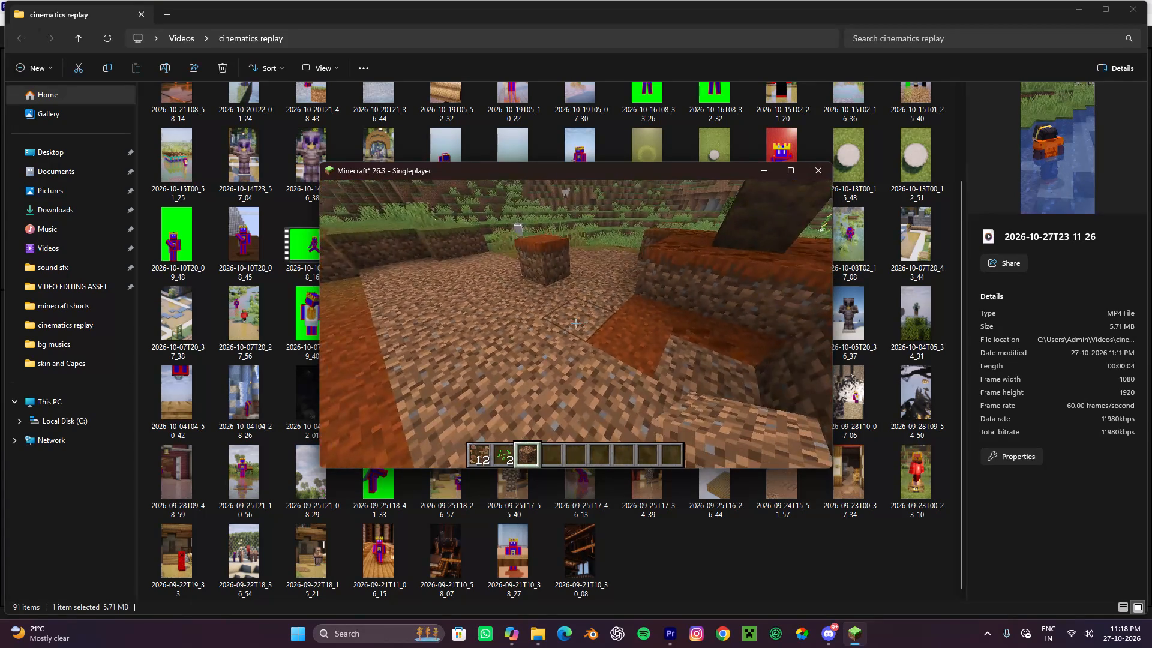
{"action": "key", "text": "a"}
{"action": "key", "text": "w"}
{"action": "key", "text": "w"}
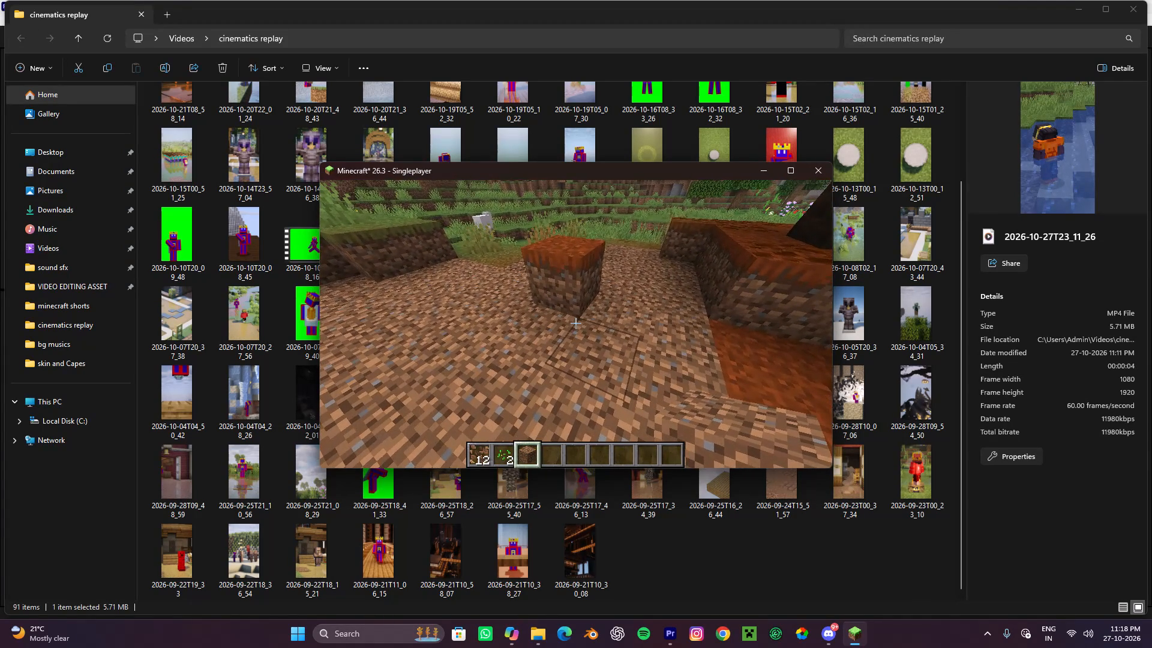
Show the game full screen and back away, empty-handed, until the lone block and clearing are framed.
{"action": "key", "text": "F11"}
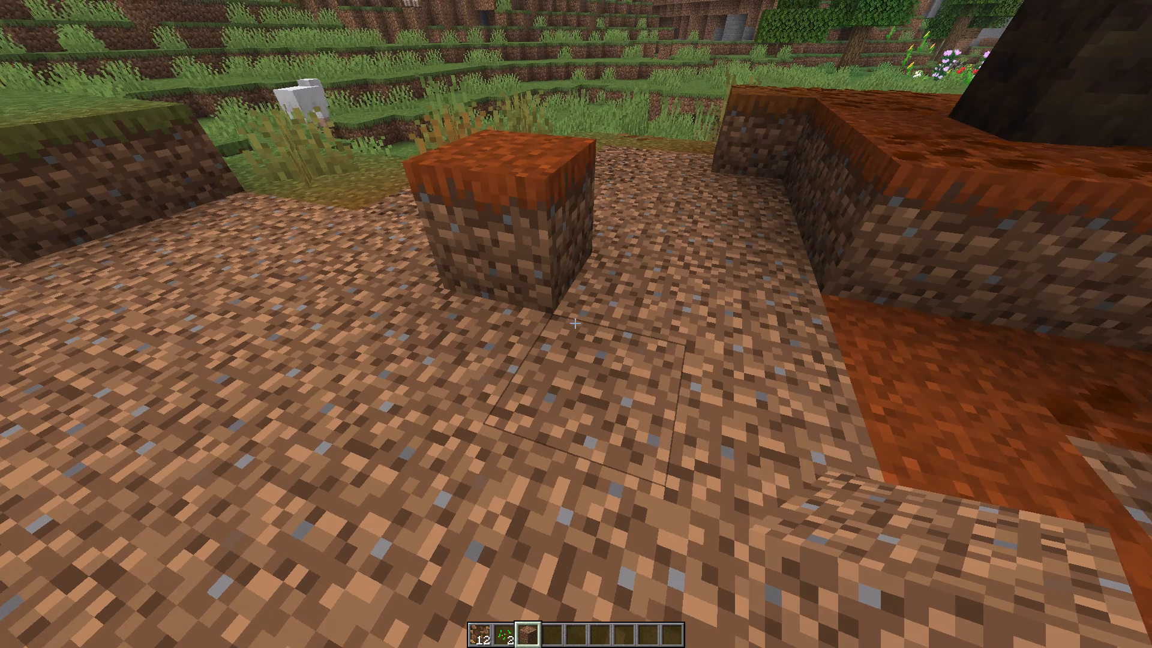
{"action": "key", "text": "s"}
{"action": "scroll", "coordinate": [576, 324], "scroll_direction": "down", "scroll_amount": 2}
{"action": "key", "text": "w"}
{"action": "key", "text": "space"}
{"action": "key", "text": "a"}
{"action": "key", "text": "space"}
{"action": "key", "text": "space"}
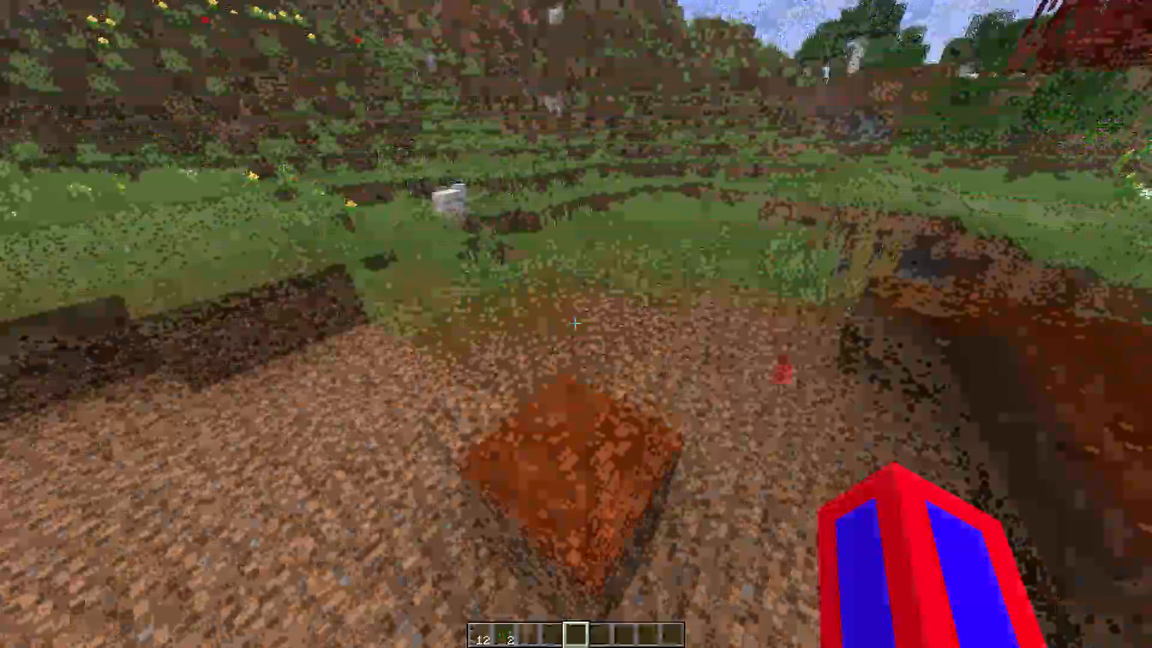
{"action": "type", "text": "as"}
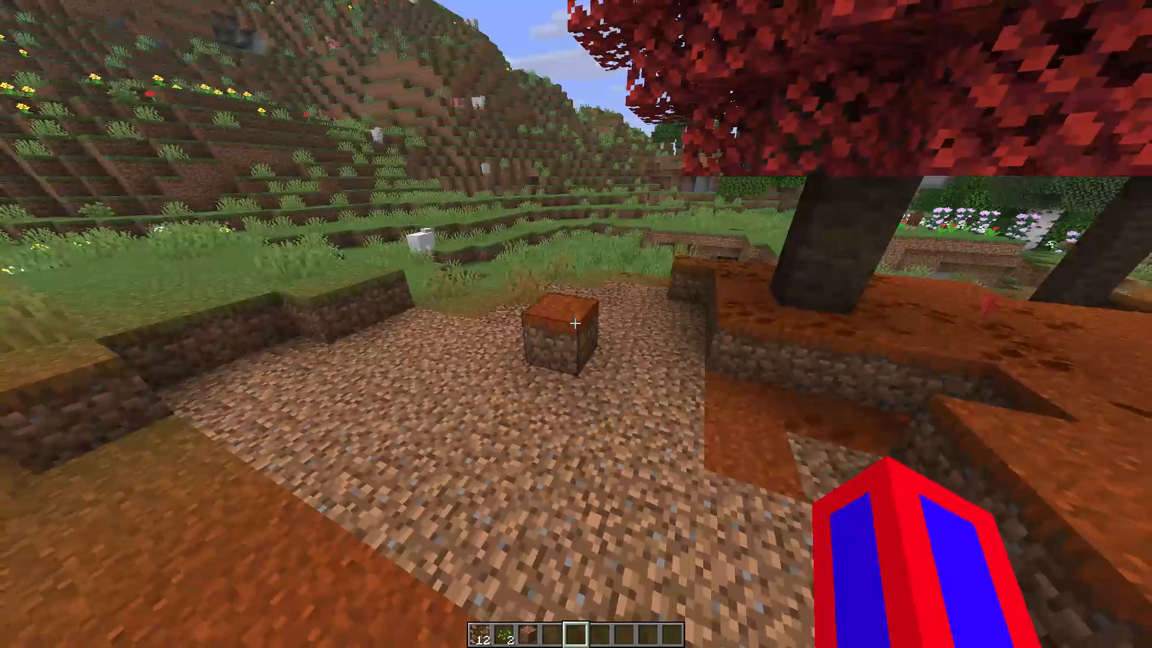
Switch the game mode to Spectator Mode.
{"action": "key", "text": "F4"}
{"action": "key", "text": "F5"}
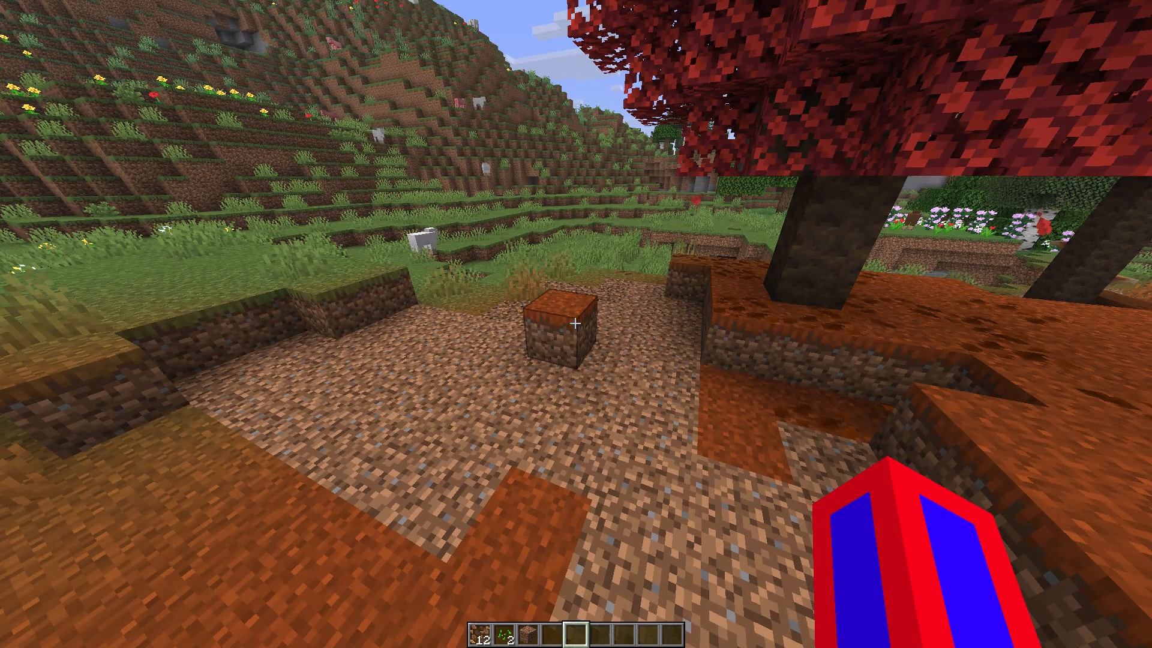
{"action": "key", "text": "F3"}
{"action": "key", "text": "F4"}
{"action": "key", "text": "F4"}
{"action": "key", "text": "F4"}
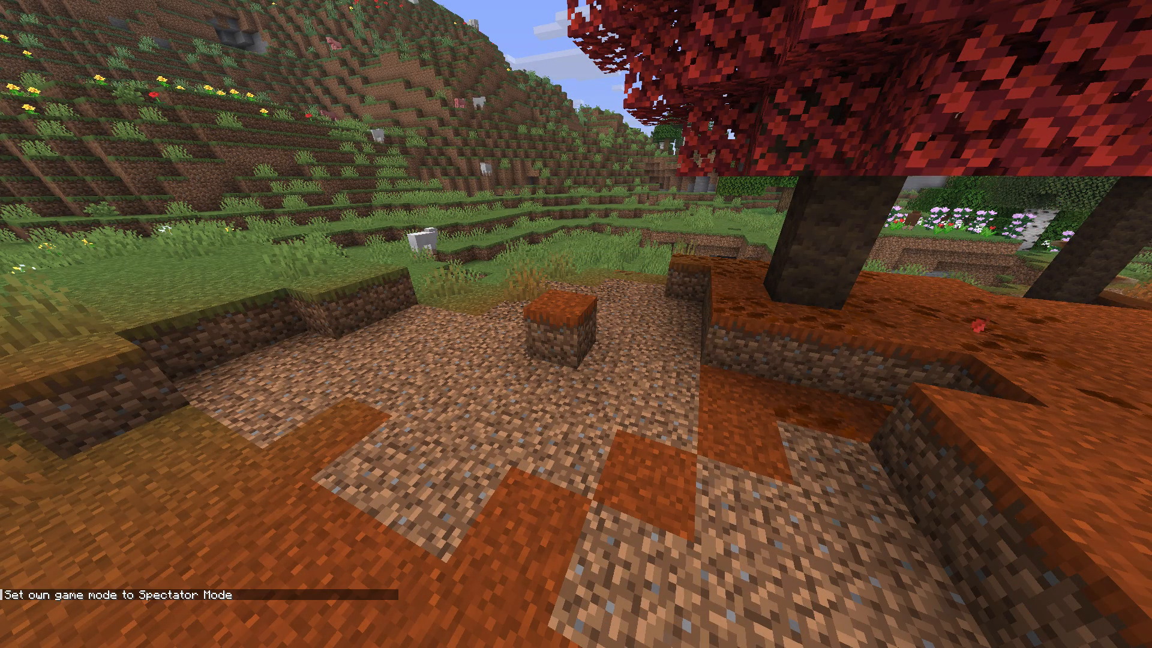
Fly around the lone orange-topped block, adjusting the flight speed, to examine low and close camera angles on it.
{"action": "key", "text": "shift+w"}
{"action": "key", "text": "s"}
{"action": "key", "text": "space"}
{"action": "key", "text": "space"}
{"action": "key", "text": "space"}
{"action": "key", "text": "space"}
{"action": "key", "text": "space"}
{"action": "key", "text": "space"}
{"action": "scroll", "coordinate": [576, 324], "scroll_direction": "down", "scroll_amount": 6}
{"action": "key", "text": "shift+w"}
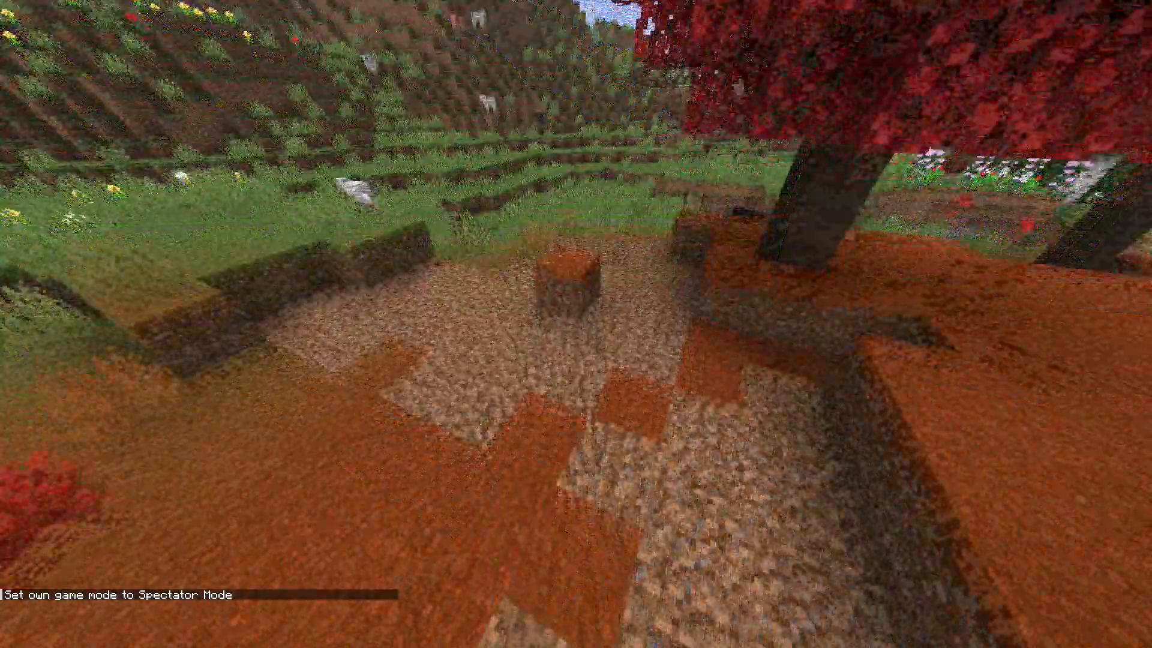
{"action": "key", "text": "d"}
{"action": "scroll", "coordinate": [576, 324], "scroll_direction": "up", "scroll_amount": 3}
{"action": "key", "text": "shift+w"}
{"action": "scroll", "coordinate": [576, 324], "scroll_direction": "down", "scroll_amount": 8}
{"action": "key", "text": "s"}
{"action": "key", "text": "w"}
{"action": "key", "text": "space"}
{"action": "key", "text": "space"}
{"action": "key", "text": "space"}
{"action": "key", "text": "space"}
{"action": "key", "text": "space"}
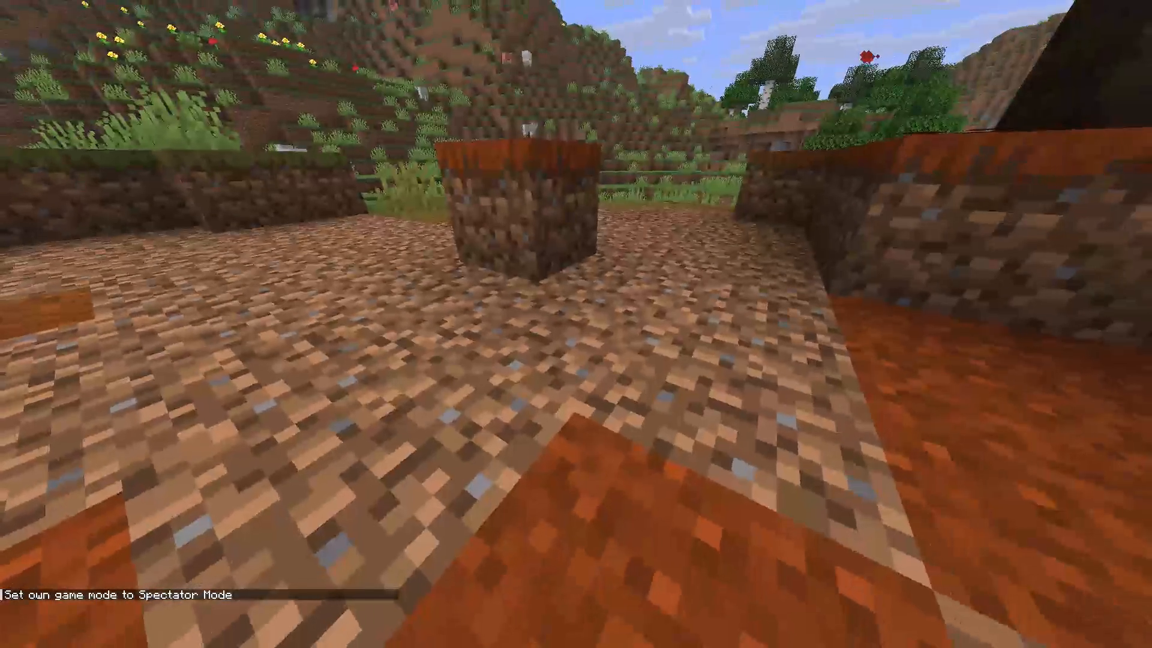
{"action": "key", "text": "space"}
{"action": "scroll", "coordinate": [576, 324], "scroll_direction": "up", "scroll_amount": 2}
{"action": "key", "text": "space"}
{"action": "key", "text": "space"}
{"action": "key", "text": "space"}
{"action": "key", "text": "space"}
{"action": "key", "text": "space"}
{"action": "key", "text": "space"}
{"action": "key", "text": "space"}
{"action": "key", "text": "space"}
{"action": "key", "text": "space"}
{"action": "key", "text": "space"}
{"action": "key", "text": "space"}
{"action": "key", "text": "space"}
{"action": "key", "text": "space"}
{"action": "key", "text": "space"}
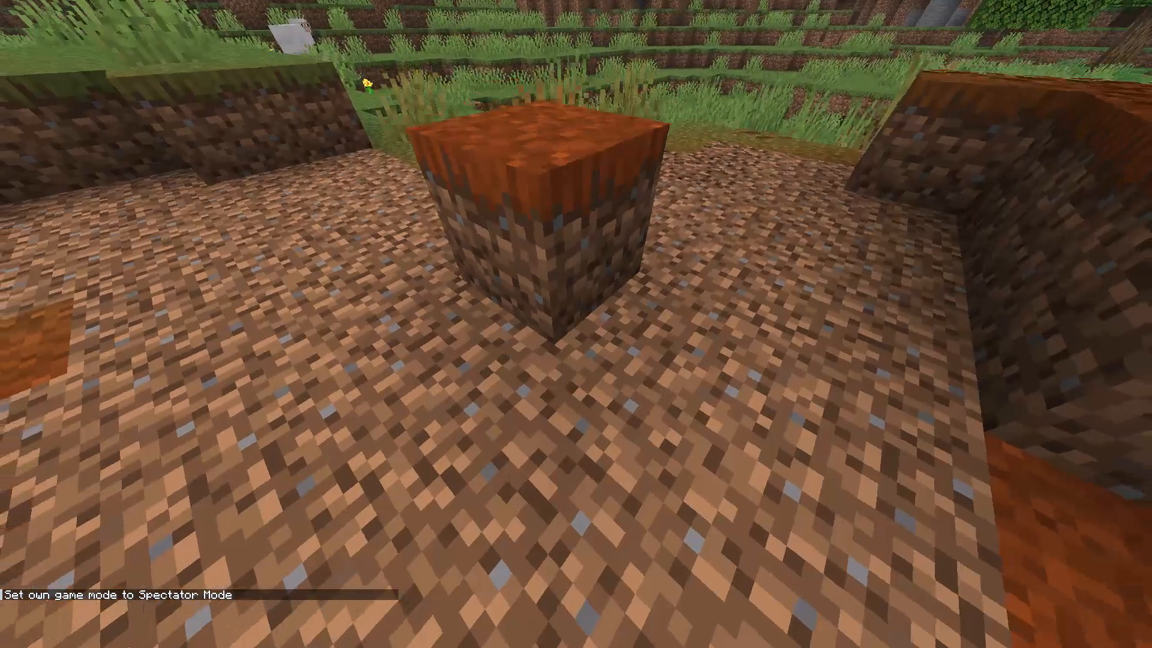
{"action": "key", "text": "w"}
{"action": "key", "text": "s"}
{"action": "key", "text": "d"}
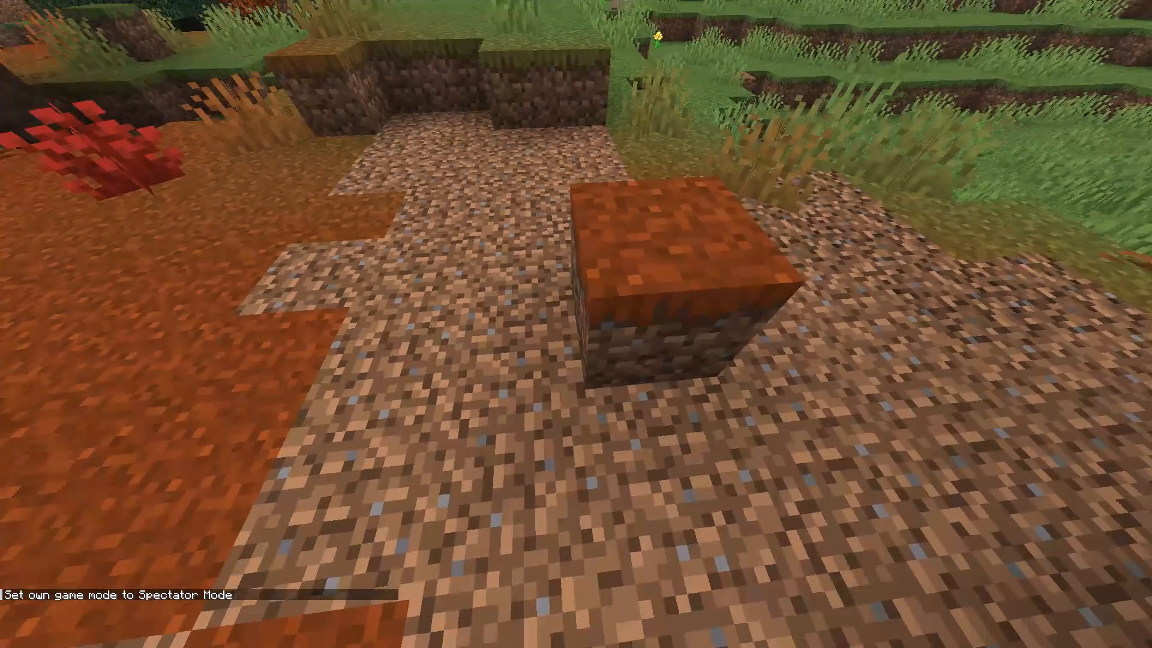
Position the spectator camera above the dirt clearing, looking down with the lone orange-topped block centred in the frame.
{"action": "key", "text": "w"}
{"action": "key", "text": "w"}
{"action": "key", "text": "w"}
{"action": "key", "text": "a"}
{"action": "key", "text": "a"}
{"action": "key", "text": "s"}
{"action": "key", "text": "s"}
{"action": "key", "text": "s"}
{"action": "key", "text": "s"}
{"action": "type", "text": "ds"}
{"action": "key", "text": "space"}
{"action": "key", "text": "space"}
{"action": "key", "text": "space"}
{"action": "key", "text": "space"}
{"action": "key", "text": "space"}
{"action": "key", "text": "space"}
{"action": "key", "text": "space"}
{"action": "key", "text": "space"}
{"action": "key", "text": "space"}
{"action": "key", "text": "space"}
{"action": "key", "text": "w"}
{"action": "key", "text": "w"}
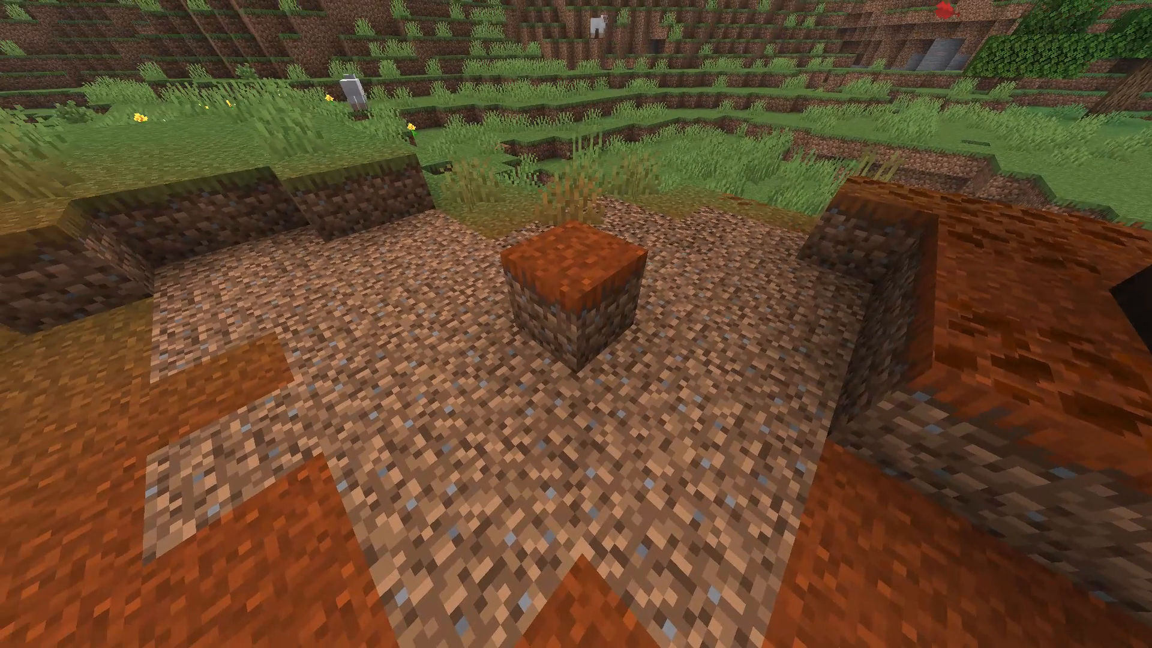
Start a screen recording and fly slowly backward from the lone block until the surrounding clearing and nearby tree trunk are in shot.
{"action": "key", "text": "alt+F9"}
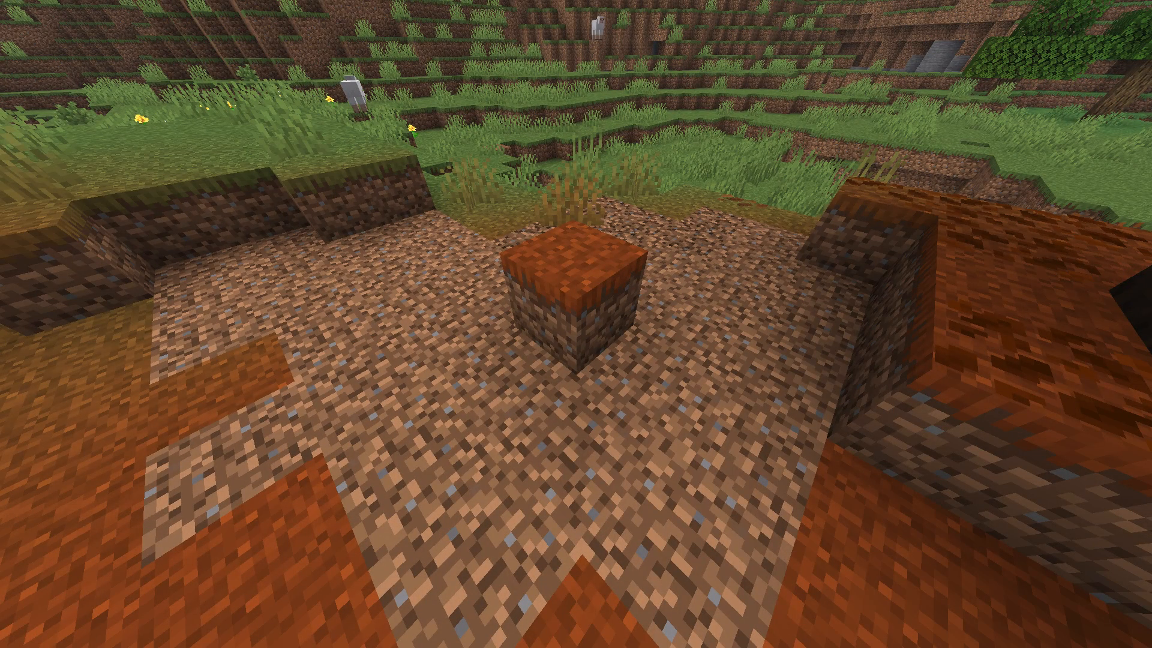
{"action": "key", "text": "s"}
{"action": "key", "text": "s"}
{"action": "key", "text": "s"}
{"action": "key", "text": "s"}
{"action": "key", "text": "s"}
{"action": "key", "text": "s"}
{"action": "key", "text": "s"}
{"action": "key", "text": "s"}
{"action": "key", "text": "s"}
{"action": "key", "text": "s"}
{"action": "key", "text": "s"}
{"action": "key", "text": "s"}
{"action": "key", "text": "s"}
{"action": "key", "text": "s"}
{"action": "key", "text": "s"}
{"action": "key", "text": "s"}
{"action": "key", "text": "s"}
{"action": "key", "text": "s"}
{"action": "key", "text": "s"}
{"action": "key", "text": "s"}
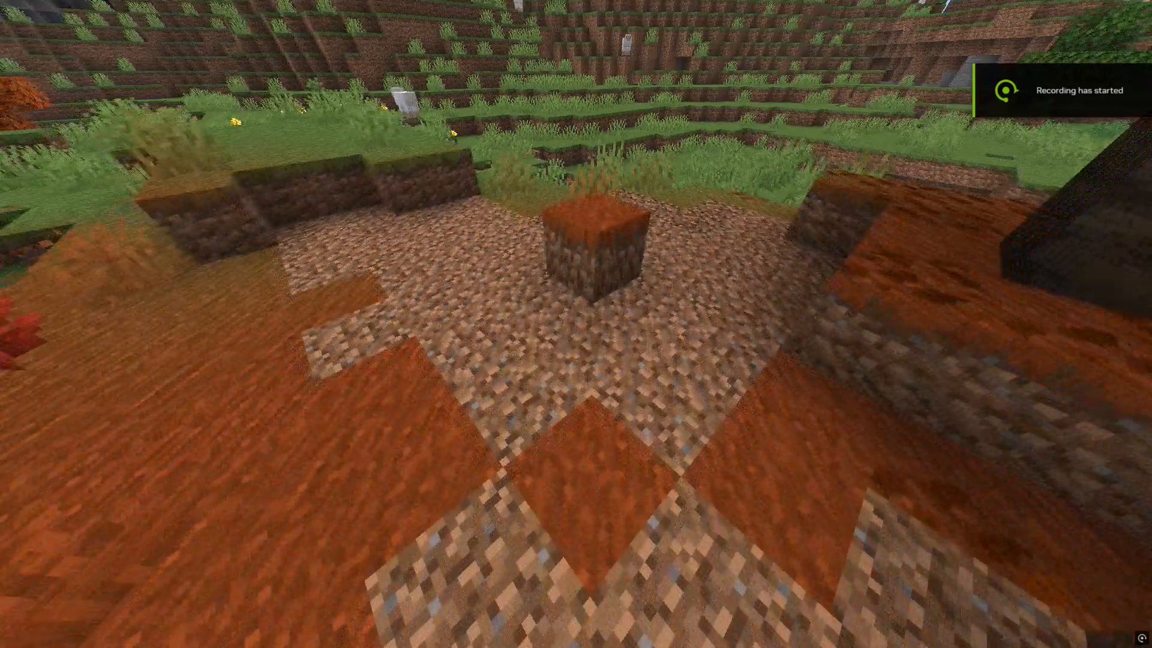
{"action": "key", "text": "s"}
{"action": "key", "text": "s"}
{"action": "key", "text": "s"}
{"action": "key", "text": "s"}
{"action": "key", "text": "s"}
{"action": "key", "text": "s"}
{"action": "key", "text": "s"}
{"action": "key", "text": "s"}
{"action": "key", "text": "s"}
{"action": "key", "text": "s"}
{"action": "key", "text": "s"}
{"action": "key", "text": "s"}
{"action": "key", "text": "s"}
{"action": "key", "text": "s"}
{"action": "key", "text": "s"}
{"action": "key", "text": "s"}
{"action": "key", "text": "s"}
{"action": "key", "text": "s"}
{"action": "key", "text": "s"}
{"action": "key", "text": "s"}
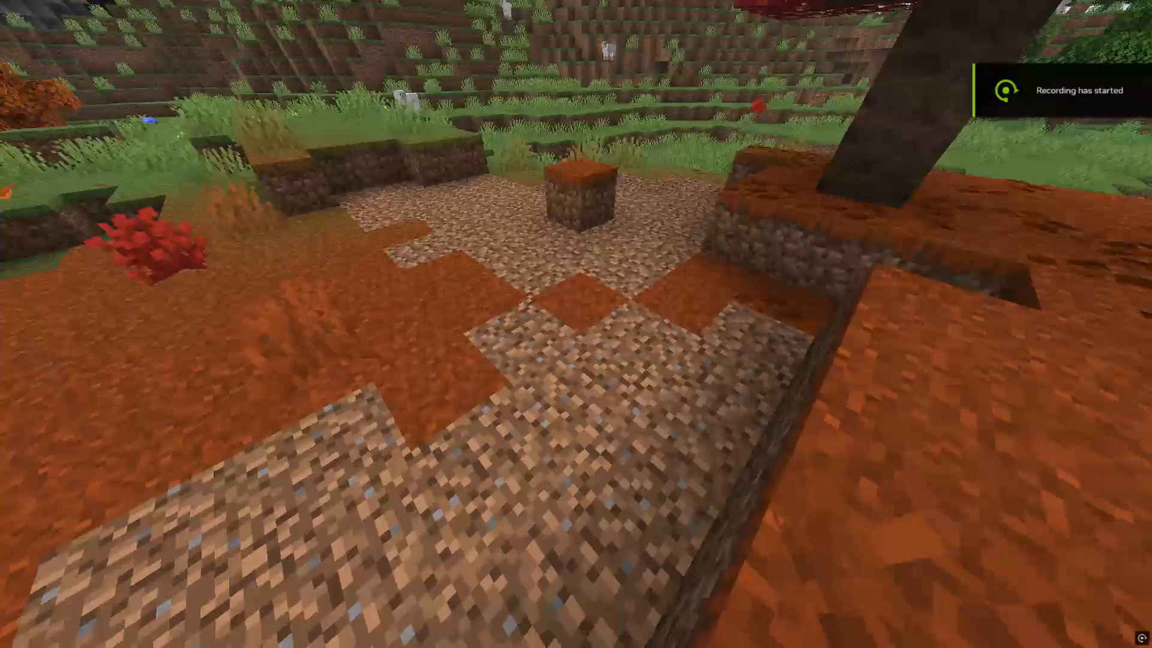
Fly forward until the camera looks almost straight down on the lone block's top, and end the recording.
{"action": "key", "text": "w"}
{"action": "key", "text": "w"}
{"action": "key", "text": "w"}
{"action": "key", "text": "w"}
{"action": "key", "text": "w"}
{"action": "key", "text": "w"}
{"action": "key", "text": "w"}
{"action": "key", "text": "w"}
{"action": "key", "text": "w"}
{"action": "key", "text": "w"}
{"action": "key", "text": "w"}
{"action": "key", "text": "w"}
{"action": "key", "text": "w"}
{"action": "key", "text": "w"}
{"action": "key", "text": "w"}
{"action": "key", "text": "w"}
{"action": "key", "text": "w"}
{"action": "key", "text": "w"}
{"action": "key", "text": "w"}
{"action": "key", "text": "w"}
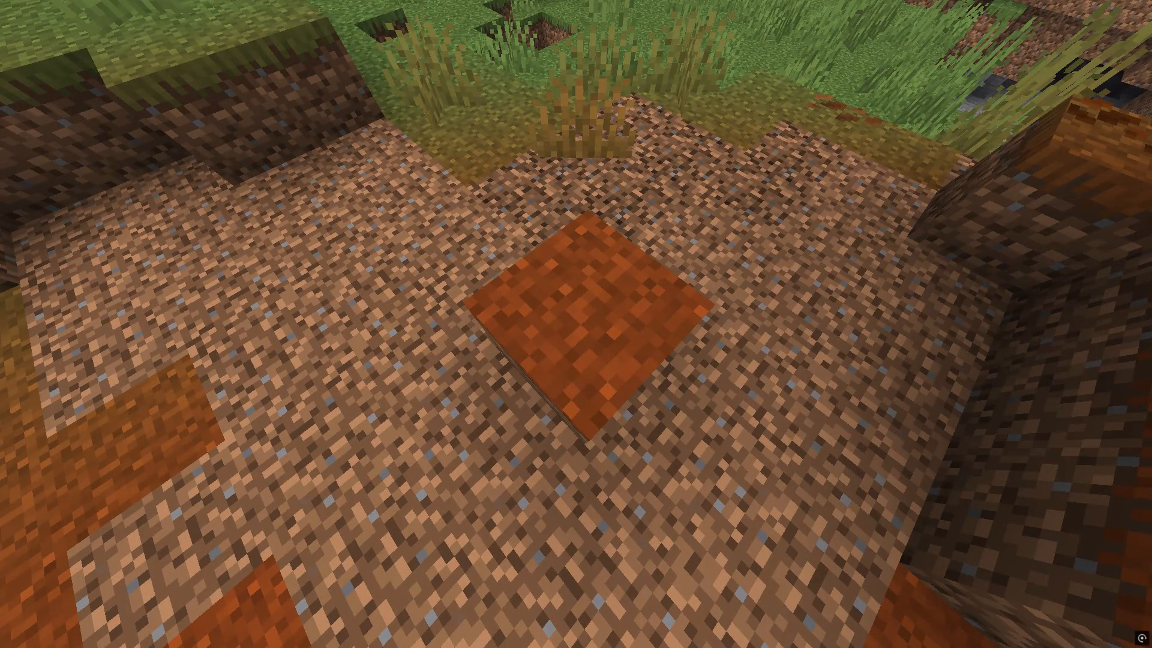
{"action": "key", "text": "alt+F9"}
Save and leave the world, quit Minecraft, and close the cinematics replay folder window.
{"action": "key", "text": "alt+Tab"}
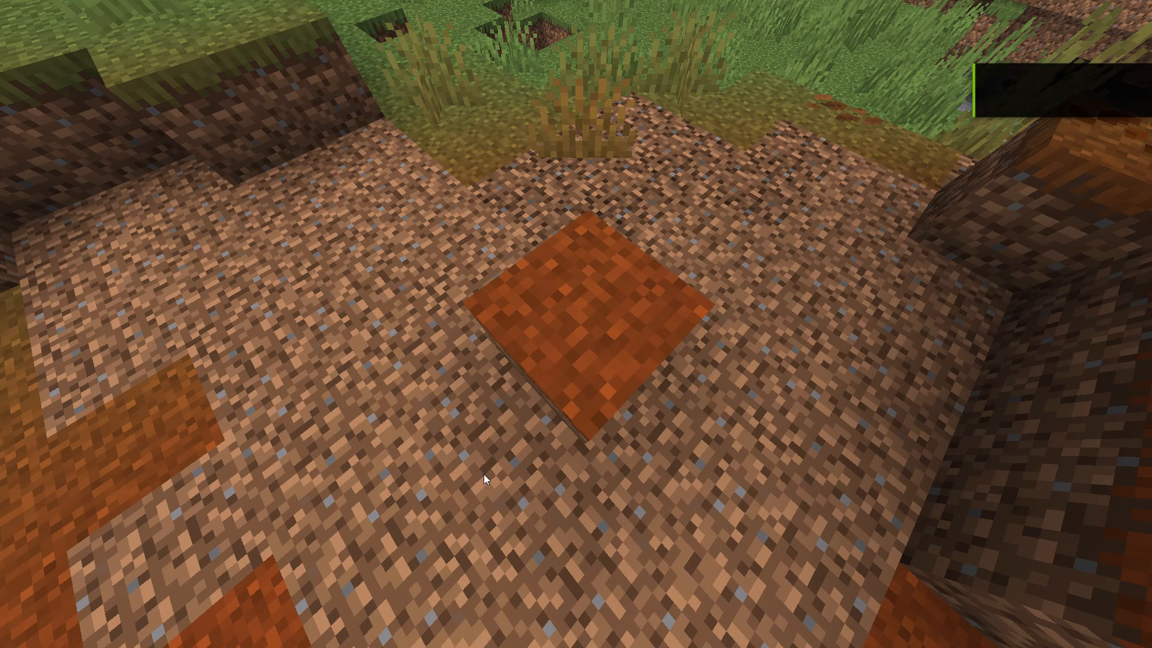
{"action": "key", "text": "alt+z"}
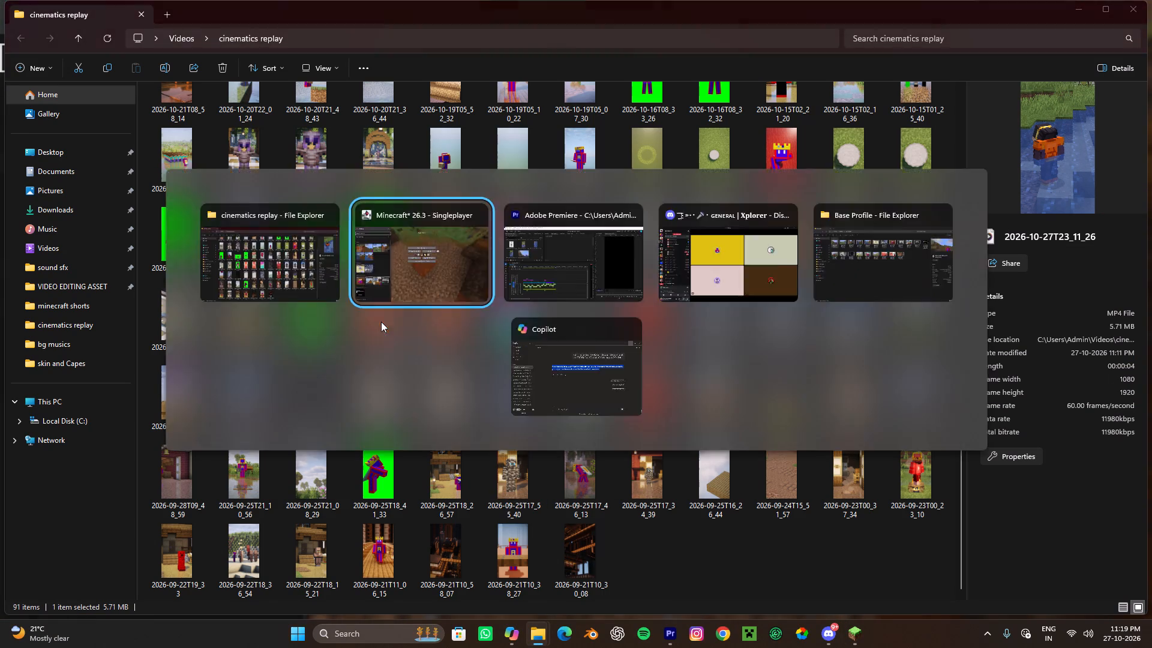
{"action": "left_click_drag", "start_coordinate": [626, 188], "coordinate": [576, 324]}
{"action": "key", "text": "Escape"}
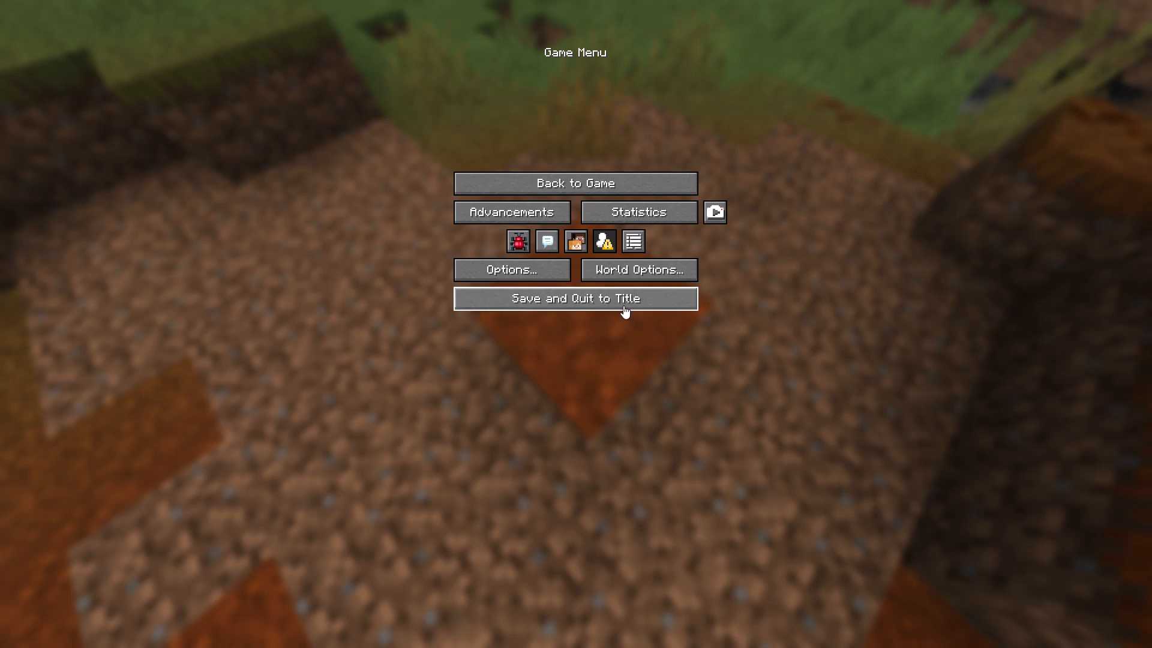
{"action": "left_click", "coordinate": [623, 305]}
{"action": "left_click", "coordinate": [701, 349]}
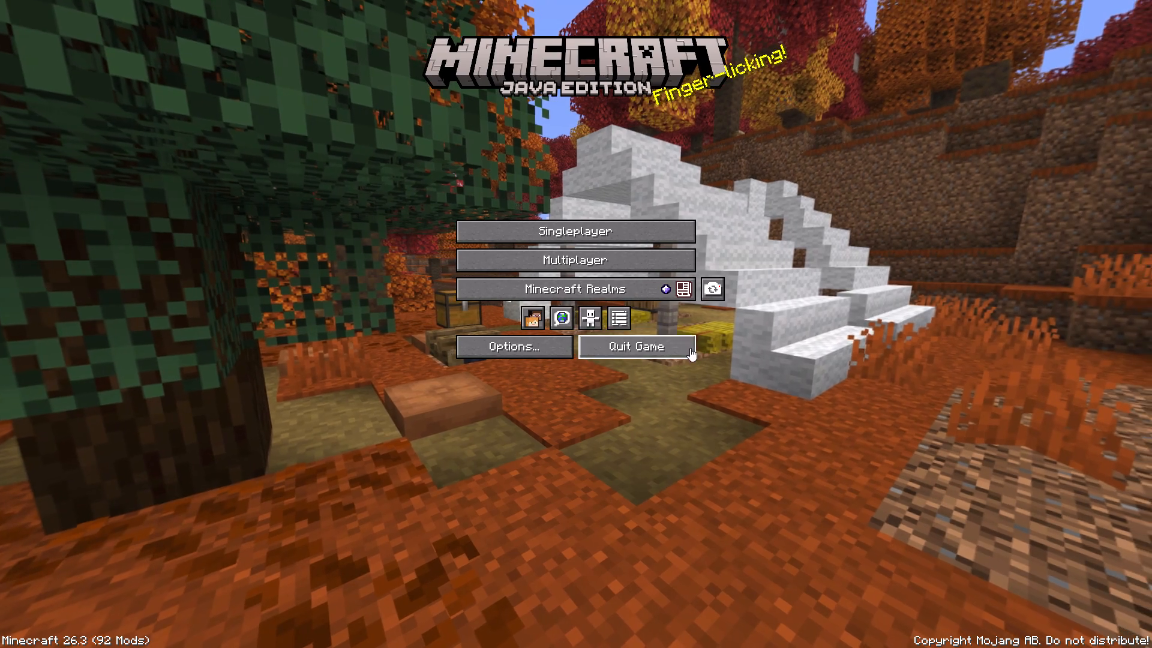
{"action": "left_click", "coordinate": [631, 345]}
{"action": "left_click", "coordinate": [1126, 8]}
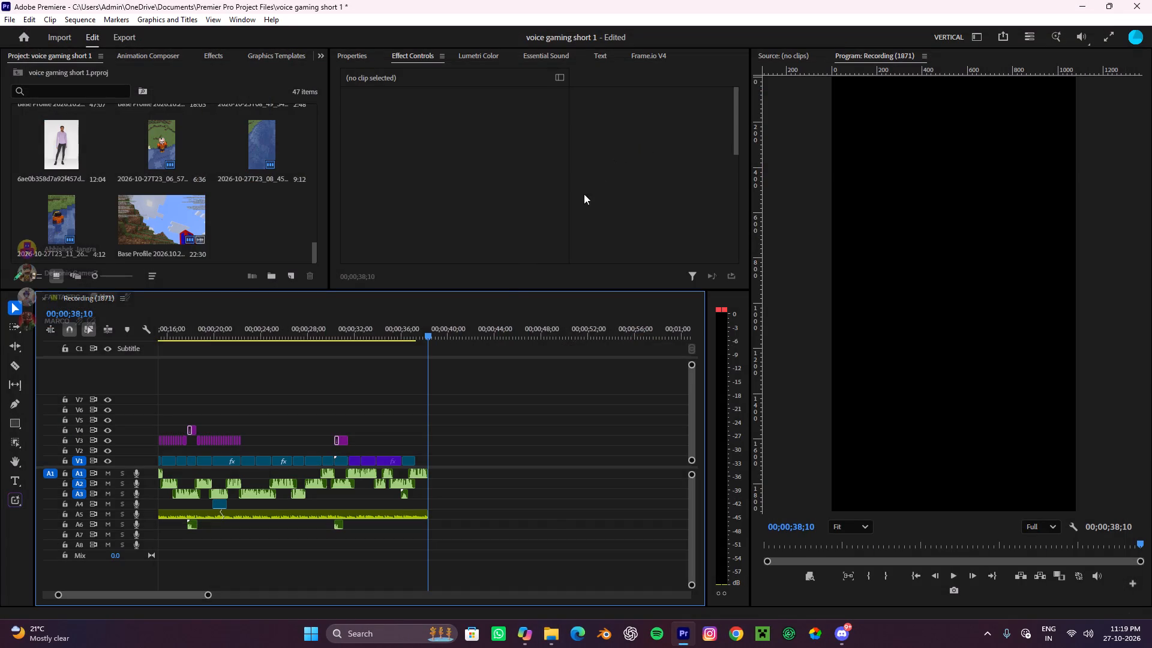
Open the newest recording in the NVIDIA overlay's gallery, show its Base Profile folder, and refresh the file listing.
{"action": "key", "text": "alt+z"}
{"action": "left_click", "coordinate": [60, 100]}
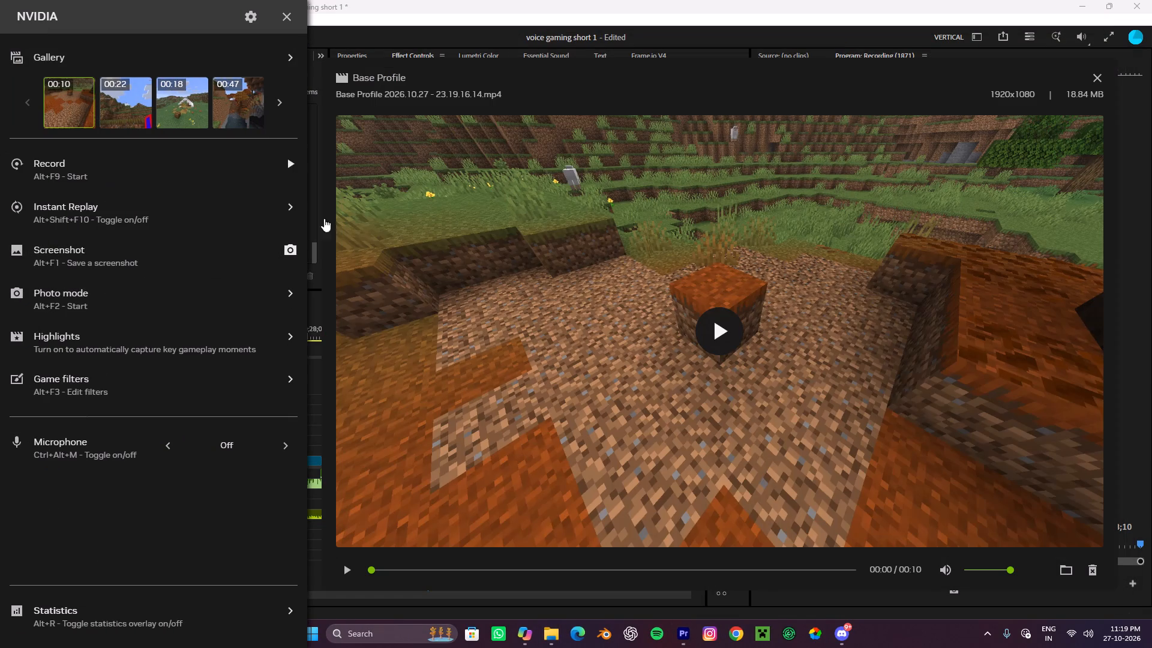
{"action": "left_click", "coordinate": [1063, 571]}
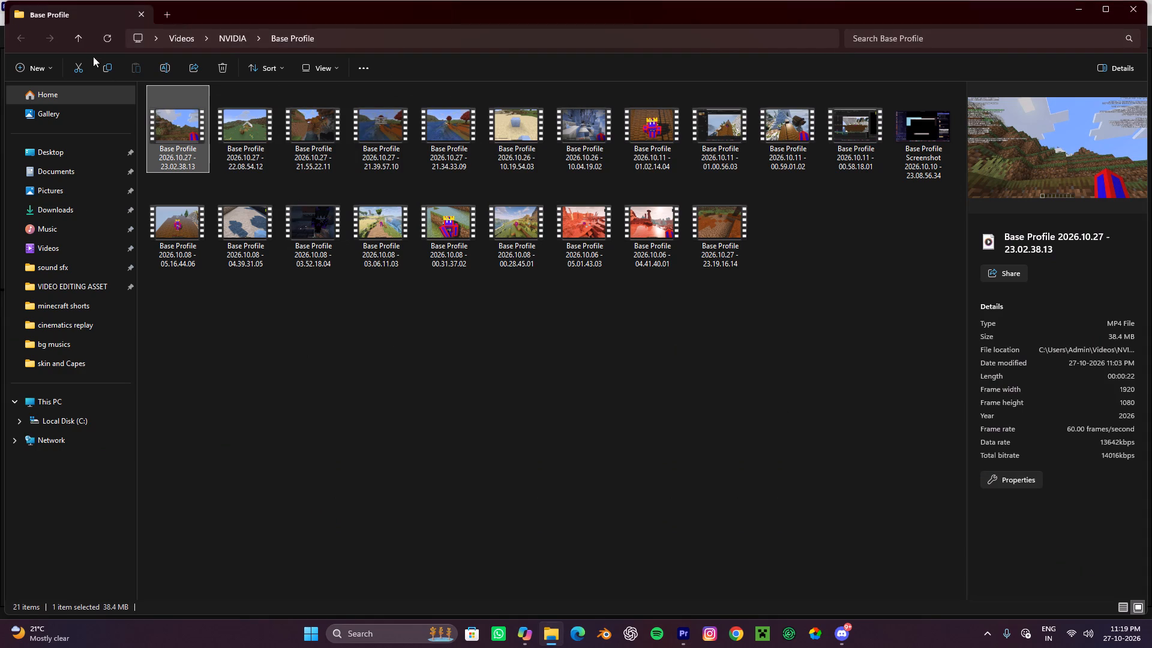
{"action": "left_click", "coordinate": [101, 41]}
{"action": "left_click", "coordinate": [209, 136]}
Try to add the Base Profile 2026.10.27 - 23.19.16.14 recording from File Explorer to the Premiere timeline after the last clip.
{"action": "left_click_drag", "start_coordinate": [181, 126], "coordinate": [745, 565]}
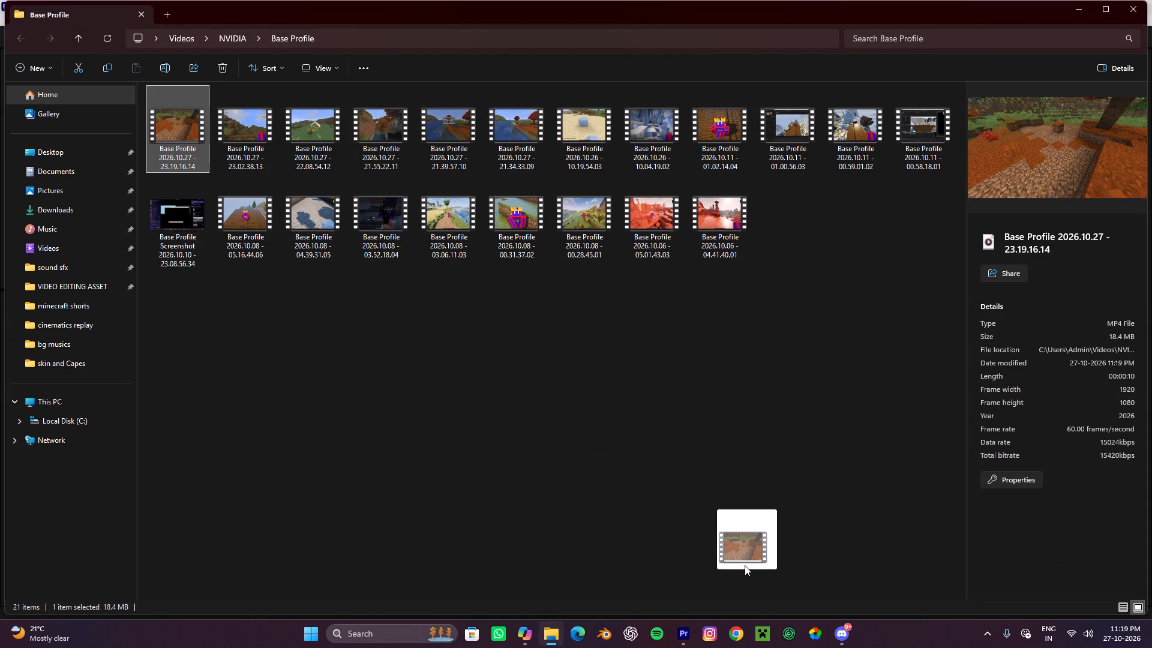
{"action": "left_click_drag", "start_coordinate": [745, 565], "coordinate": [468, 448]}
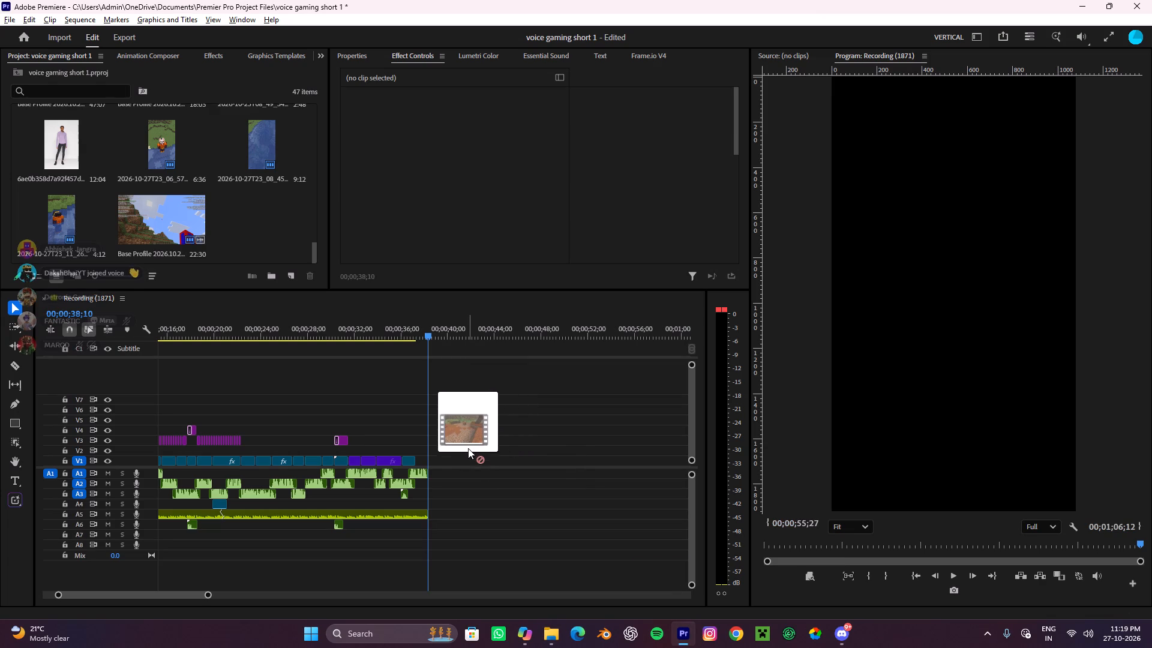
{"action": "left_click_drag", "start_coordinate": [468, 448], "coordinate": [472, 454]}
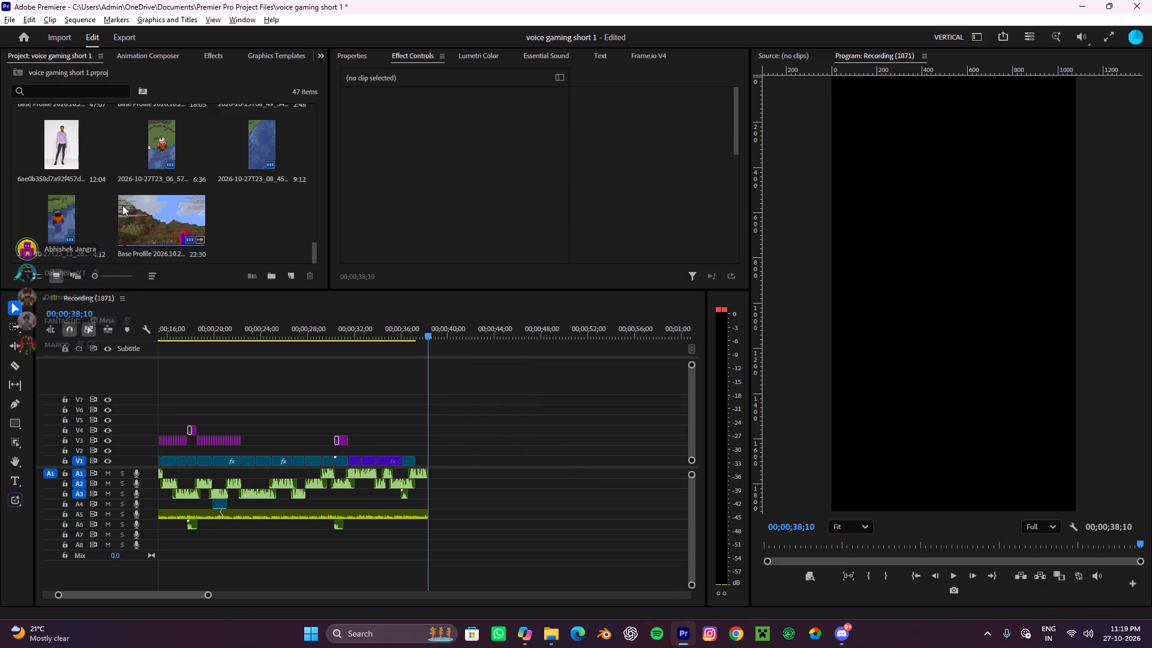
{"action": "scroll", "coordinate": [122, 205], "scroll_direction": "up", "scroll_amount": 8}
Import the Base Profile 2026.10.27 - 23.19.16.14 recording into Premiere and place it on V3 just after the end of the voice-over.
{"action": "left_click", "coordinate": [545, 635]}
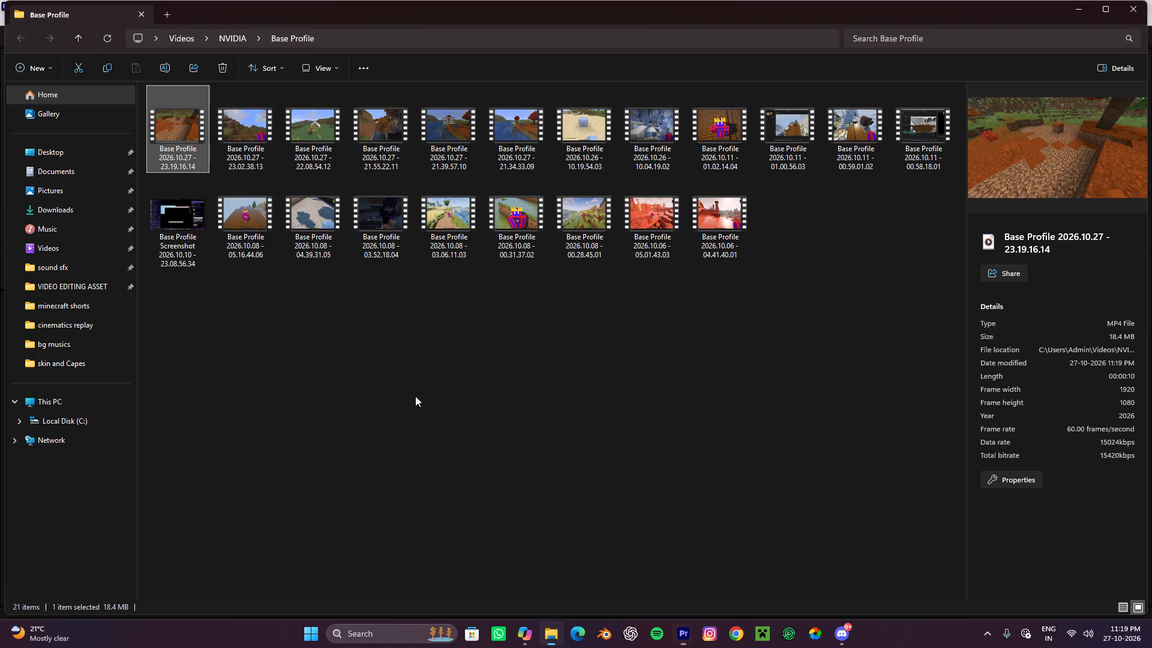
{"action": "left_click_drag", "start_coordinate": [177, 108], "coordinate": [676, 609]}
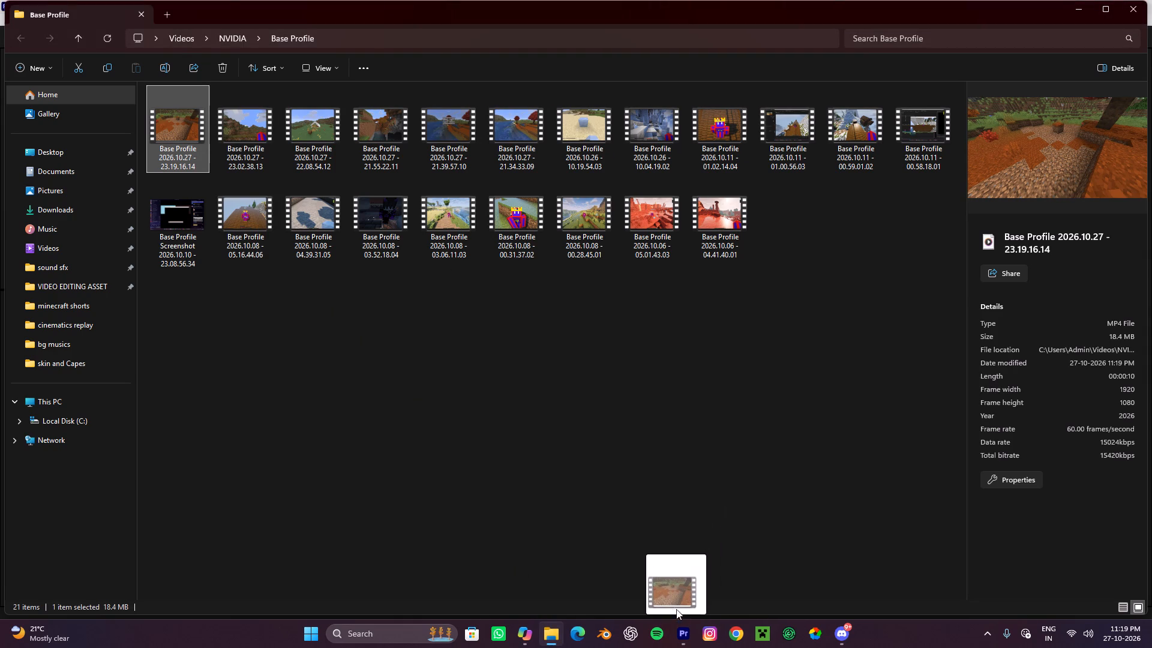
{"action": "left_click_drag", "start_coordinate": [676, 609], "coordinate": [433, 456]}
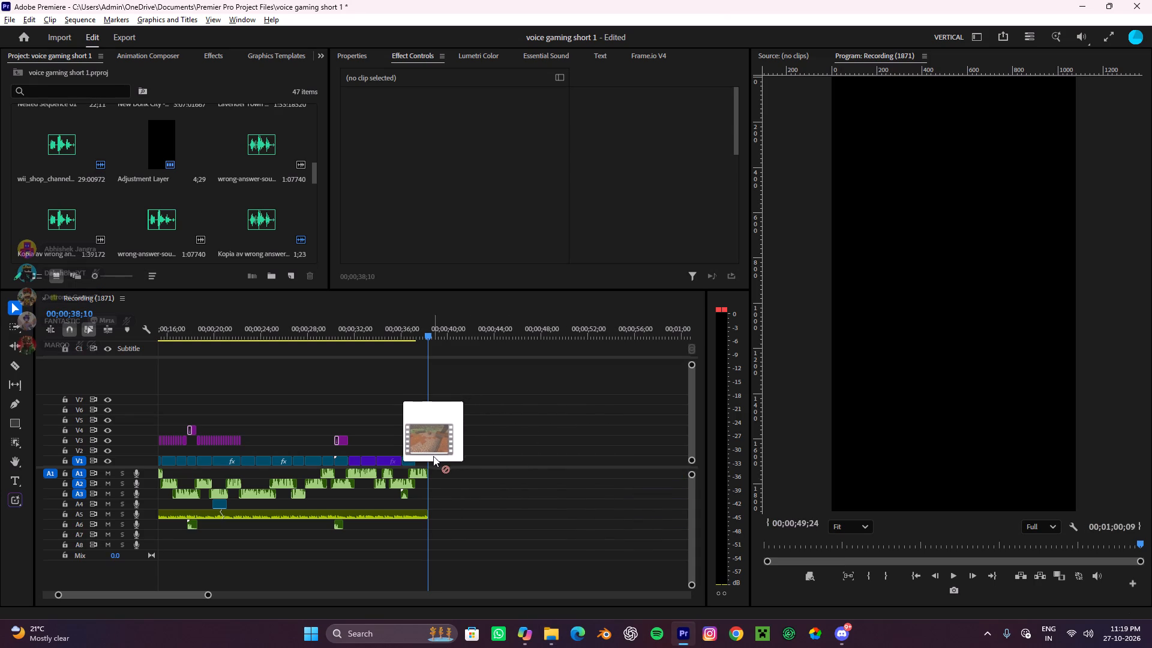
{"action": "left_click_drag", "start_coordinate": [433, 456], "coordinate": [422, 482]}
{"action": "left_click_drag", "start_coordinate": [269, 223], "coordinate": [316, 266]}
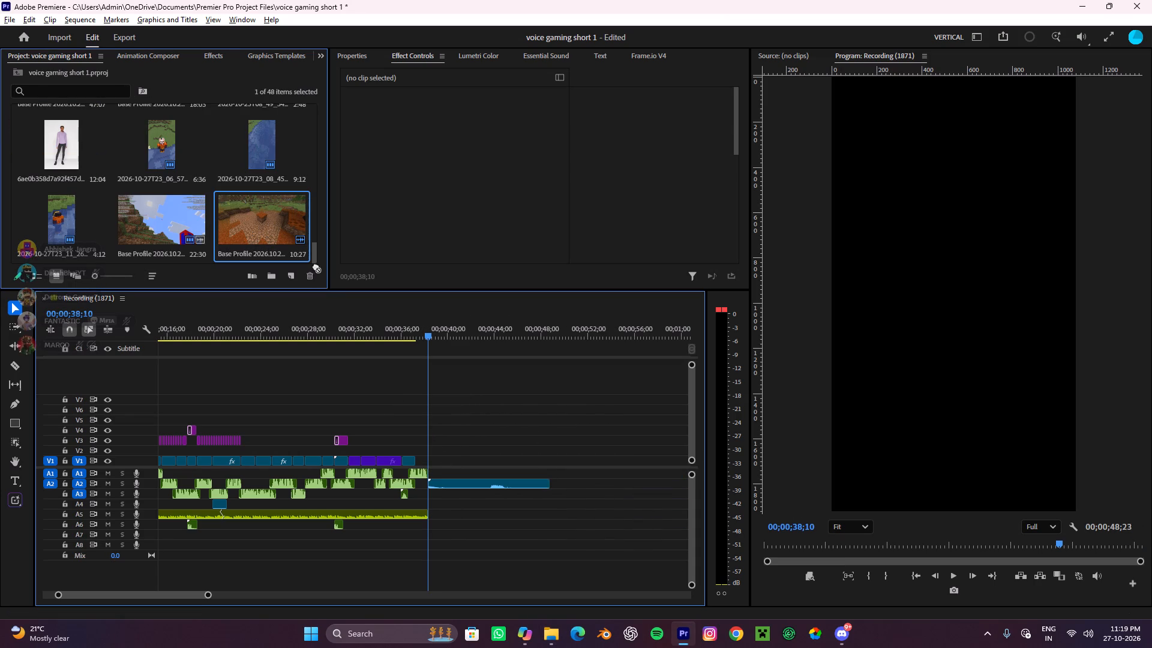
{"action": "left_click_drag", "start_coordinate": [316, 266], "coordinate": [433, 440]}
Unlink the new recording's video from its audio and cut all of its audio clips from the timeline.
{"action": "scroll", "coordinate": [428, 445], "scroll_direction": "up", "scroll_amount": 5, "text": "alt"}
{"action": "left_click", "coordinate": [447, 438]}
{"action": "right_click", "coordinate": [447, 438]}
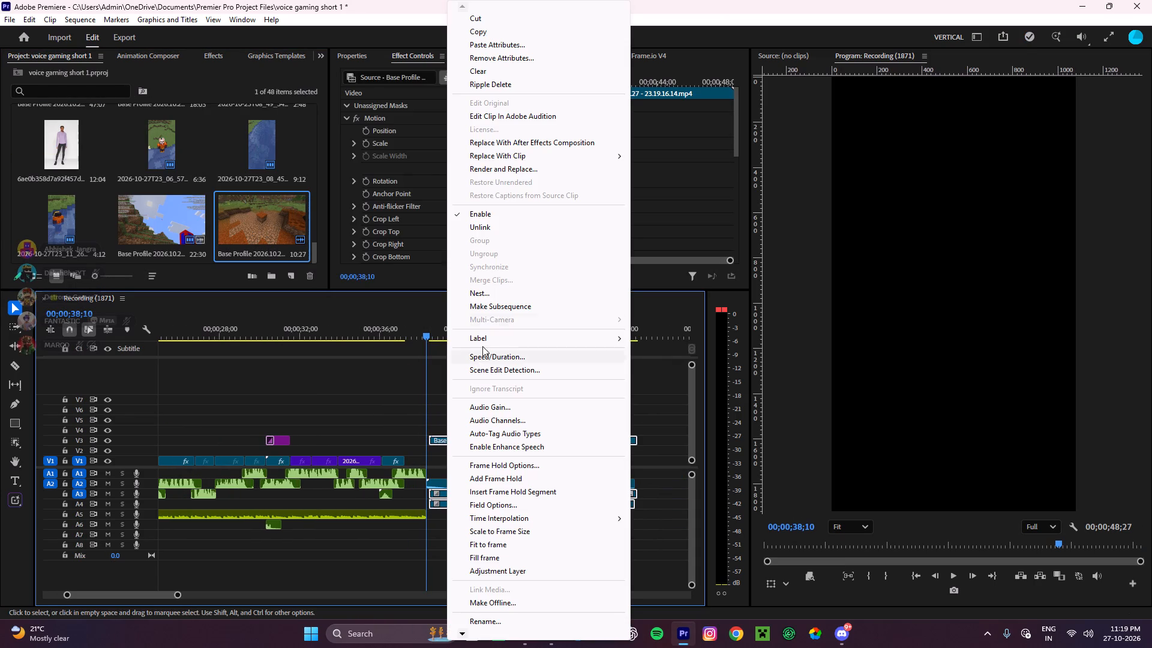
{"action": "left_click", "coordinate": [475, 221]}
{"action": "left_click_drag", "start_coordinate": [527, 533], "coordinate": [514, 491]}
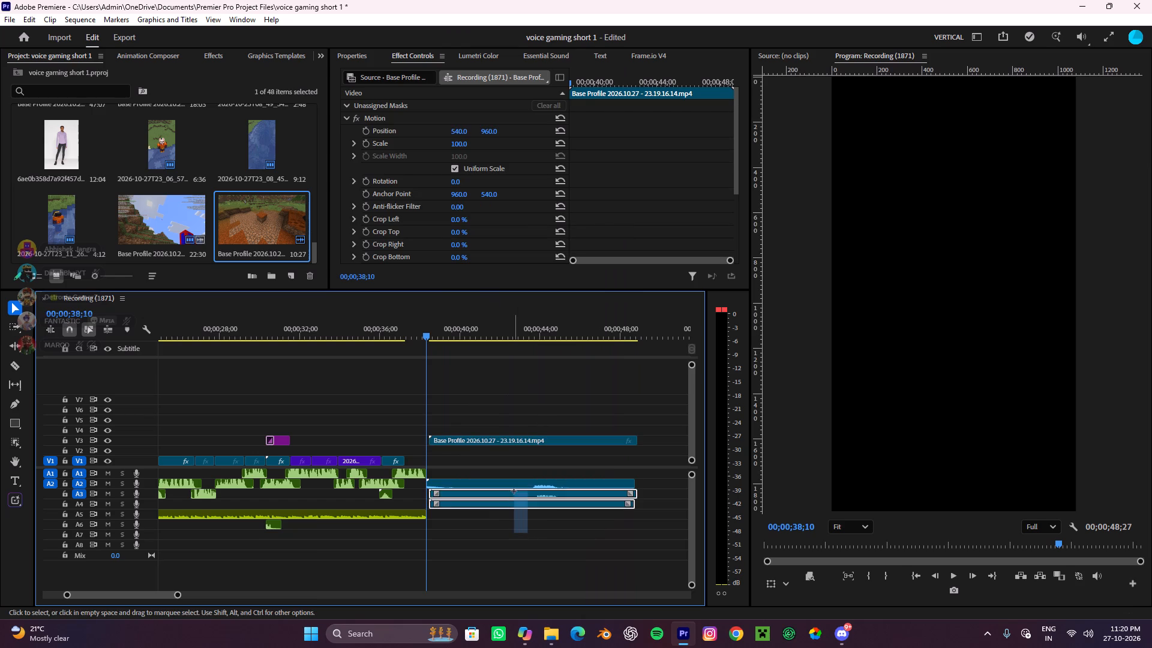
{"action": "left_click_drag", "start_coordinate": [514, 491], "coordinate": [512, 483]}
{"action": "key", "text": "ctrl+x"}
Split the V3 recording at about 45 seconds, cut its earlier part, and move the rest to V1 directly after the last clip.
{"action": "scroll", "coordinate": [461, 460], "scroll_direction": "down", "scroll_amount": 4, "text": "alt"}
{"action": "scroll", "coordinate": [455, 461], "scroll_direction": "up", "scroll_amount": 5, "text": "alt"}
{"action": "left_click_drag", "start_coordinate": [435, 338], "coordinate": [472, 345]}
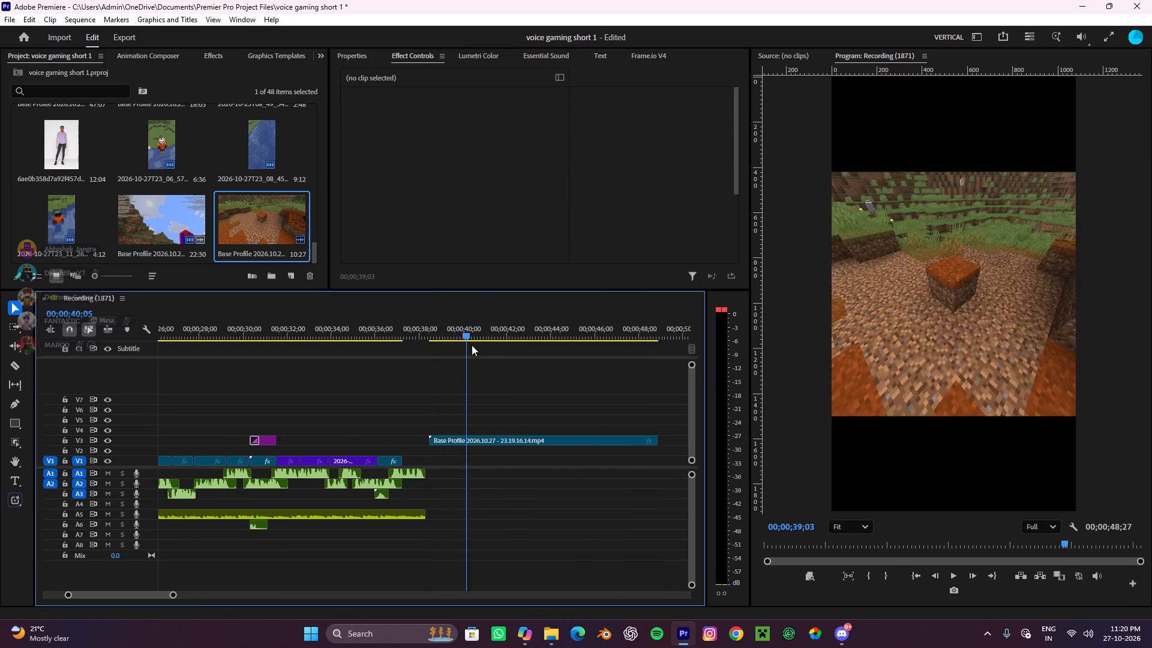
{"action": "left_click_drag", "start_coordinate": [472, 345], "coordinate": [565, 374]}
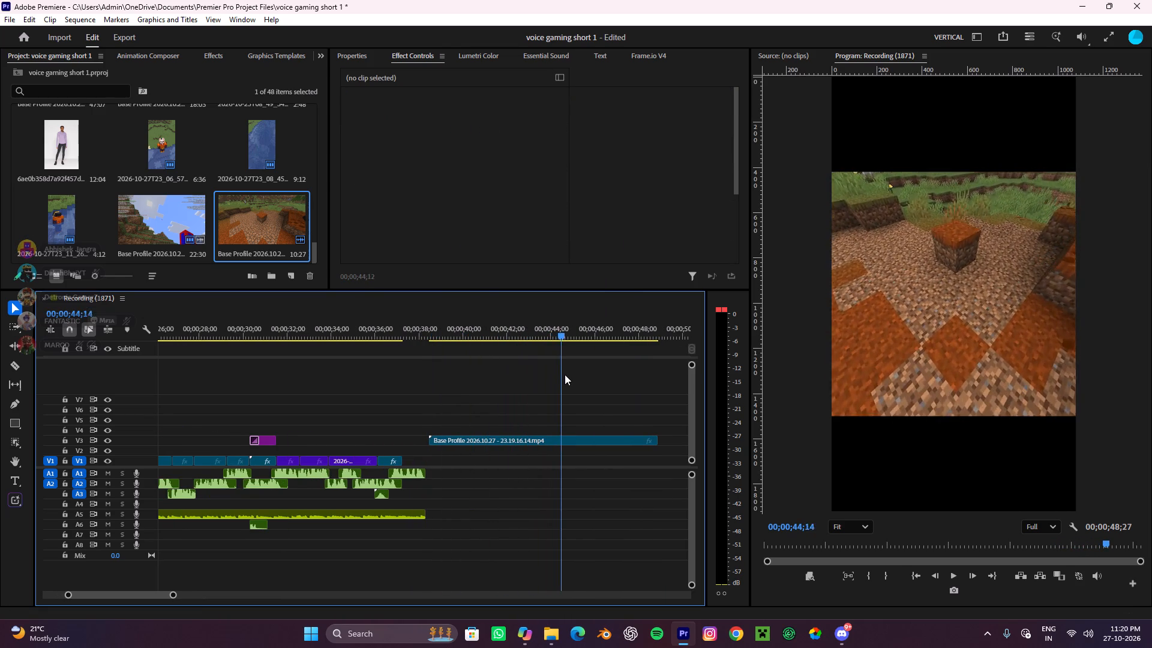
{"action": "left_click_drag", "start_coordinate": [565, 374], "coordinate": [575, 374]}
{"action": "key", "text": "c"}
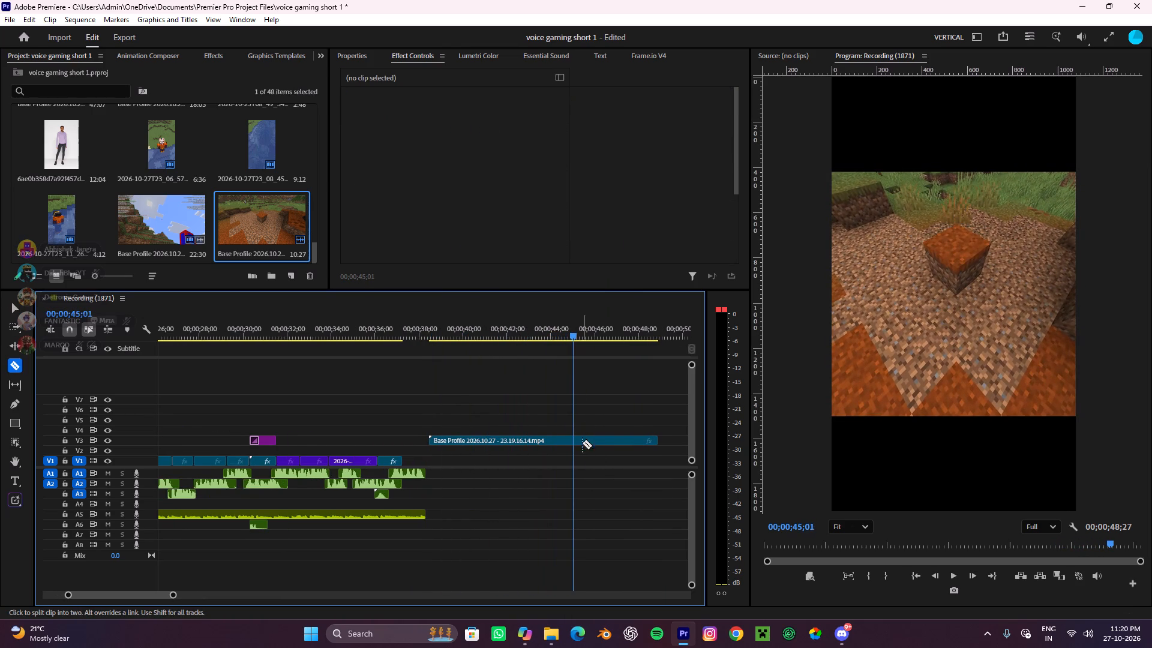
{"action": "left_click", "coordinate": [580, 440]}
{"action": "key", "text": "v"}
{"action": "left_click", "coordinate": [556, 438]}
{"action": "key", "text": "ctrl+x"}
{"action": "left_click_drag", "start_coordinate": [598, 437], "coordinate": [454, 468]}
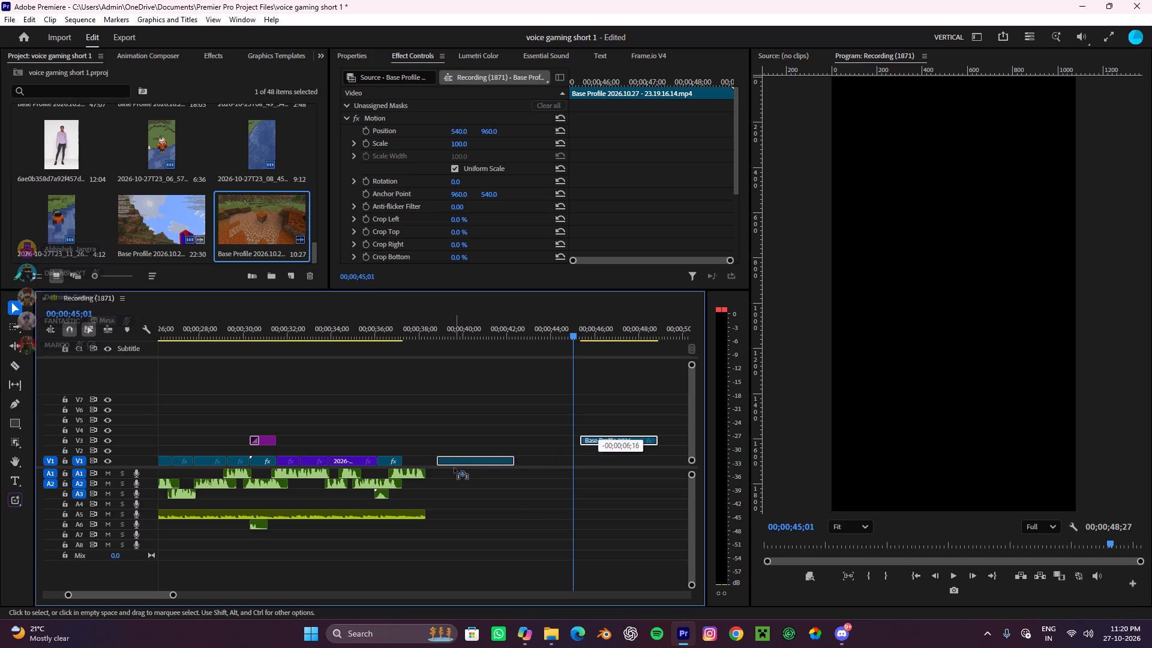
{"action": "left_click_drag", "start_coordinate": [454, 468], "coordinate": [425, 467]}
Play the ending, shift the last V1 clip about 11 frames later, and extend its start back to the preceding clip.
{"action": "left_click_drag", "start_coordinate": [578, 334], "coordinate": [415, 406]}
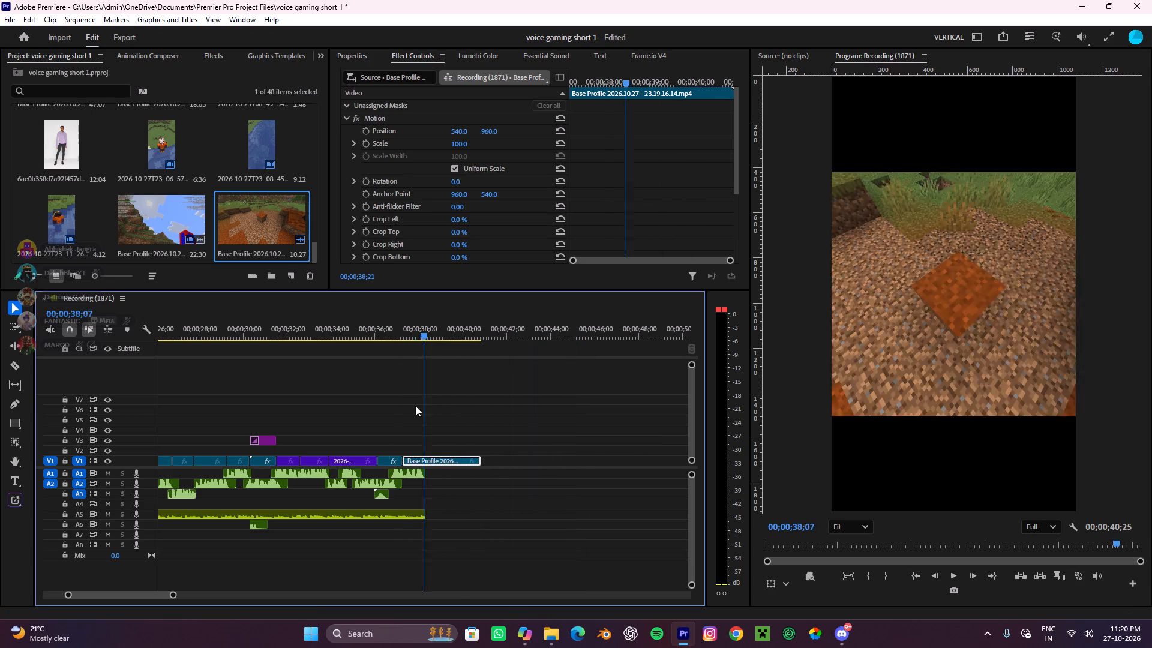
{"action": "left_click_drag", "start_coordinate": [415, 406], "coordinate": [382, 428]}
{"action": "left_click", "coordinate": [418, 418]}
{"action": "key", "text": "space"}
{"action": "scroll", "coordinate": [467, 424], "scroll_direction": "up", "scroll_amount": 4, "text": "alt"}
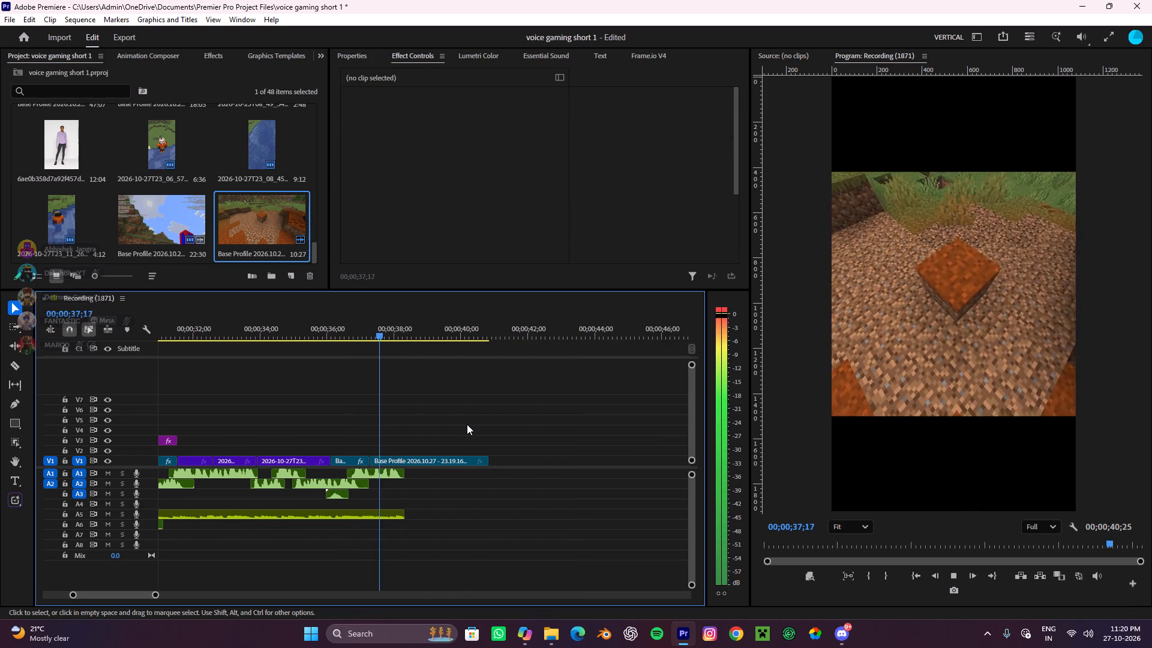
{"action": "key", "text": "space"}
{"action": "scroll", "coordinate": [470, 455], "scroll_direction": "up", "scroll_amount": 11, "text": "alt"}
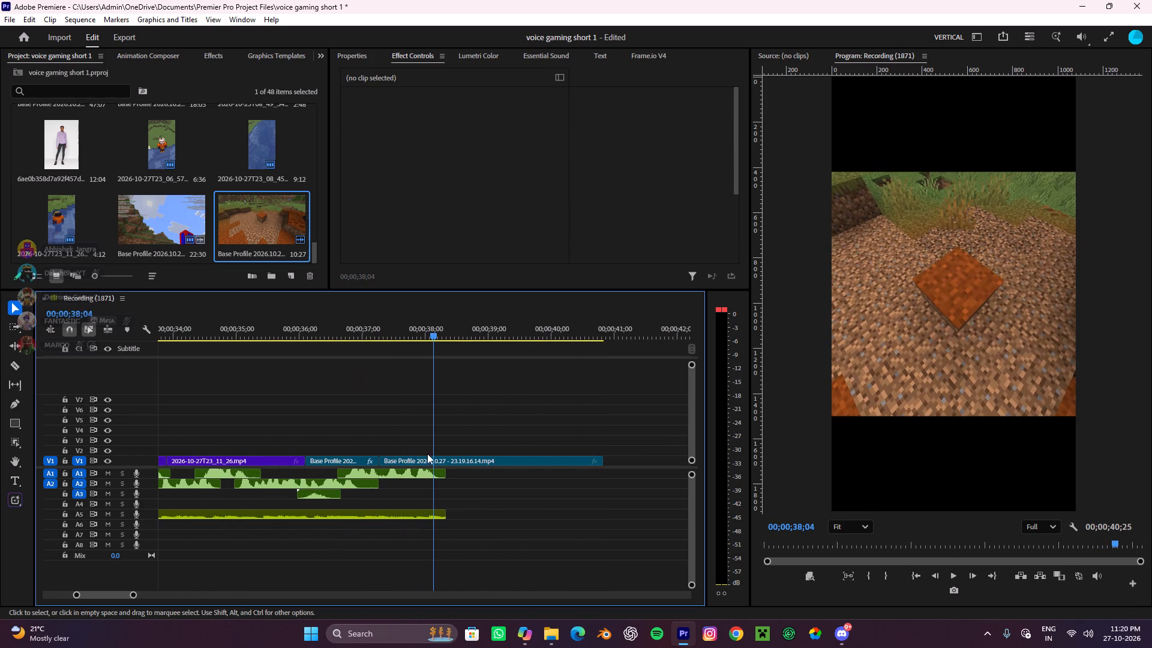
{"action": "left_click_drag", "start_coordinate": [425, 457], "coordinate": [443, 455]}
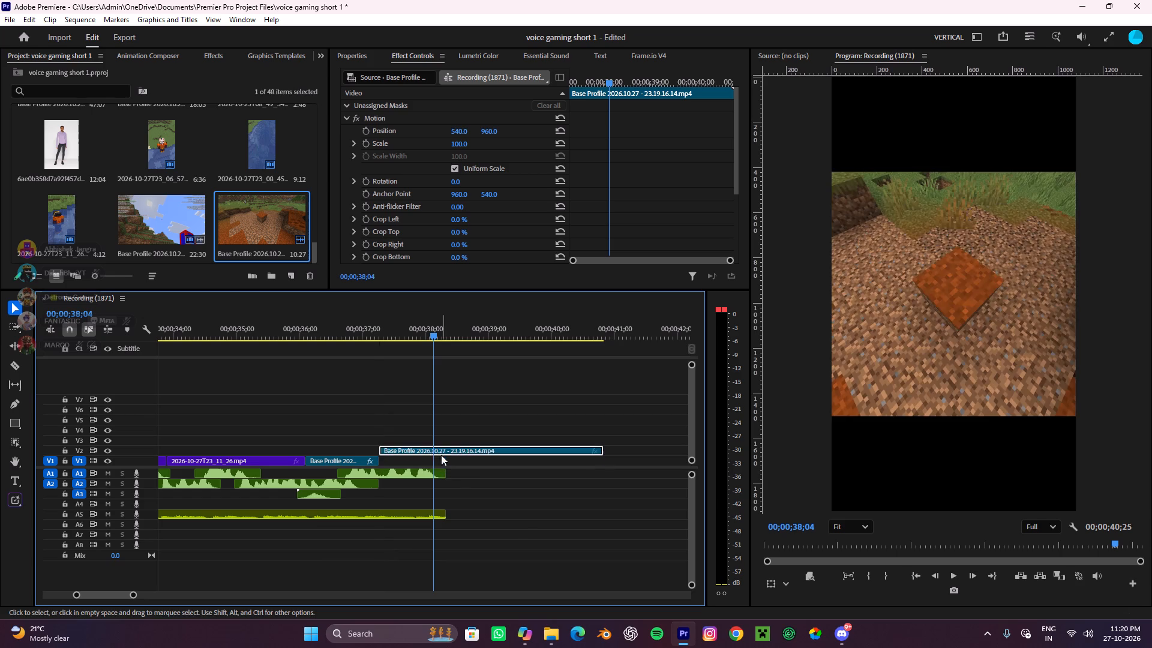
{"action": "left_click_drag", "start_coordinate": [428, 452], "coordinate": [446, 461]}
{"action": "left_click_drag", "start_coordinate": [432, 461], "coordinate": [449, 457]}
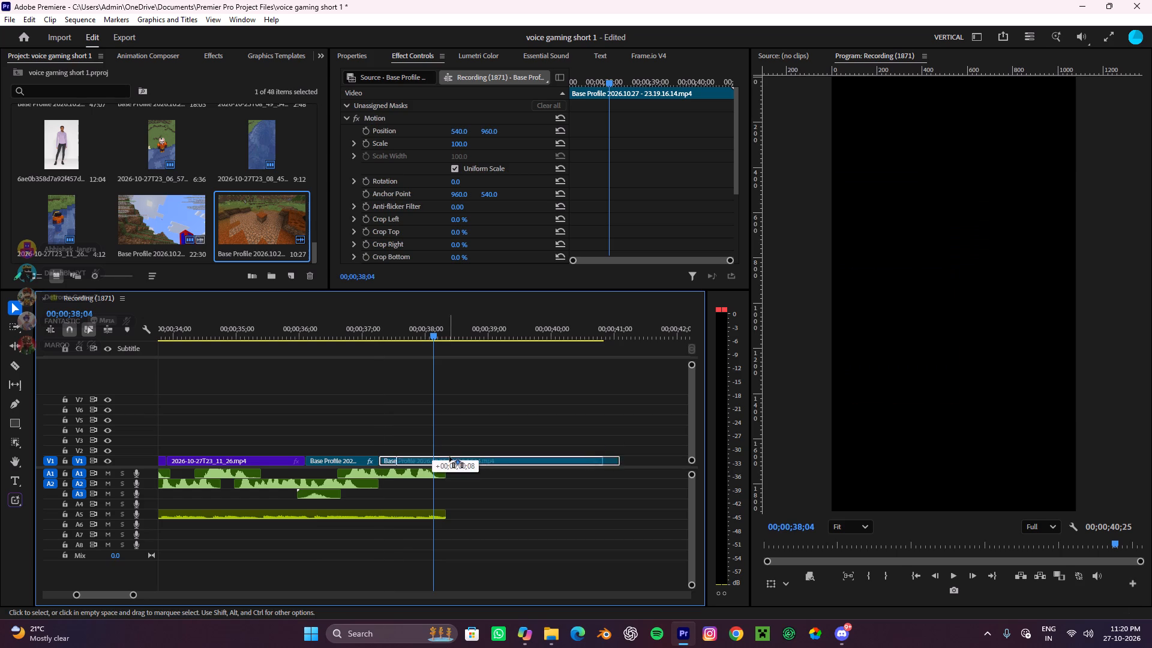
{"action": "left_click_drag", "start_coordinate": [449, 457], "coordinate": [455, 460]}
{"action": "left_click_drag", "start_coordinate": [404, 462], "coordinate": [364, 462]}
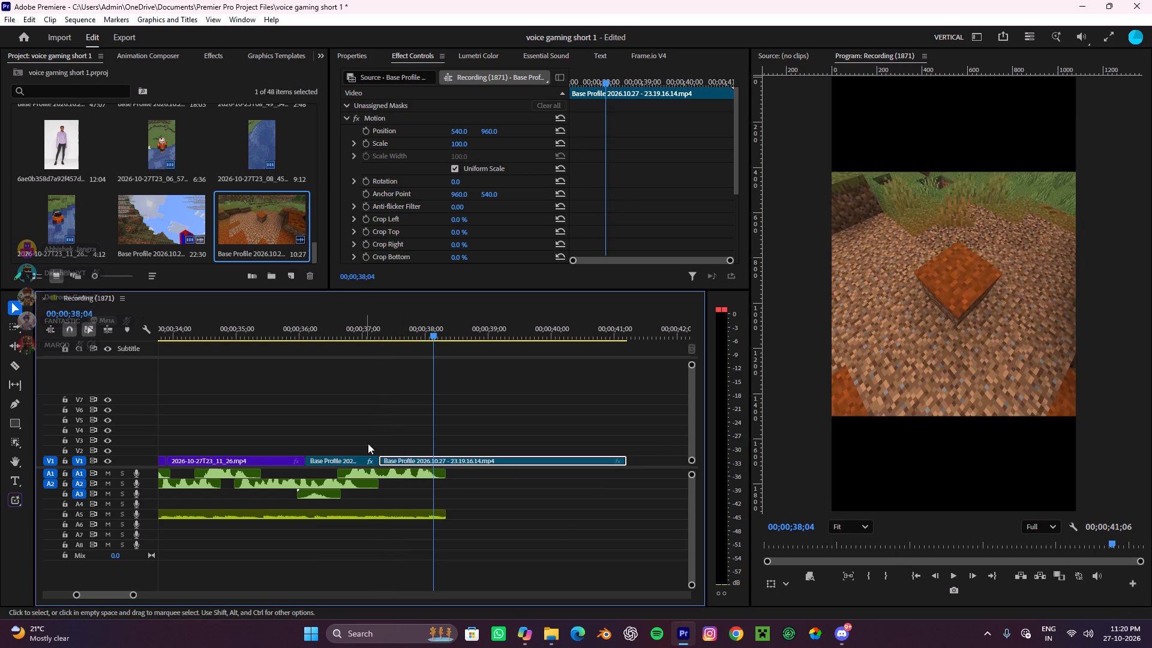
Shift the last V1 clip about 23 frames later, extend its start back to the preceding clip, and play the join.
{"action": "left_click_drag", "start_coordinate": [428, 335], "coordinate": [336, 391]}
{"action": "left_click", "coordinate": [462, 431]}
{"action": "key", "text": "space"}
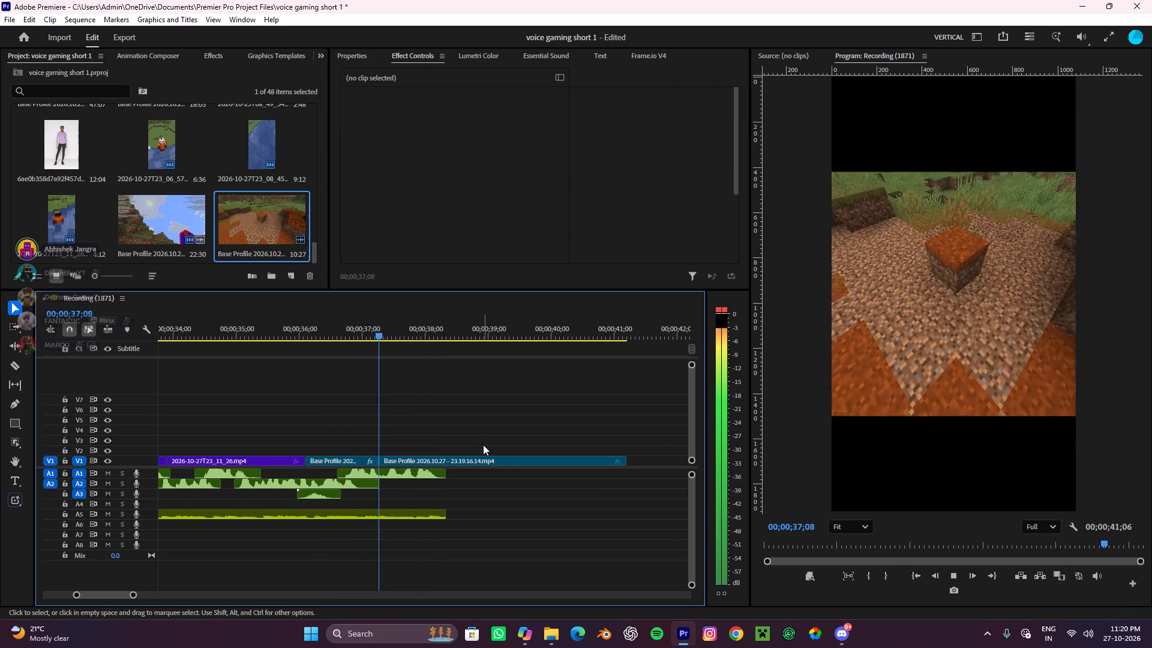
{"action": "key", "text": "space"}
{"action": "left_click_drag", "start_coordinate": [443, 463], "coordinate": [491, 467]}
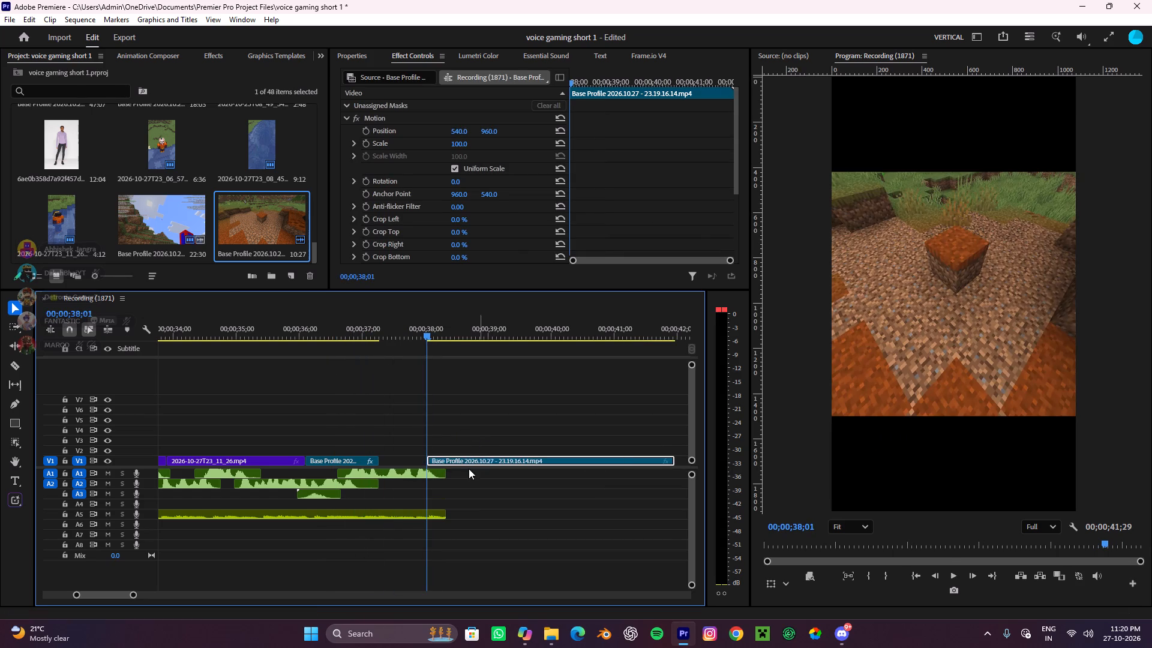
{"action": "left_click_drag", "start_coordinate": [422, 458], "coordinate": [377, 466]}
{"action": "left_click_drag", "start_coordinate": [416, 332], "coordinate": [348, 369]}
{"action": "key", "text": "space"}
{"action": "key", "text": "space"}
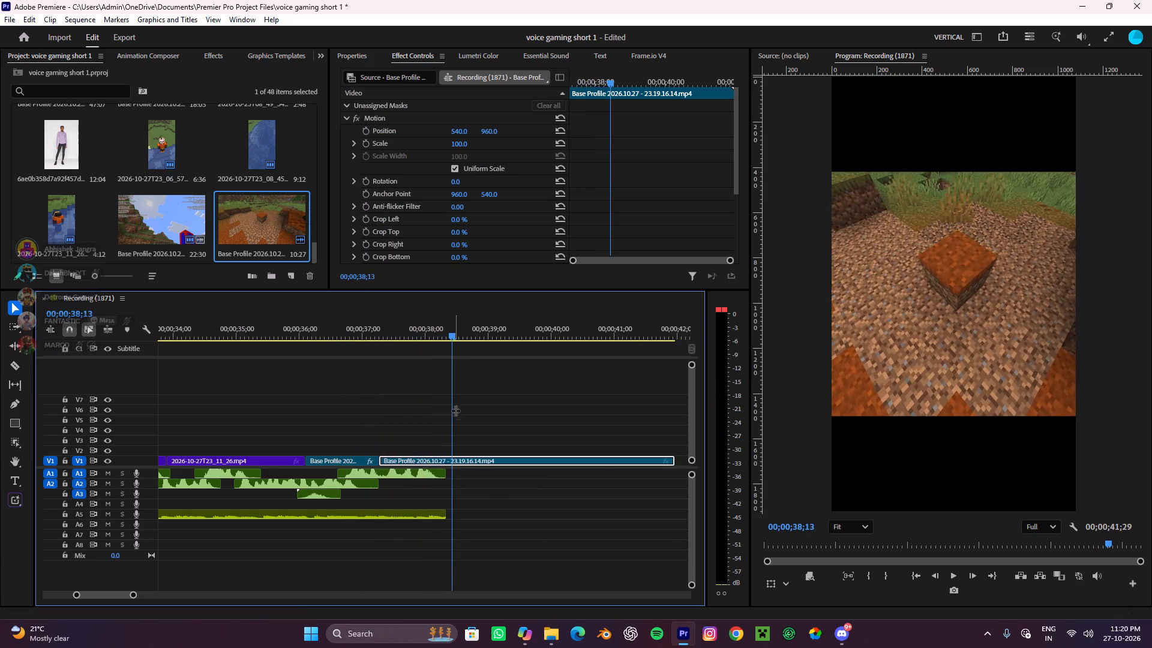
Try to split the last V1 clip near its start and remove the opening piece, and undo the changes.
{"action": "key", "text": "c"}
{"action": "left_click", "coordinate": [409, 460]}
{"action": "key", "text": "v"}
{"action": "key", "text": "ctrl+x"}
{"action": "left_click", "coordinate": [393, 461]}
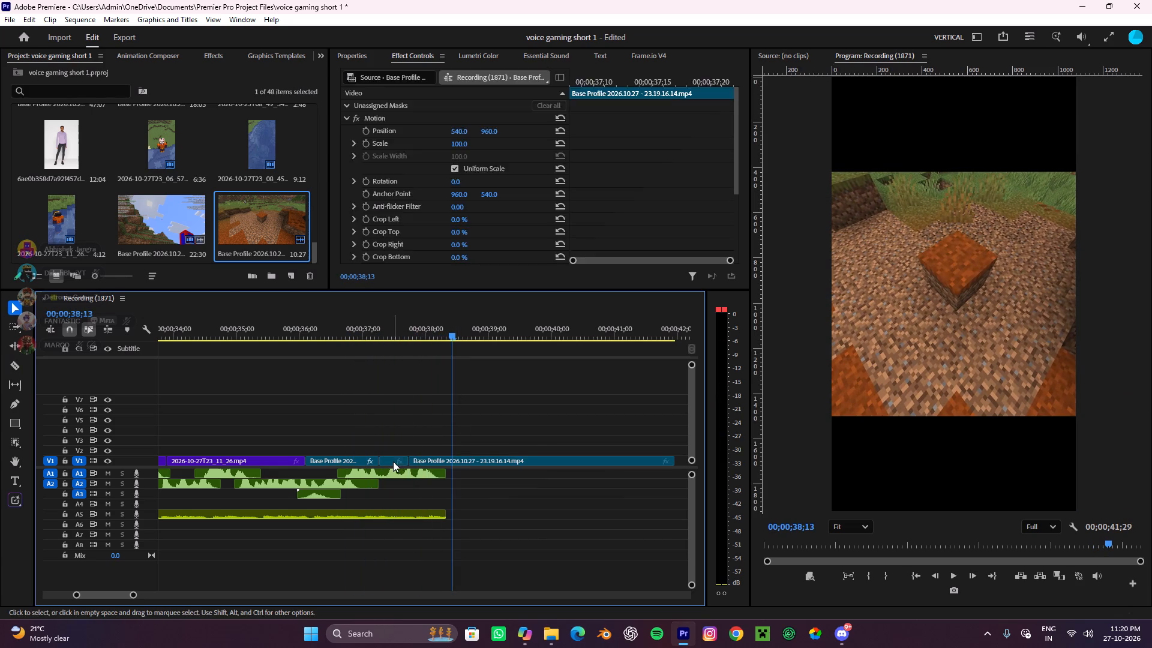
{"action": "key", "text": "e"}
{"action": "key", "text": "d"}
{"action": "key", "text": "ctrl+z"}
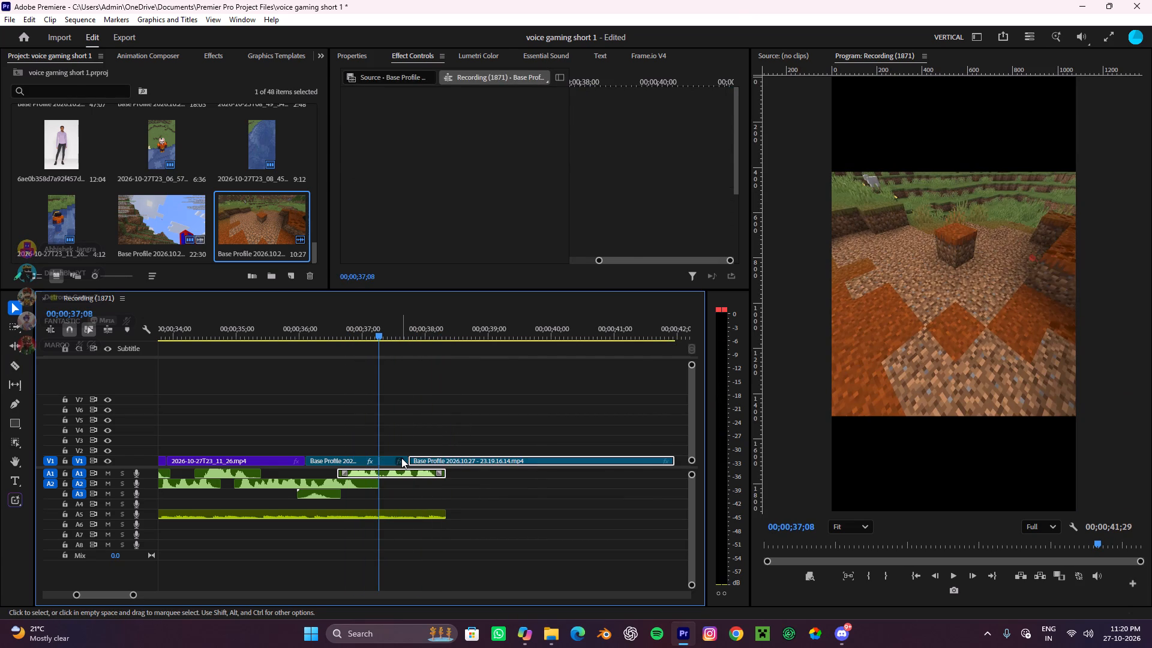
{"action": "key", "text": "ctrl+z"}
Split the last V1 clip about 15 frames in, cut the opening piece, and move the rest back against the preceding clip.
{"action": "left_click", "coordinate": [400, 460]}
{"action": "key", "text": "c"}
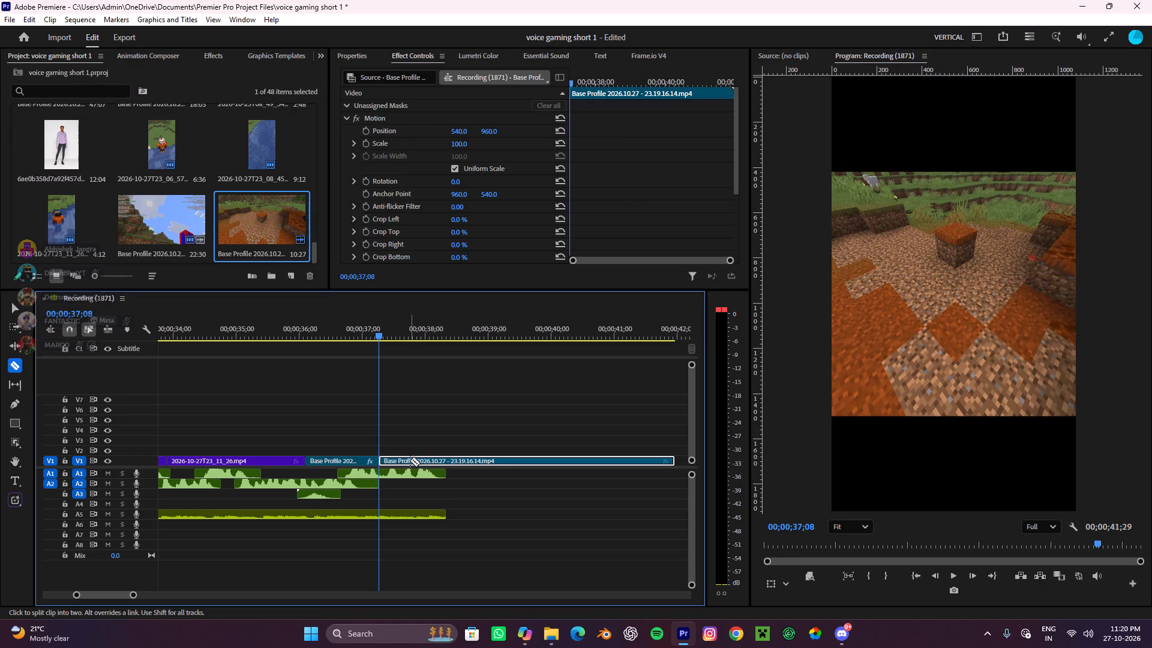
{"action": "left_click", "coordinate": [410, 460]}
{"action": "key", "text": "v"}
{"action": "left_click", "coordinate": [391, 460]}
{"action": "key", "text": "ctrl+x"}
{"action": "left_click_drag", "start_coordinate": [436, 459], "coordinate": [408, 463]}
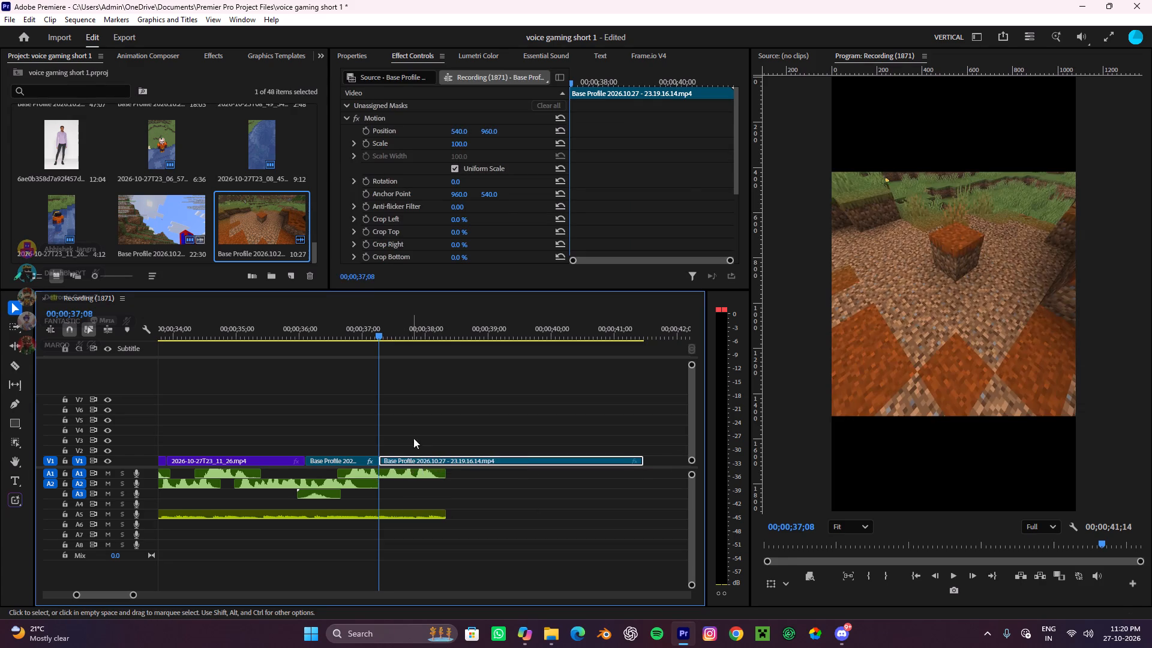
Play the join, cut about 11 frames off the end of the clip before the block recording, and close the gap.
{"action": "left_click_drag", "start_coordinate": [381, 335], "coordinate": [320, 389]}
{"action": "key", "text": "space"}
{"action": "scroll", "coordinate": [436, 423], "scroll_direction": "down", "scroll_amount": 4, "text": "alt"}
{"action": "key", "text": "space"}
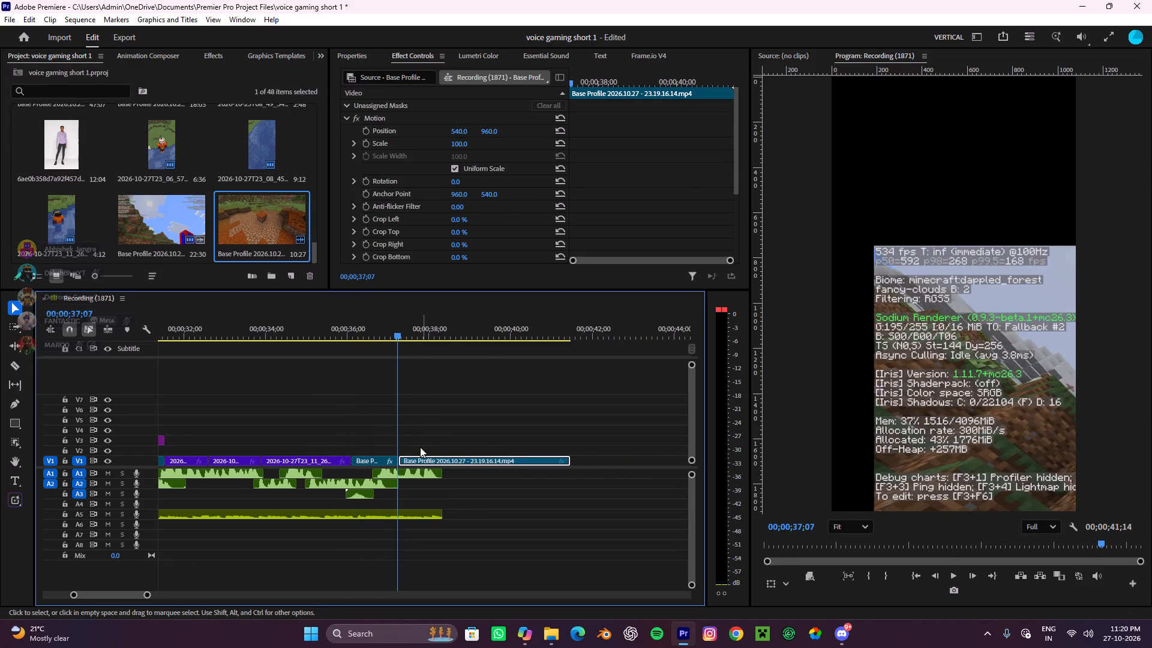
{"action": "scroll", "coordinate": [406, 462], "scroll_direction": "up", "scroll_amount": 4, "text": "alt"}
{"action": "key", "text": "c"}
{"action": "left_click", "coordinate": [372, 461]}
{"action": "key", "text": "v"}
{"action": "left_click", "coordinate": [376, 461]}
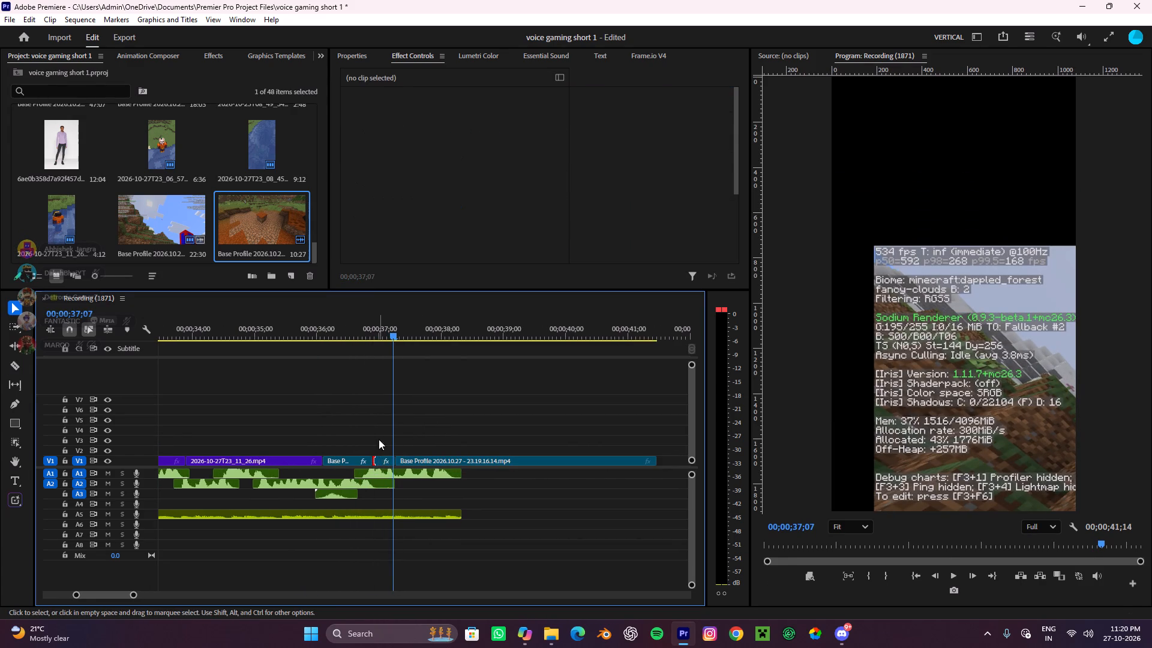
{"action": "left_click_drag", "start_coordinate": [381, 438], "coordinate": [382, 460]}
{"action": "key", "text": "ctrl+x"}
{"action": "left_click_drag", "start_coordinate": [420, 458], "coordinate": [402, 462]}
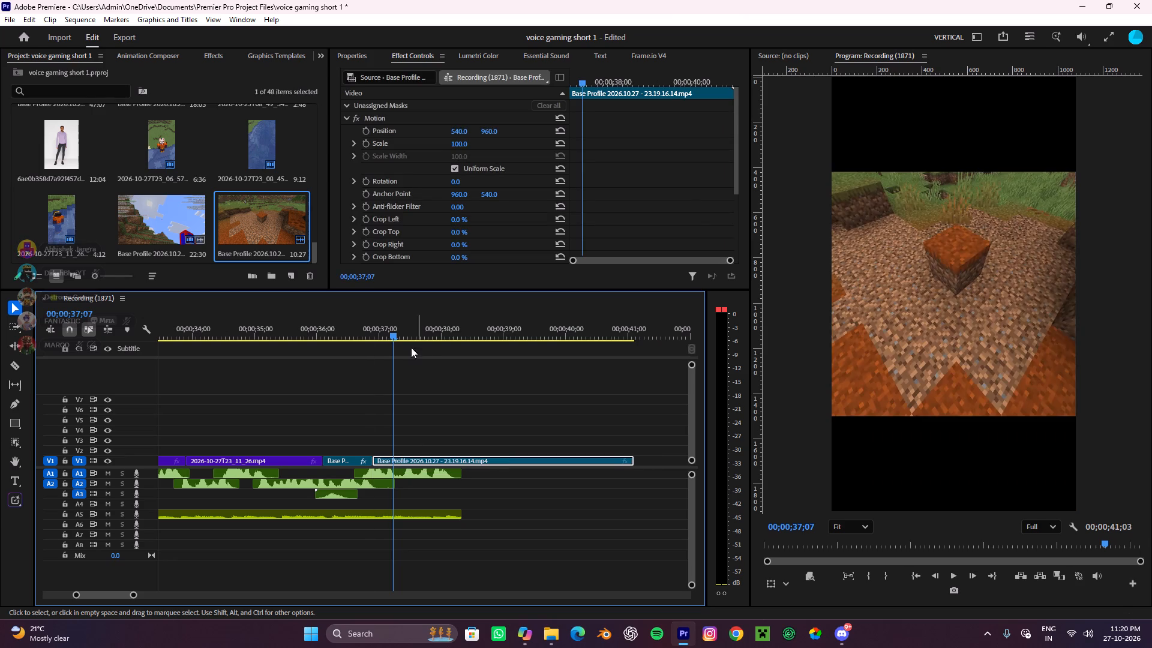
Play the ending, split the block recording where the voice-over ends, and cut the remaining part.
{"action": "left_click_drag", "start_coordinate": [391, 338], "coordinate": [341, 386]}
{"action": "key", "text": "space"}
{"action": "scroll", "coordinate": [403, 421], "scroll_direction": "down", "scroll_amount": 4, "text": "alt"}
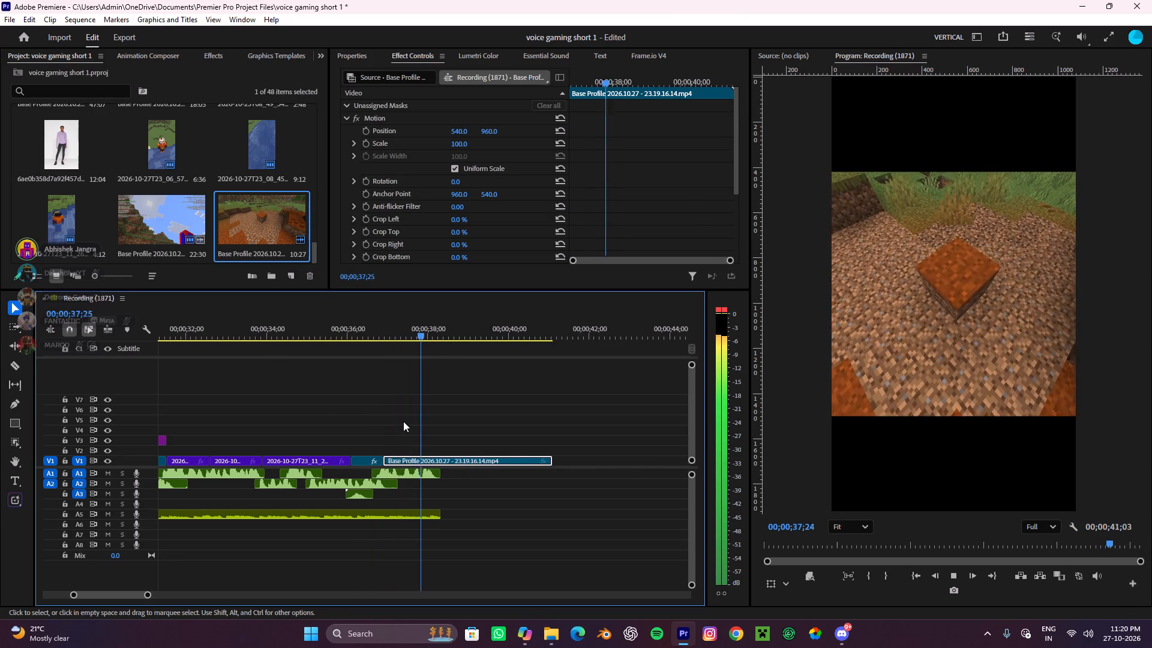
{"action": "key", "text": "space"}
{"action": "key", "text": "c"}
{"action": "left_click", "coordinate": [441, 464]}
{"action": "key", "text": "v"}
{"action": "left_click", "coordinate": [458, 460]}
{"action": "key", "text": "ctrl+x"}
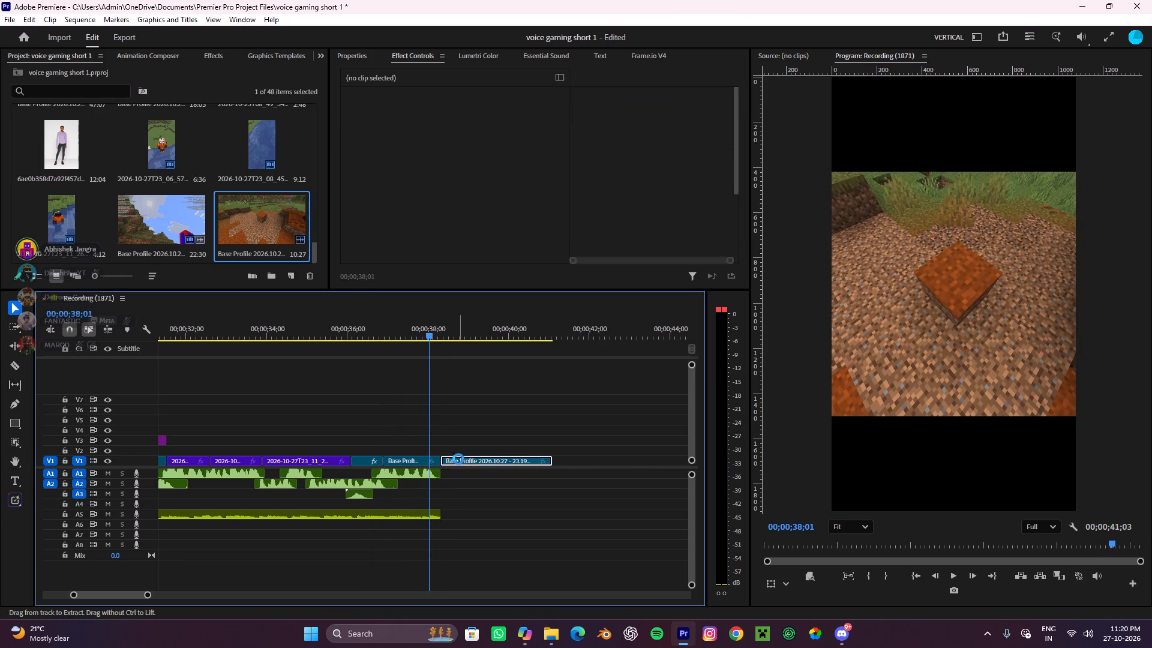
Create transcript captions in a single-line layout with maximum 7 characters, minimum duration 1.2 seconds, and punctuation removed.
{"action": "scroll", "coordinate": [458, 459], "scroll_direction": "down", "scroll_amount": 13, "text": "alt"}
{"action": "scroll", "coordinate": [372, 456], "scroll_direction": "down", "scroll_amount": 4, "text": "alt"}
{"action": "scroll", "coordinate": [336, 449], "scroll_direction": "up", "scroll_amount": 5}
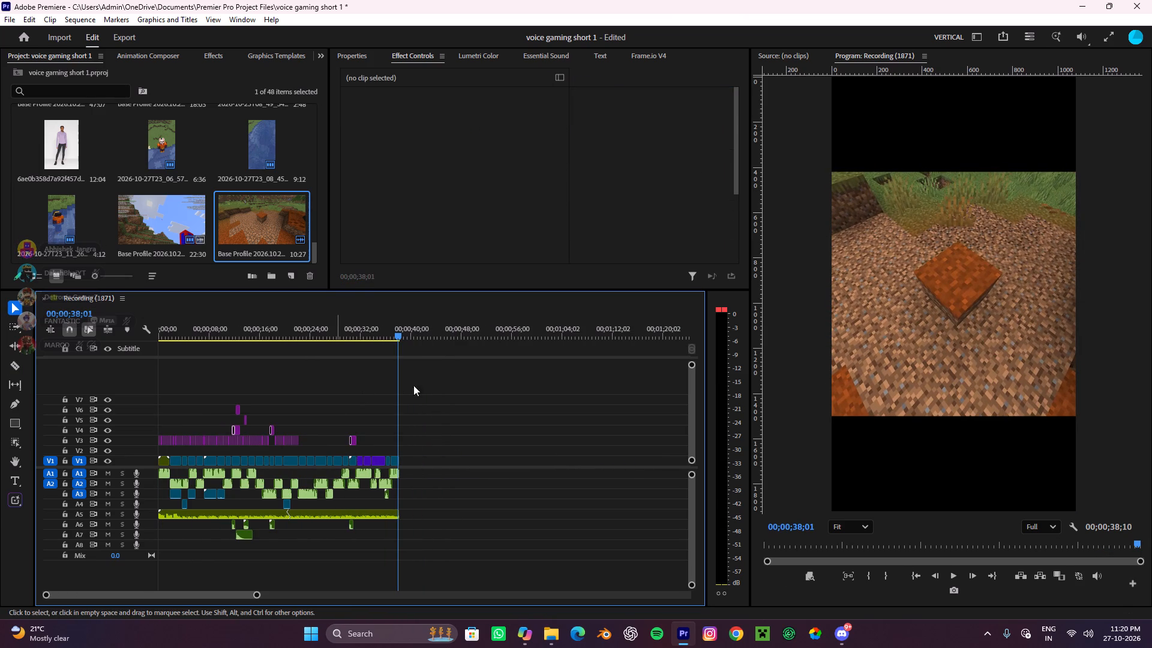
{"action": "left_click", "coordinate": [607, 56]}
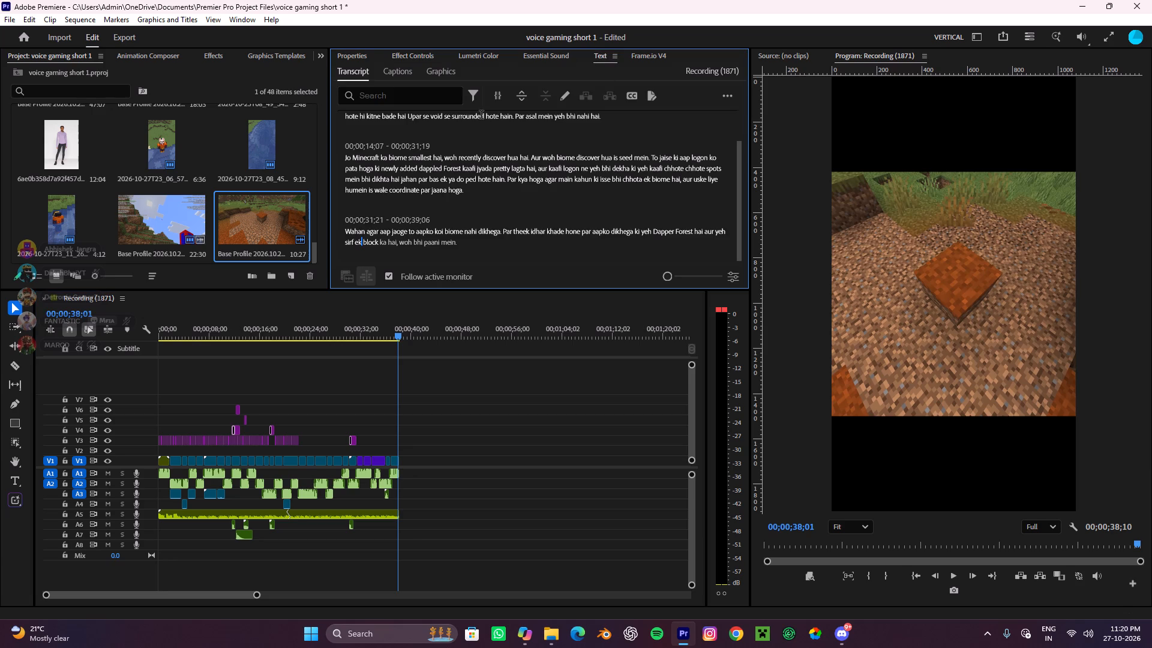
{"action": "left_click", "coordinate": [628, 95]}
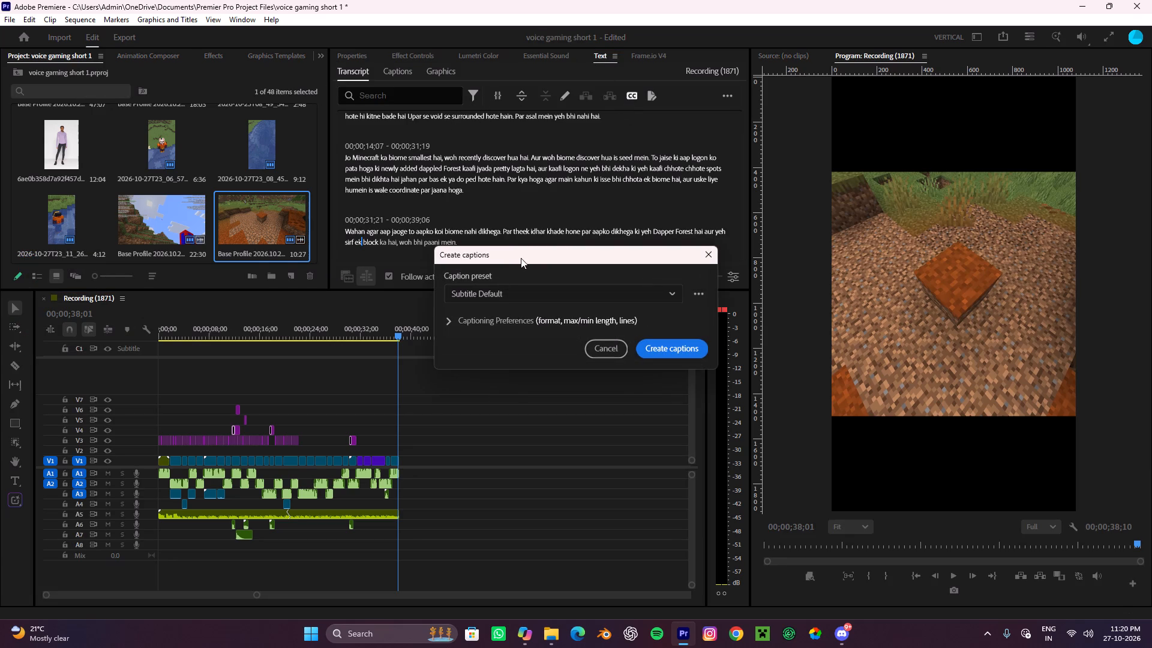
{"action": "left_click", "coordinate": [464, 320]}
{"action": "left_click_drag", "start_coordinate": [515, 245], "coordinate": [518, 101]}
{"action": "left_click_drag", "start_coordinate": [544, 371], "coordinate": [361, 358]}
{"action": "left_click_drag", "start_coordinate": [512, 414], "coordinate": [383, 415]}
{"action": "left_click", "coordinate": [458, 471]}
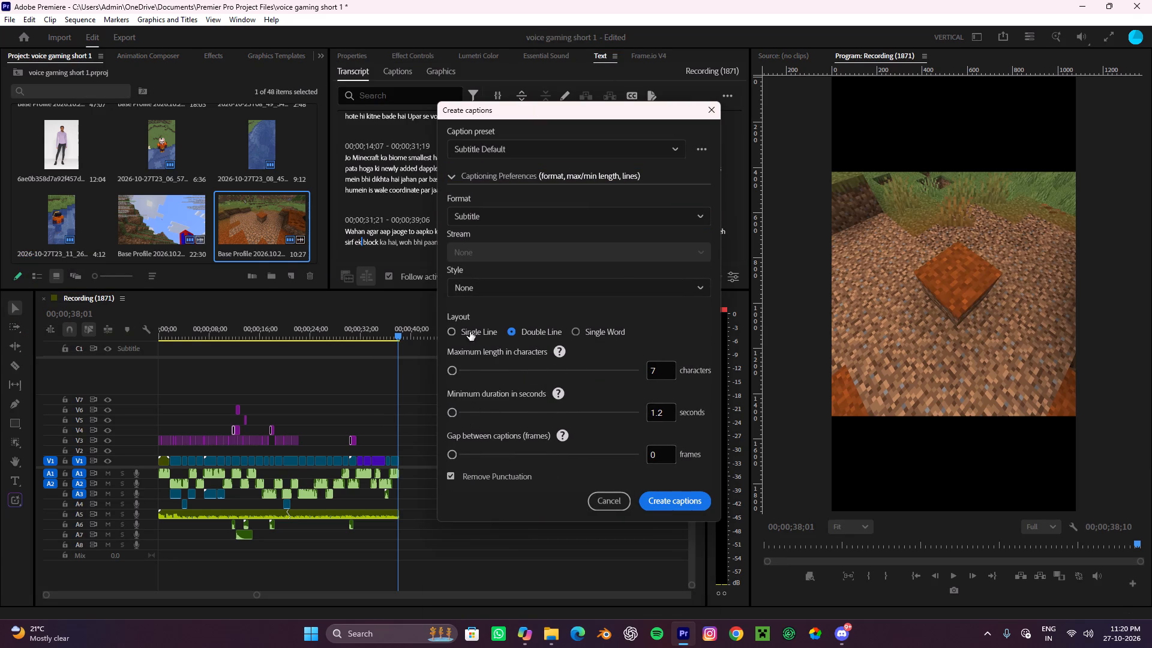
{"action": "left_click", "coordinate": [463, 332]}
{"action": "left_click", "coordinate": [657, 510]}
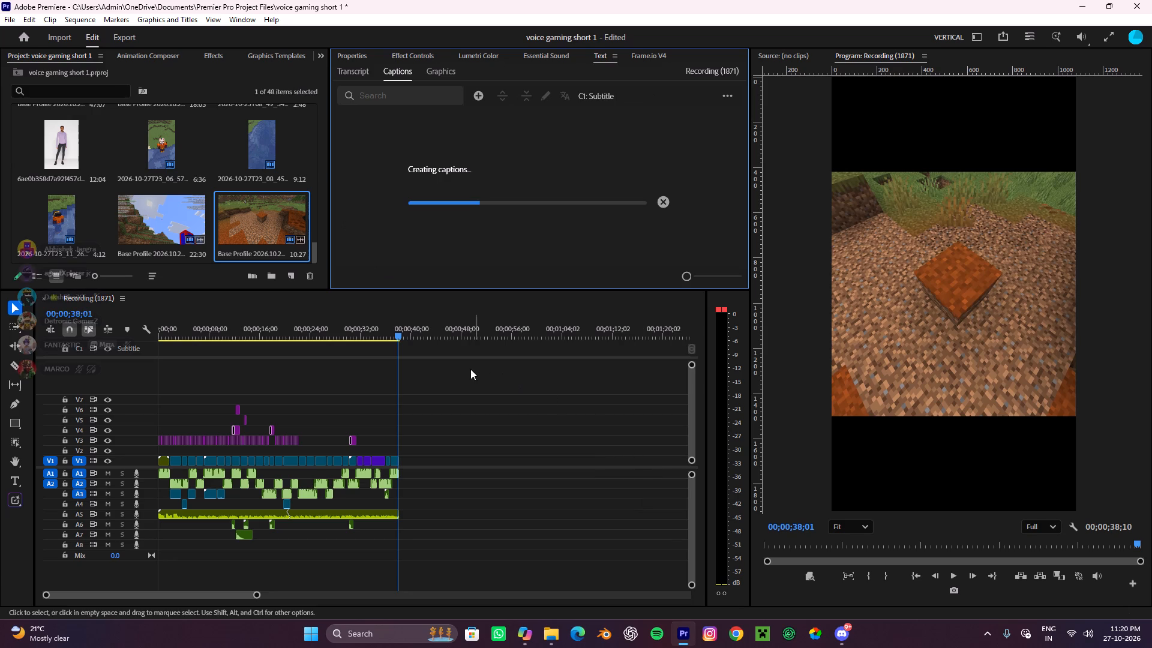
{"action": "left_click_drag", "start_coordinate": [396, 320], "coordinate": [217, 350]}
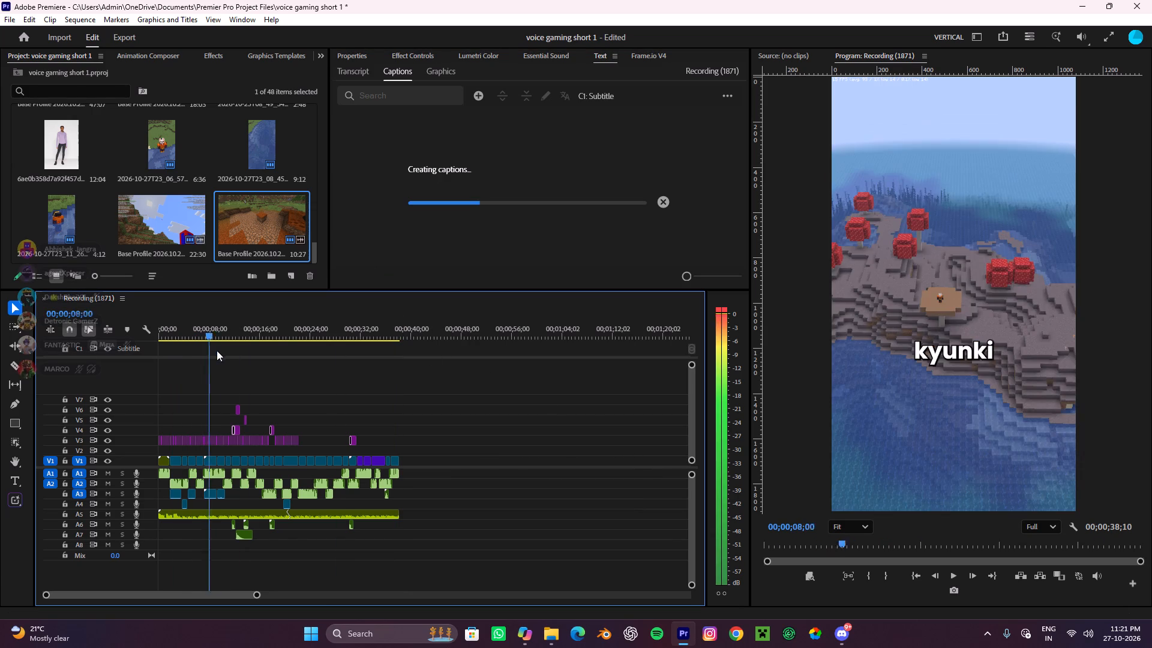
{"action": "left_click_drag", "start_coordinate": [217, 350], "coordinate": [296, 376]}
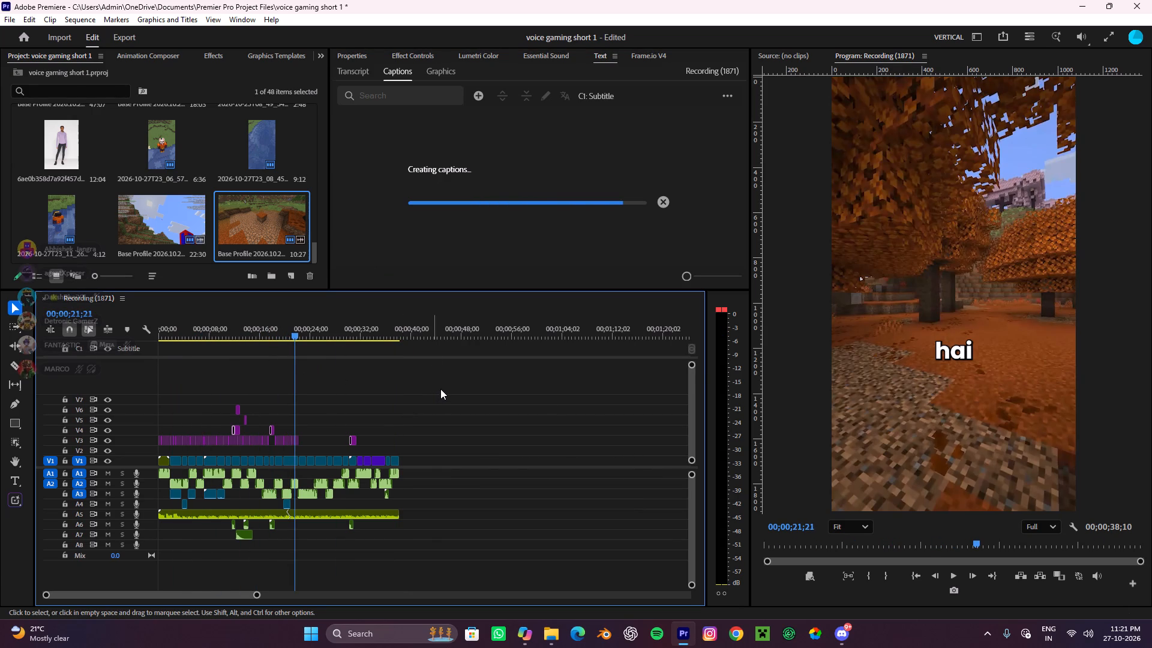
Select the captions on the new subtitle track and set their font to Poppins Bold.
{"action": "scroll", "coordinate": [388, 403], "scroll_direction": "up", "scroll_amount": 9, "text": "alt"}
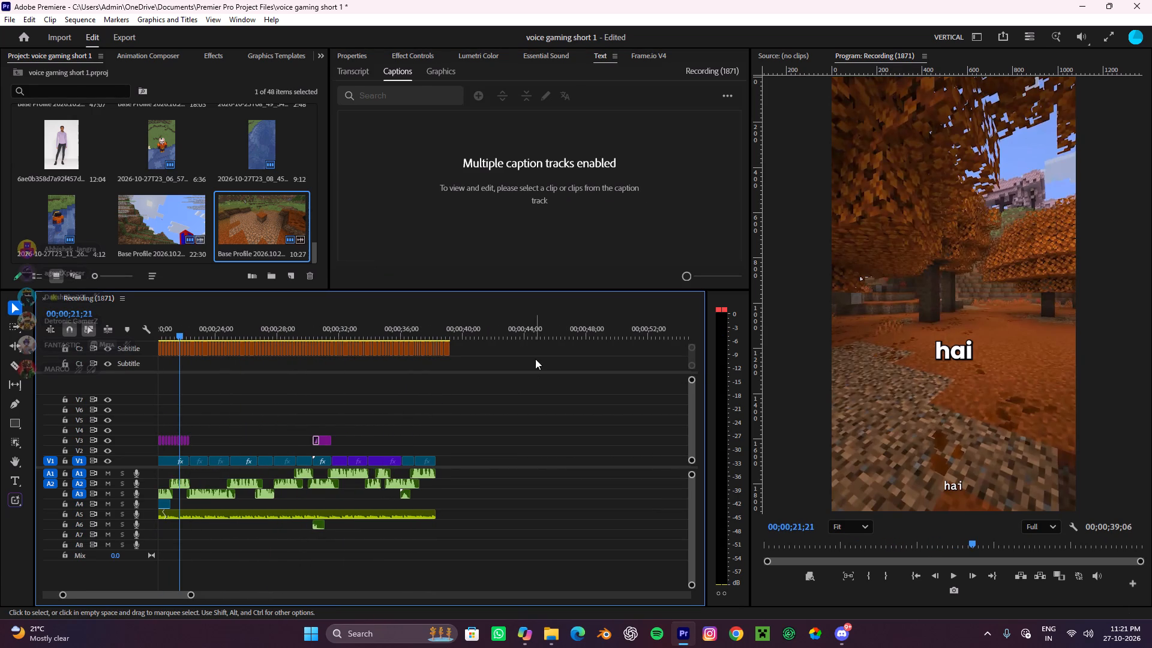
{"action": "left_click_drag", "start_coordinate": [535, 359], "coordinate": [31, 339]}
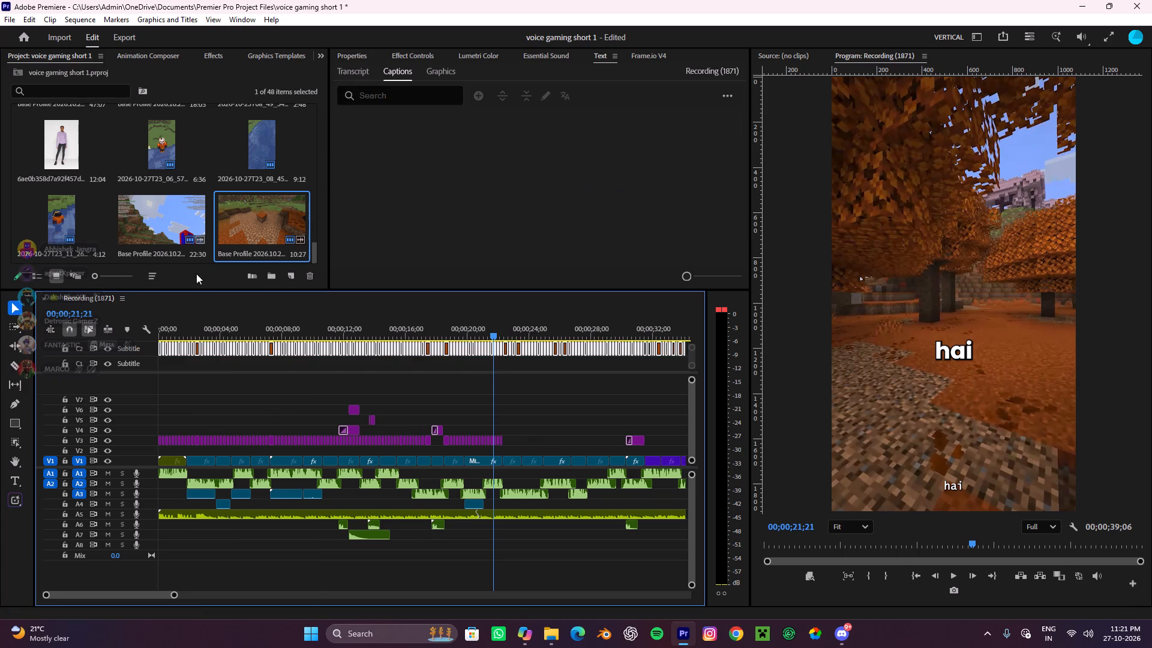
{"action": "left_click", "coordinate": [354, 62]}
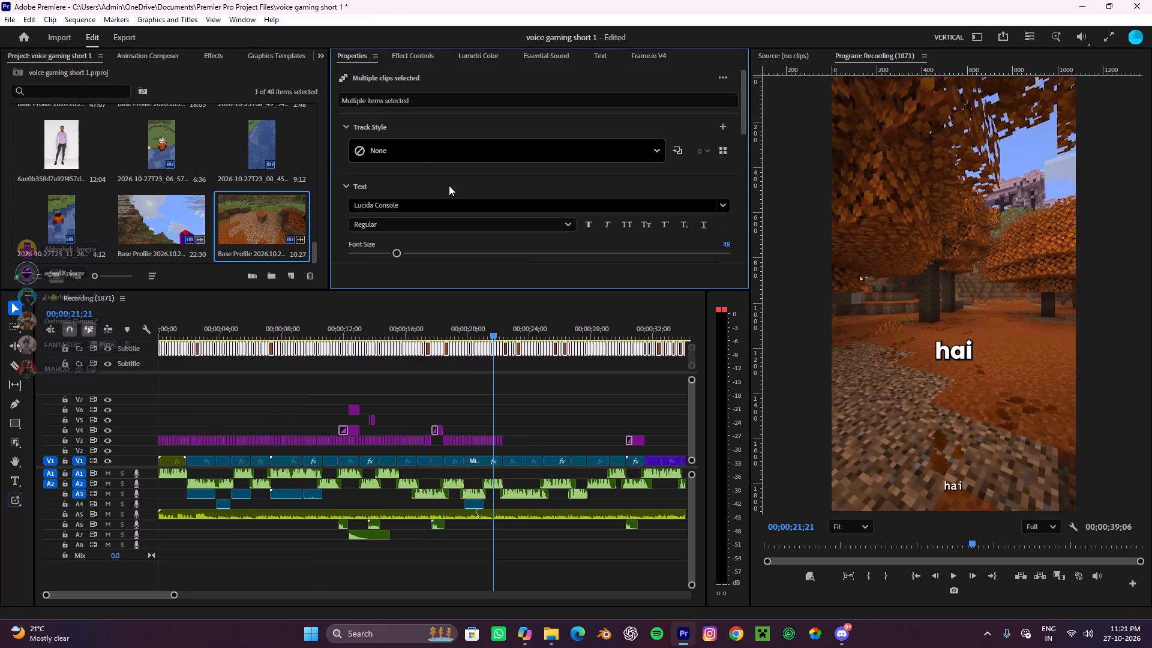
{"action": "left_click_drag", "start_coordinate": [484, 335], "coordinate": [470, 347]}
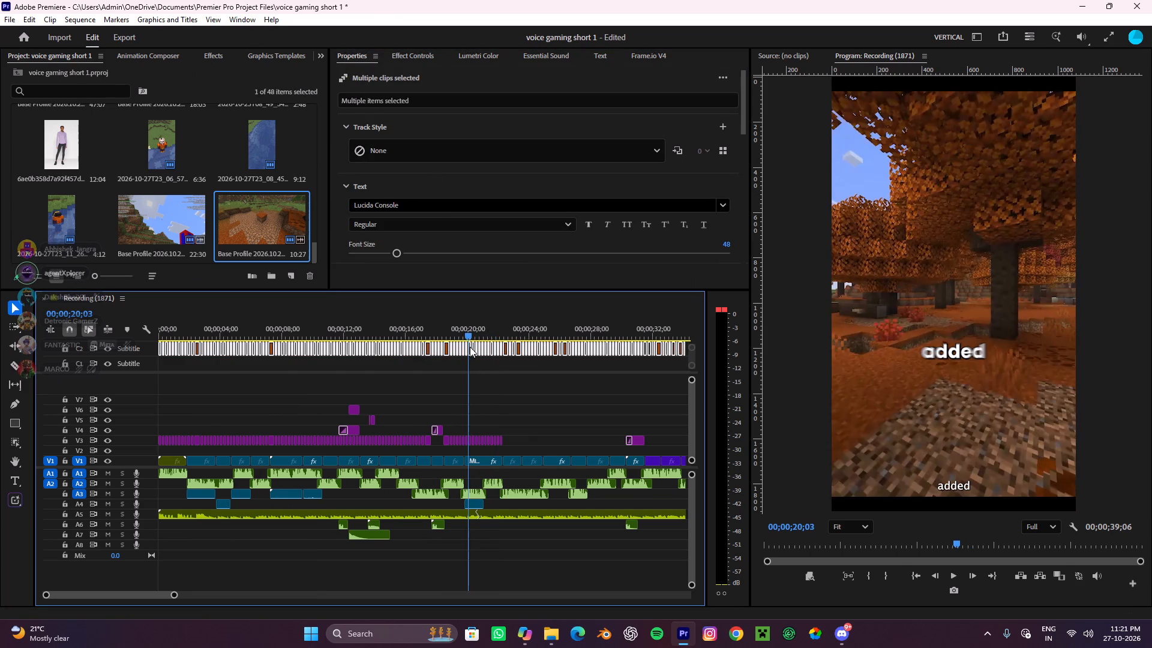
{"action": "left_click_drag", "start_coordinate": [470, 347], "coordinate": [471, 349]}
{"action": "left_click", "coordinate": [424, 210]}
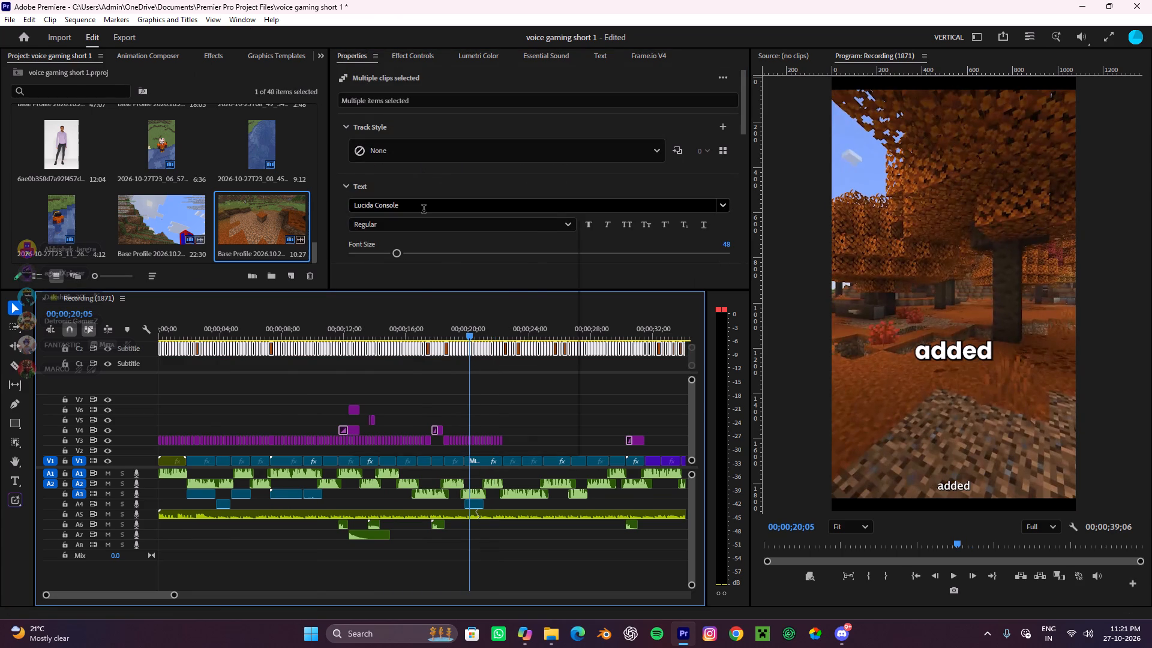
{"action": "type", "text": "pop"}
{"action": "key", "text": "p"}
{"action": "scroll", "coordinate": [437, 410], "scroll_direction": "down", "scroll_amount": 4}
{"action": "left_click", "coordinate": [436, 378]}
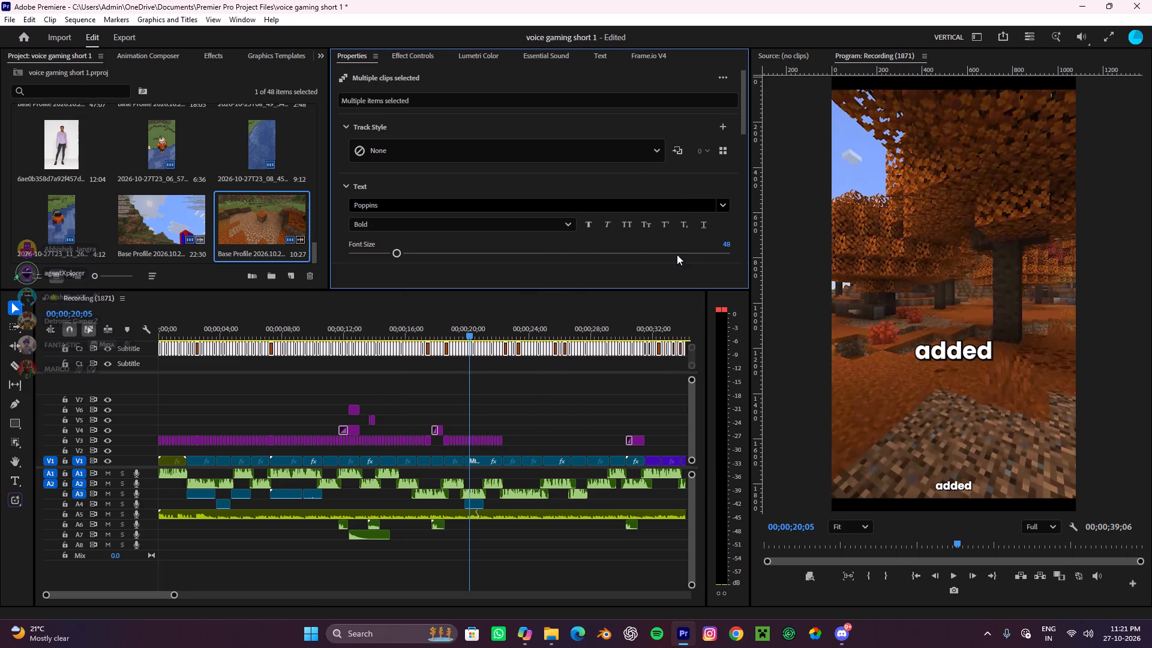
Position the selected captions in the middle-centre zone of the frame.
{"action": "left_click", "coordinate": [731, 241]}
{"action": "scroll", "coordinate": [529, 245], "scroll_direction": "down", "scroll_amount": 8}
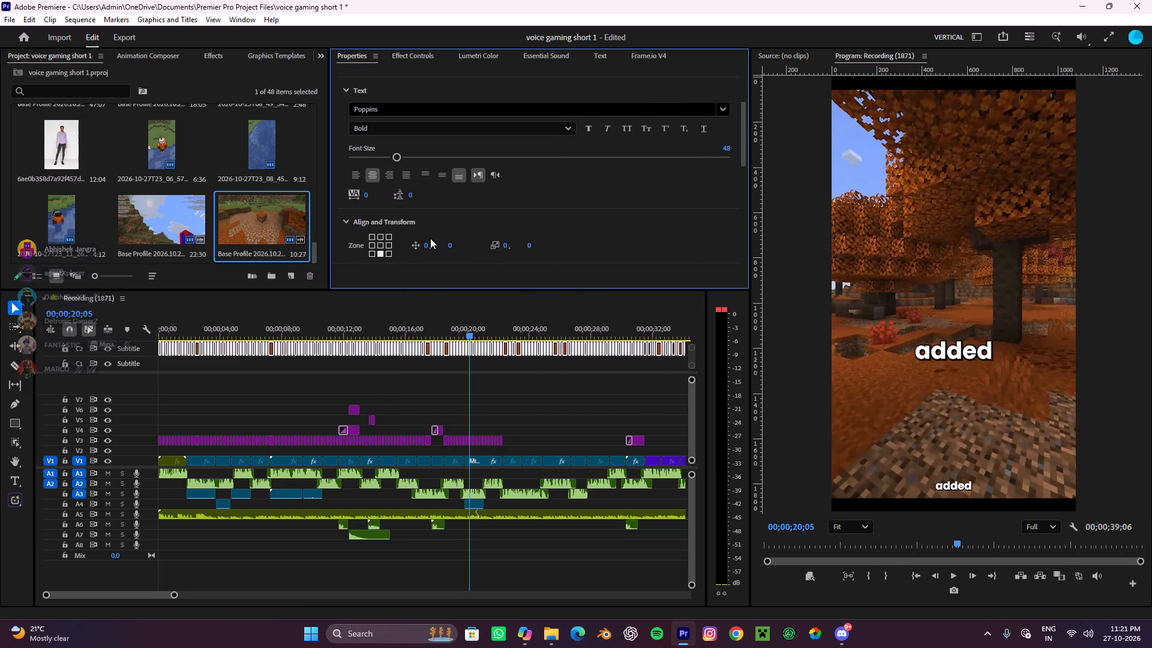
{"action": "scroll", "coordinate": [404, 240], "scroll_direction": "down", "scroll_amount": 3}
{"action": "left_click", "coordinate": [378, 207]}
{"action": "left_click", "coordinate": [452, 141]}
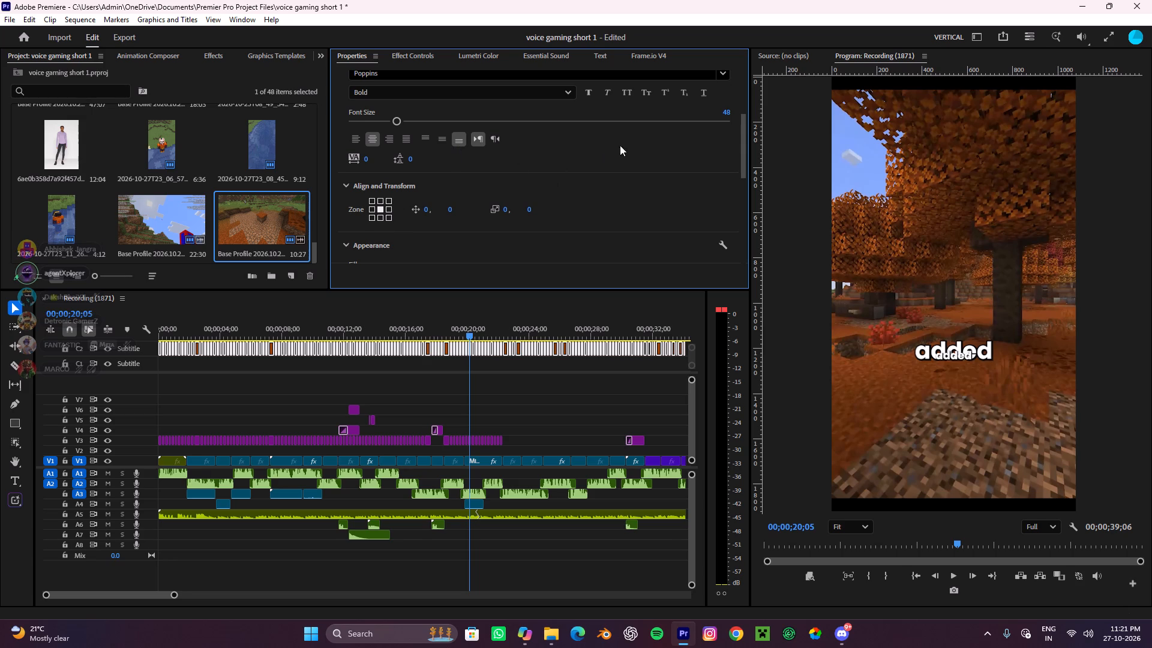
Try font sizes of 80 and 111 on the selected captions, settling on 100.
{"action": "left_click", "coordinate": [727, 112]}
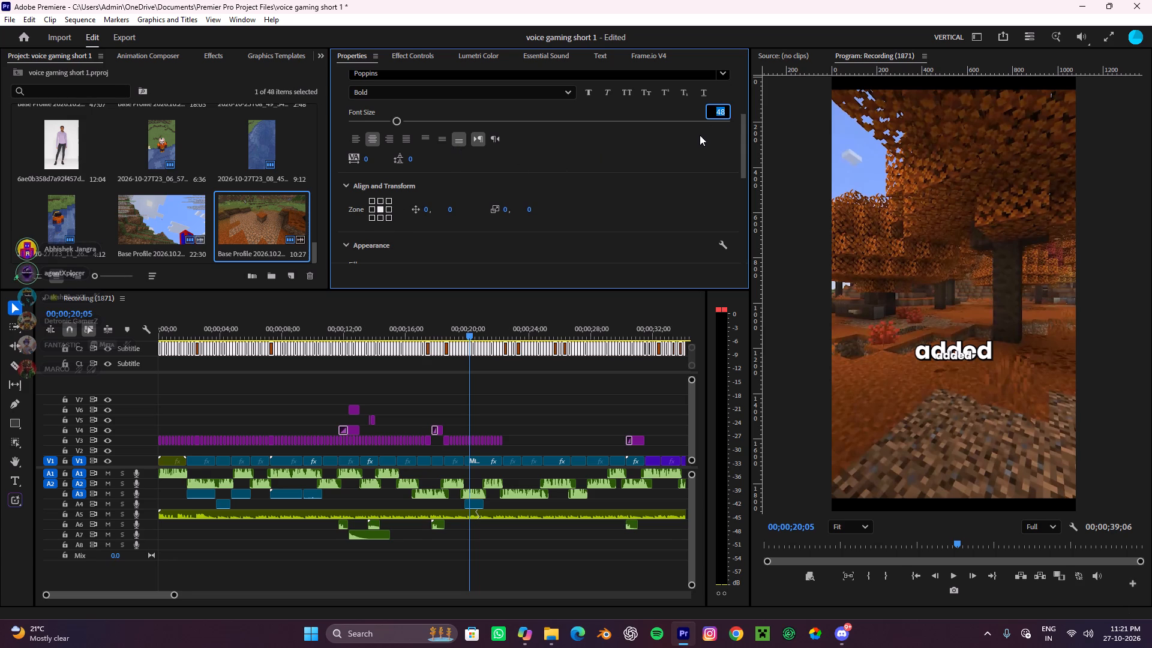
{"action": "key", "text": "8"}
{"action": "key", "text": "0"}
{"action": "left_click", "coordinate": [642, 154]}
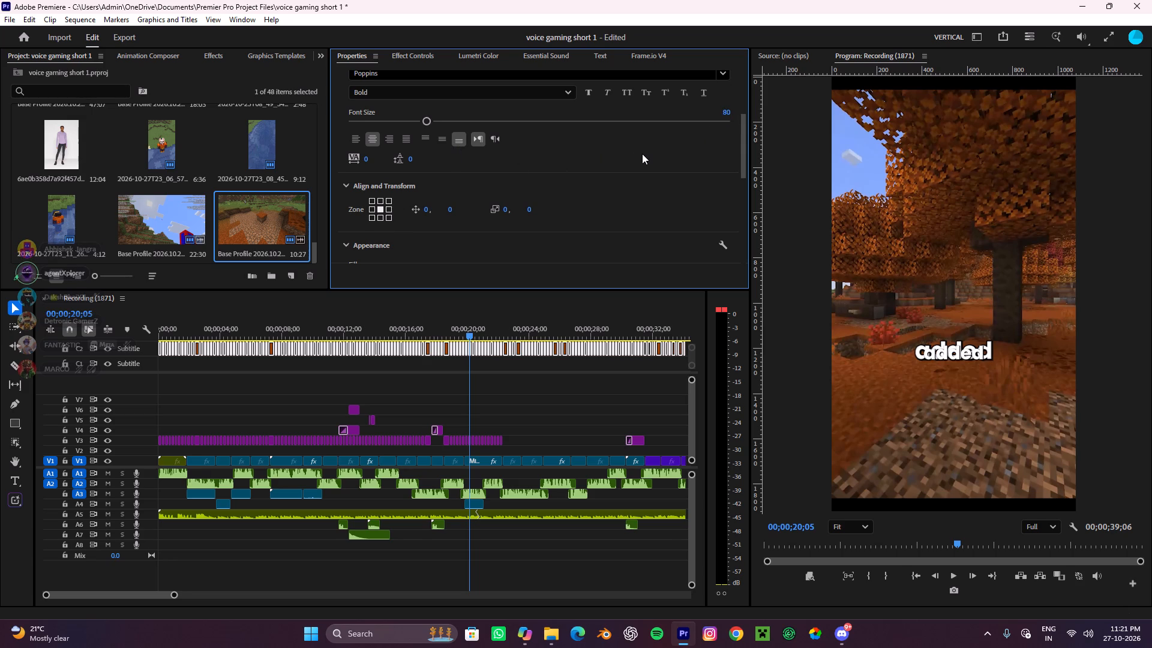
{"action": "left_click_drag", "start_coordinate": [425, 121], "coordinate": [461, 124]}
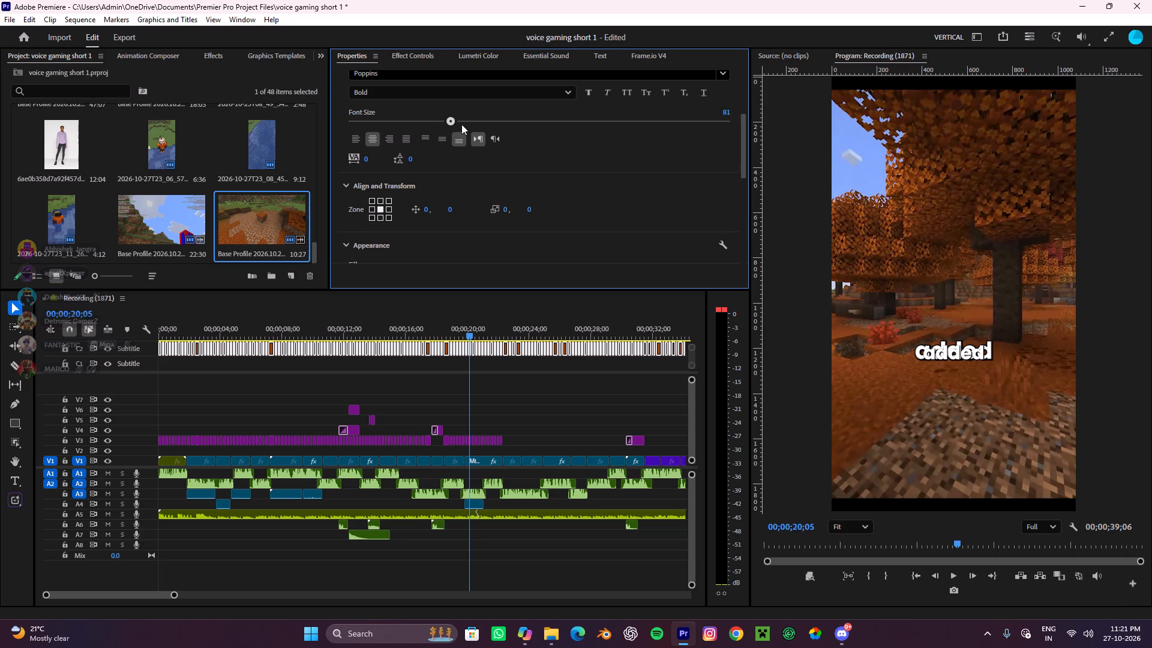
{"action": "left_click_drag", "start_coordinate": [461, 124], "coordinate": [443, 145]}
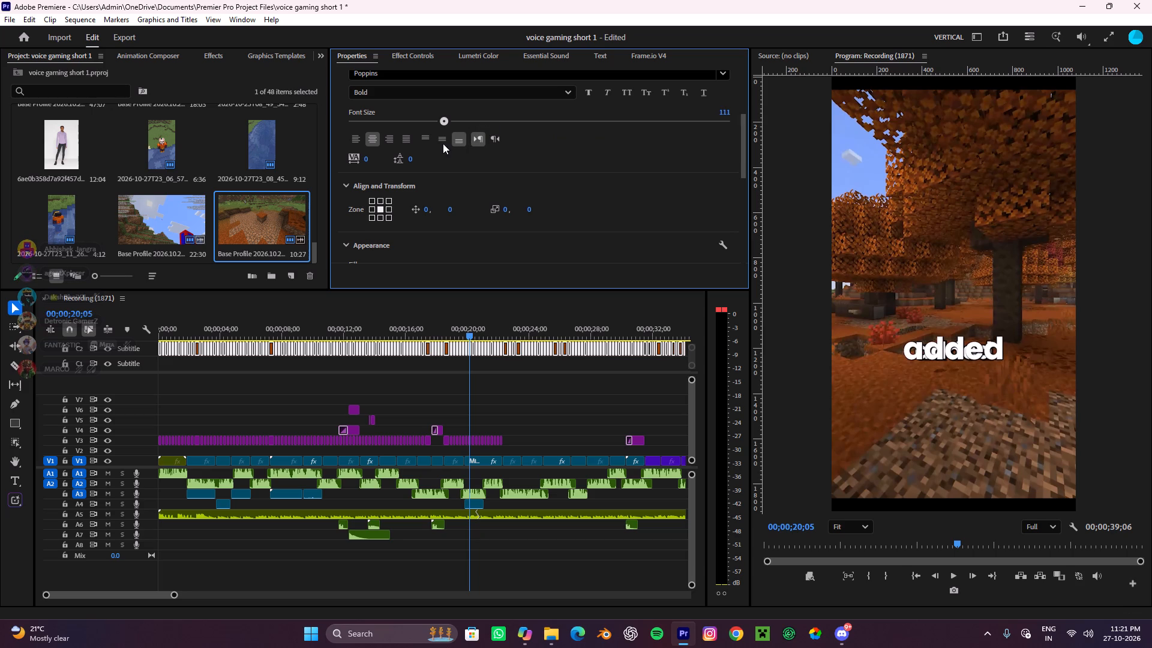
{"action": "left_click", "coordinate": [724, 117]}
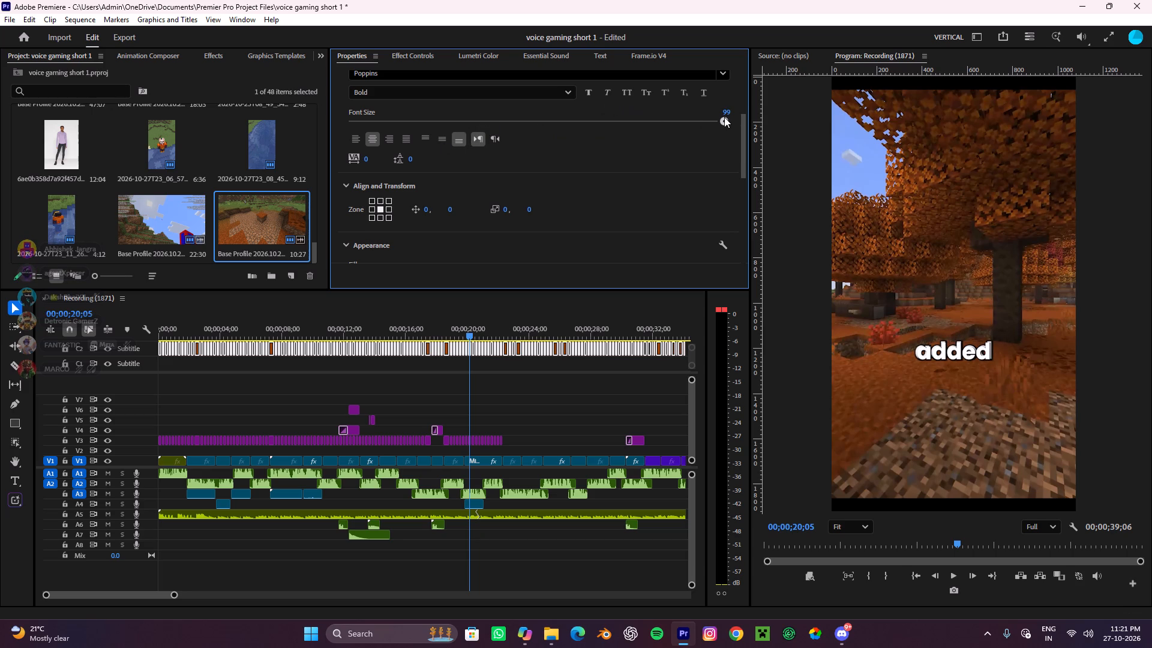
{"action": "left_click", "coordinate": [728, 111]}
{"action": "key", "text": "1"}
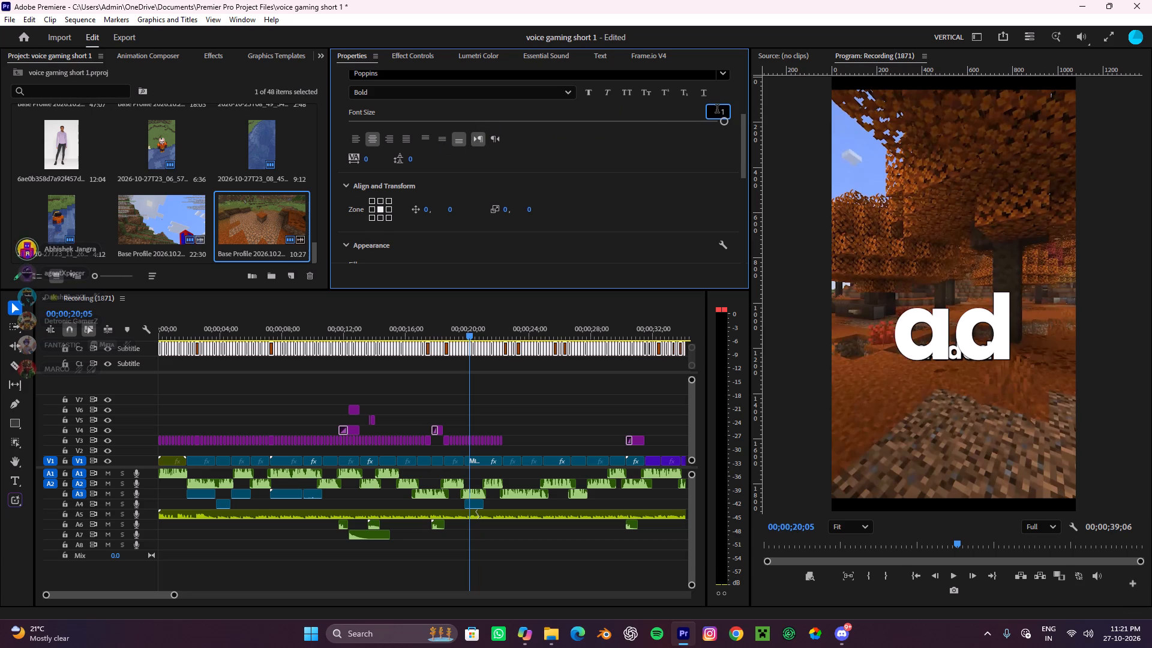
{"action": "key", "text": "0"}
{"action": "key", "text": "0"}
{"action": "left_click", "coordinate": [661, 143]}
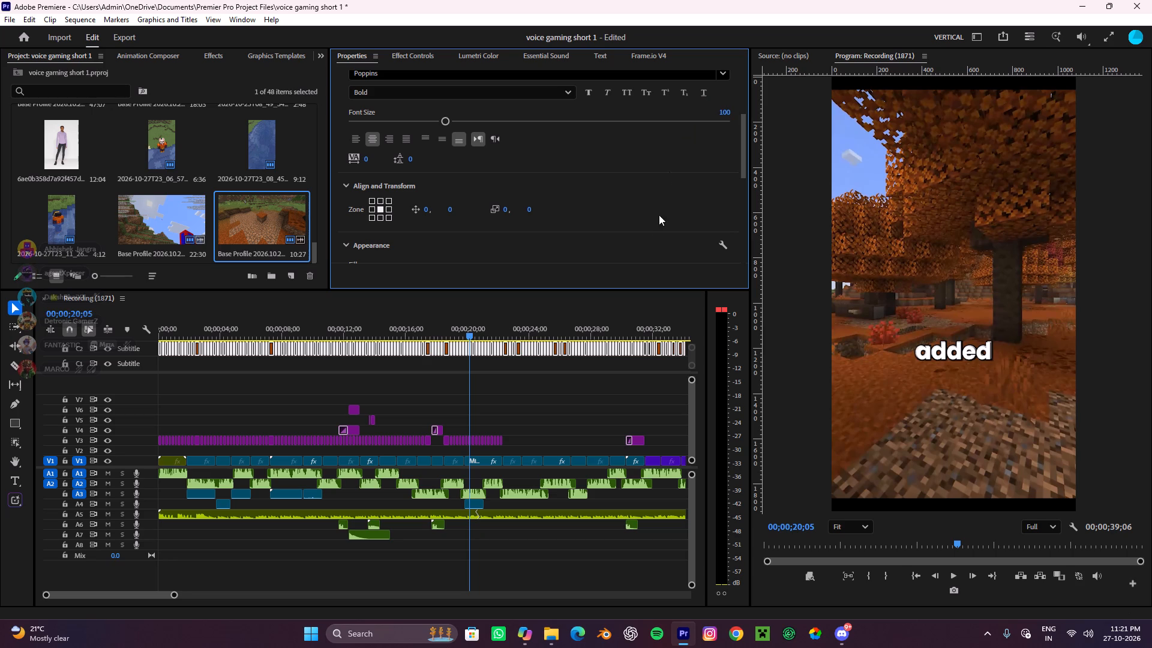
Upgrade the selected captions to graphics.
{"action": "scroll", "coordinate": [587, 227], "scroll_direction": "down", "scroll_amount": 8}
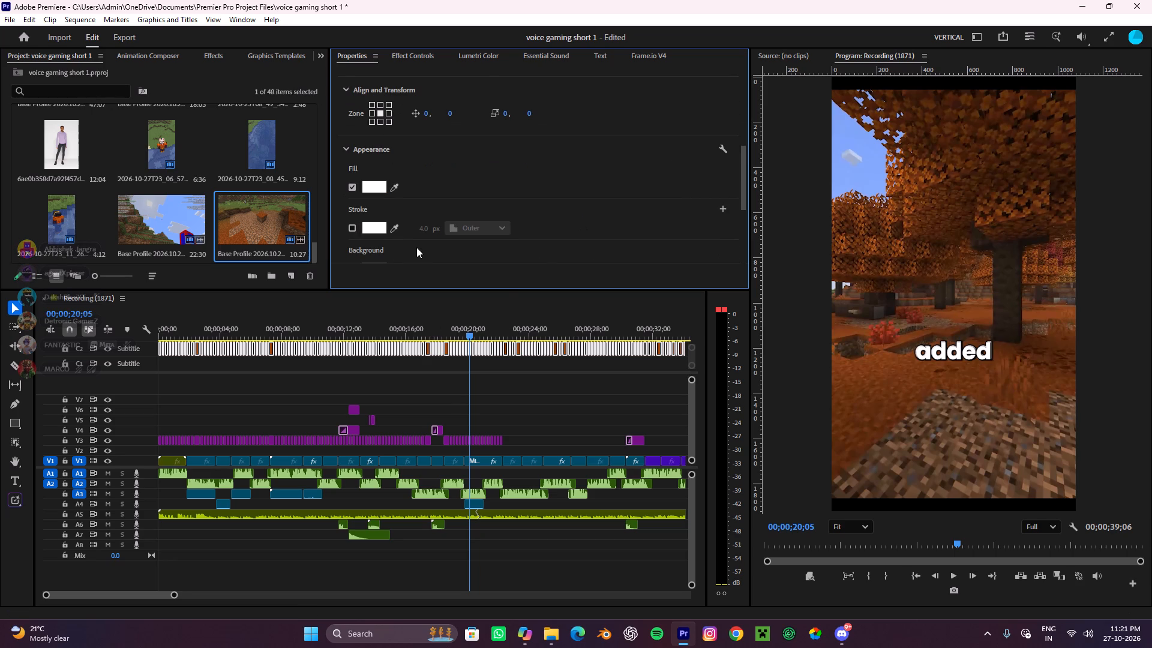
{"action": "scroll", "coordinate": [407, 237], "scroll_direction": "down", "scroll_amount": 8}
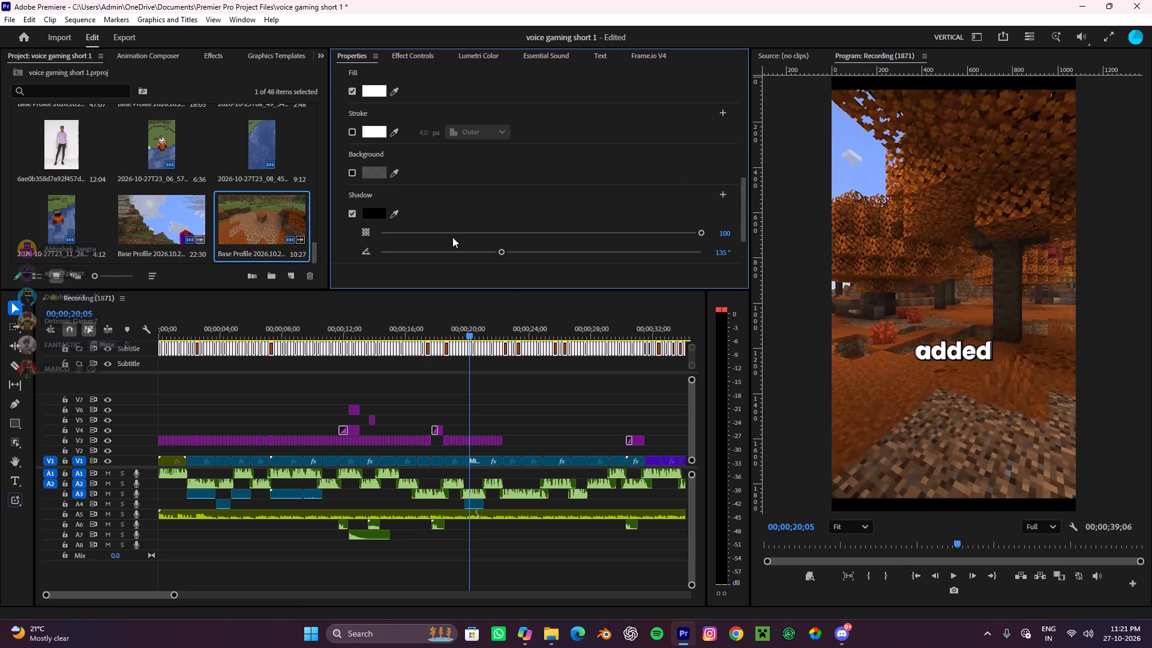
{"action": "scroll", "coordinate": [452, 237], "scroll_direction": "down", "scroll_amount": 2}
{"action": "scroll", "coordinate": [431, 200], "scroll_direction": "up", "scroll_amount": 2}
{"action": "left_click", "coordinate": [171, 21]}
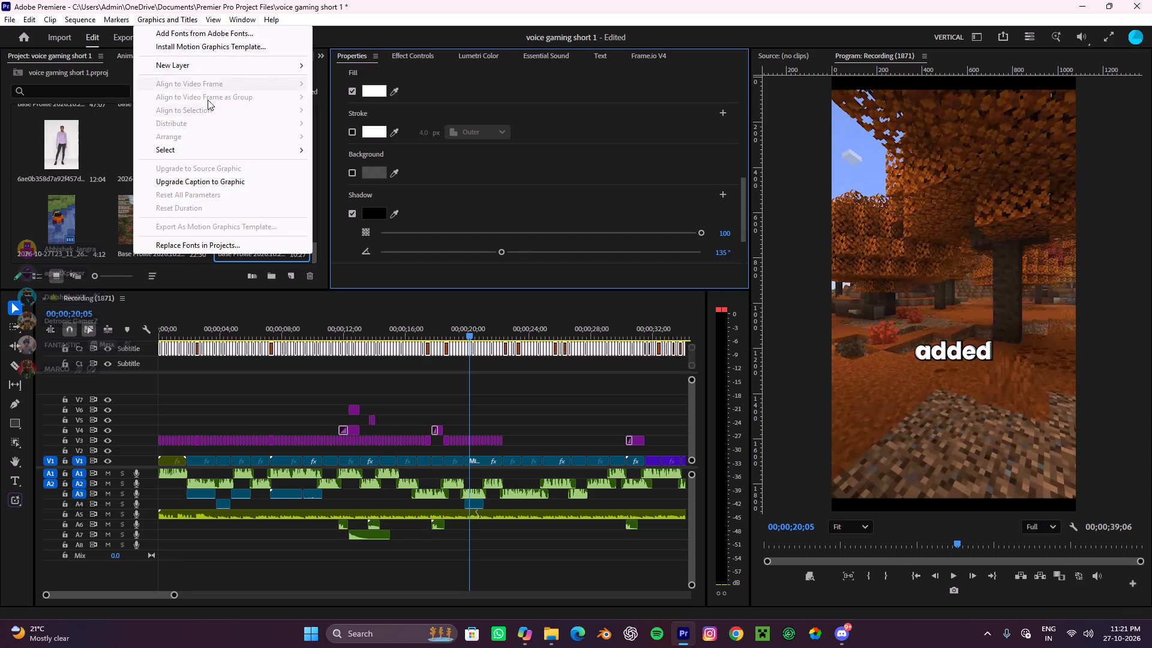
{"action": "left_click", "coordinate": [203, 176]}
Cut the new V7 caption graphics that duplicate the existing V3 captions, from the sequence start through "logon".
{"action": "scroll", "coordinate": [381, 388], "scroll_direction": "down", "scroll_amount": 3, "text": "alt"}
{"action": "scroll", "coordinate": [385, 389], "scroll_direction": "up", "scroll_amount": 4, "text": "alt"}
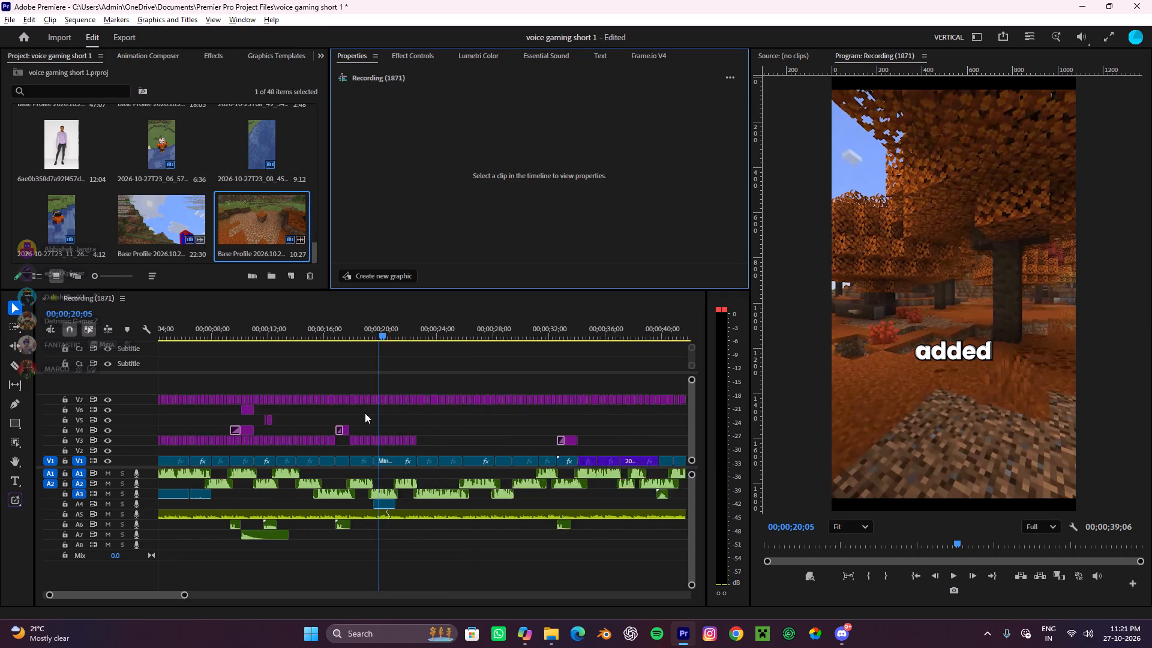
{"action": "scroll", "coordinate": [365, 413], "scroll_direction": "up", "scroll_amount": 16, "text": "alt"}
{"action": "scroll", "coordinate": [374, 391], "scroll_direction": "down", "scroll_amount": 10}
{"action": "scroll", "coordinate": [401, 410], "scroll_direction": "up", "scroll_amount": 6, "text": "alt"}
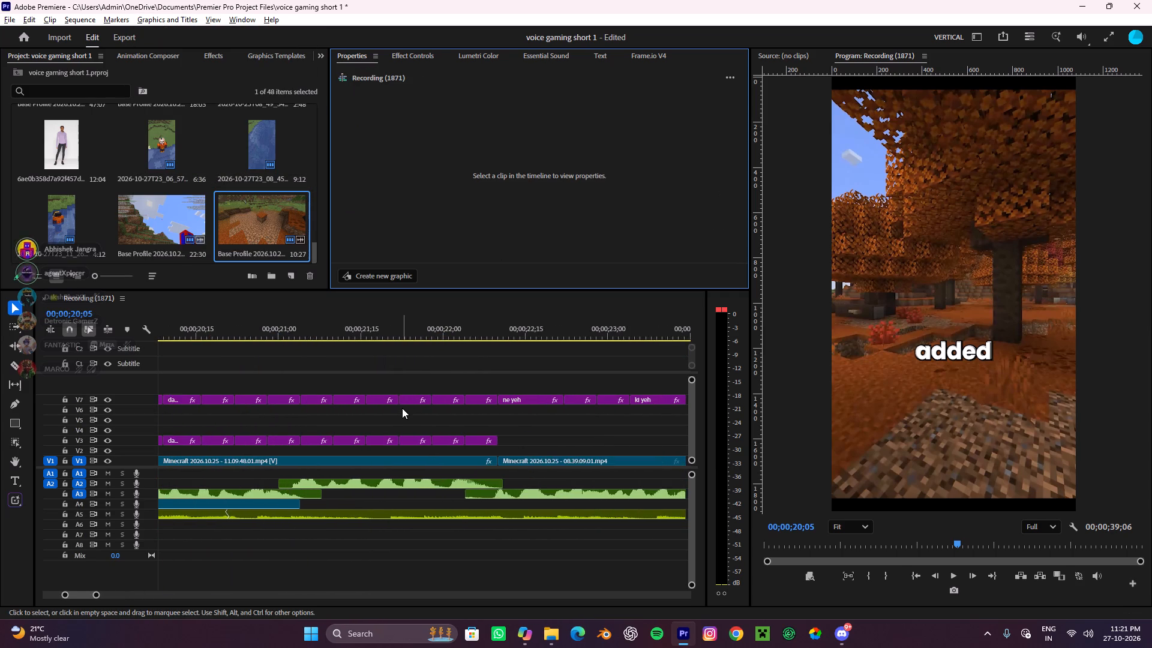
{"action": "scroll", "coordinate": [402, 408], "scroll_direction": "up", "scroll_amount": 3, "text": "alt"}
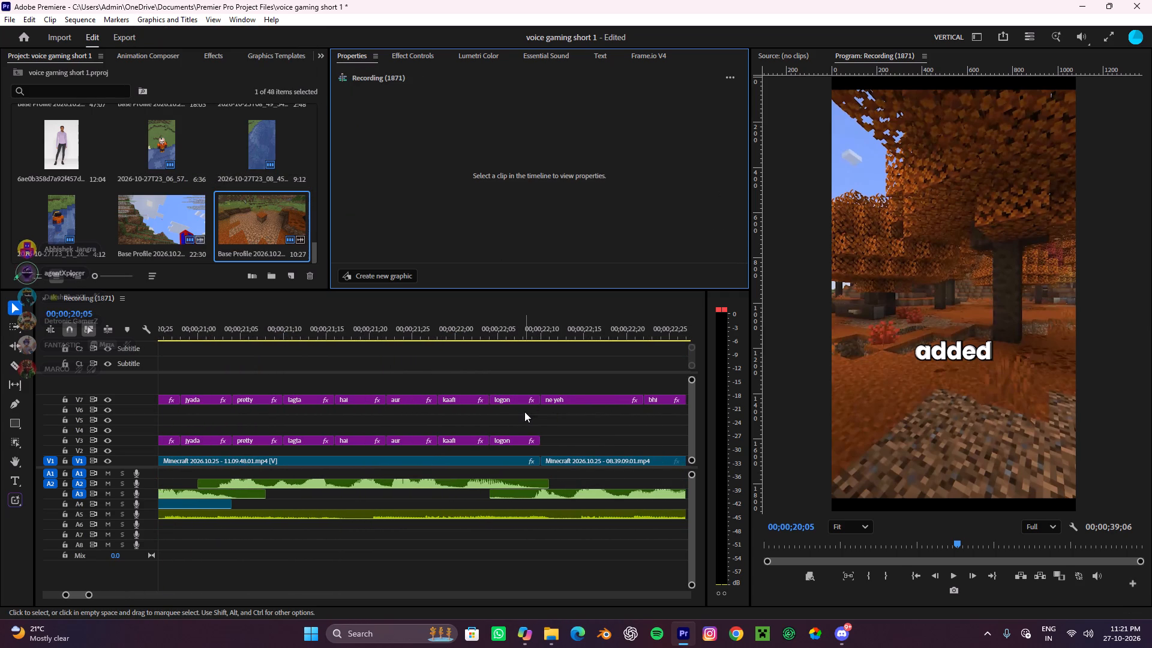
{"action": "left_click_drag", "start_coordinate": [524, 412], "coordinate": [94, 368]}
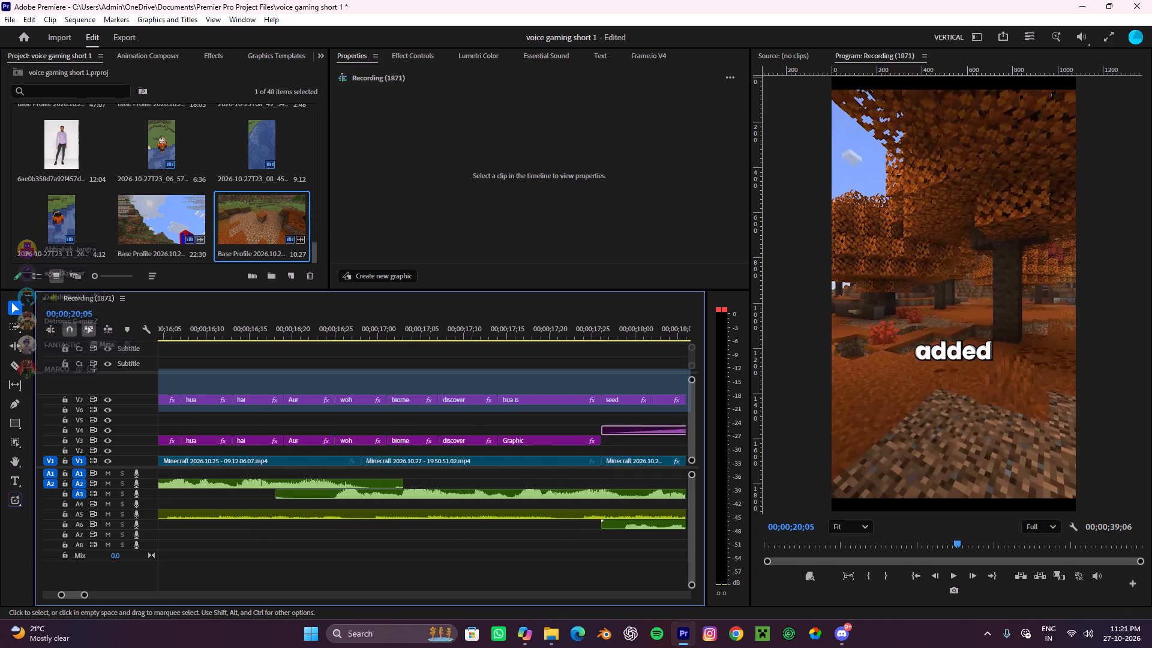
{"action": "left_click_drag", "start_coordinate": [94, 368], "coordinate": [451, 409]}
{"action": "scroll", "coordinate": [451, 404], "scroll_direction": "down", "scroll_amount": 3, "text": "alt"}
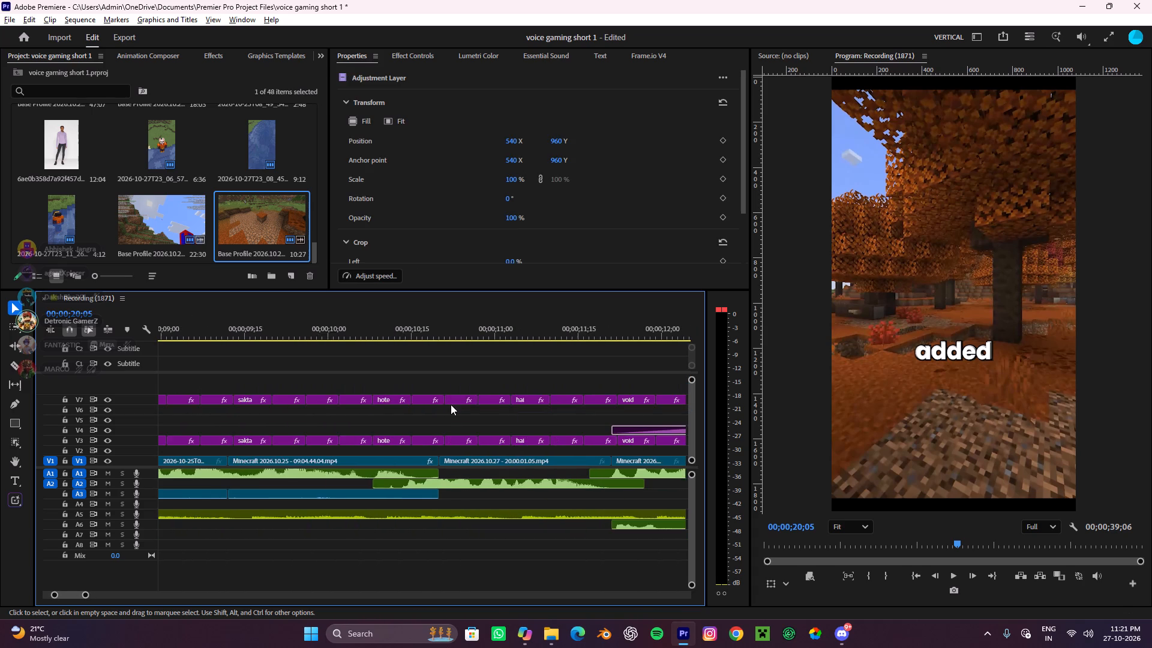
{"action": "scroll", "coordinate": [451, 404], "scroll_direction": "down", "scroll_amount": 20, "text": "alt"}
{"action": "scroll", "coordinate": [451, 404], "scroll_direction": "down", "scroll_amount": 4, "text": "alt"}
{"action": "scroll", "coordinate": [479, 407], "scroll_direction": "up", "scroll_amount": 3, "text": "alt"}
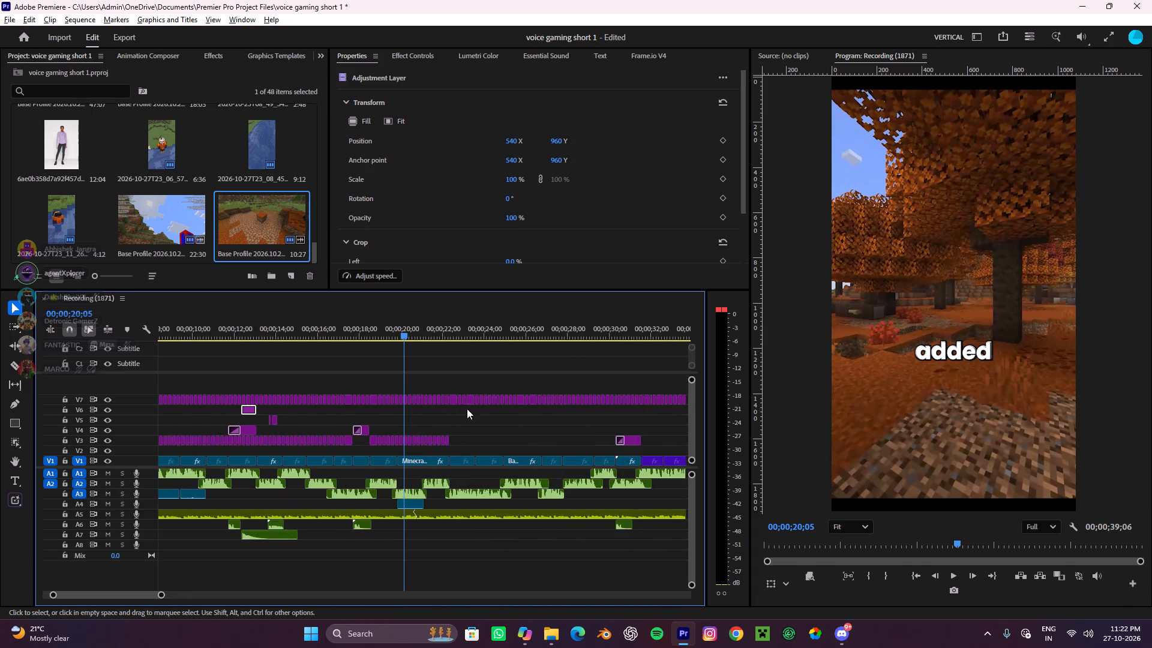
{"action": "scroll", "coordinate": [467, 409], "scroll_direction": "up", "scroll_amount": 20, "text": "alt"}
{"action": "scroll", "coordinate": [478, 406], "scroll_direction": "up", "scroll_amount": 4, "text": "alt"}
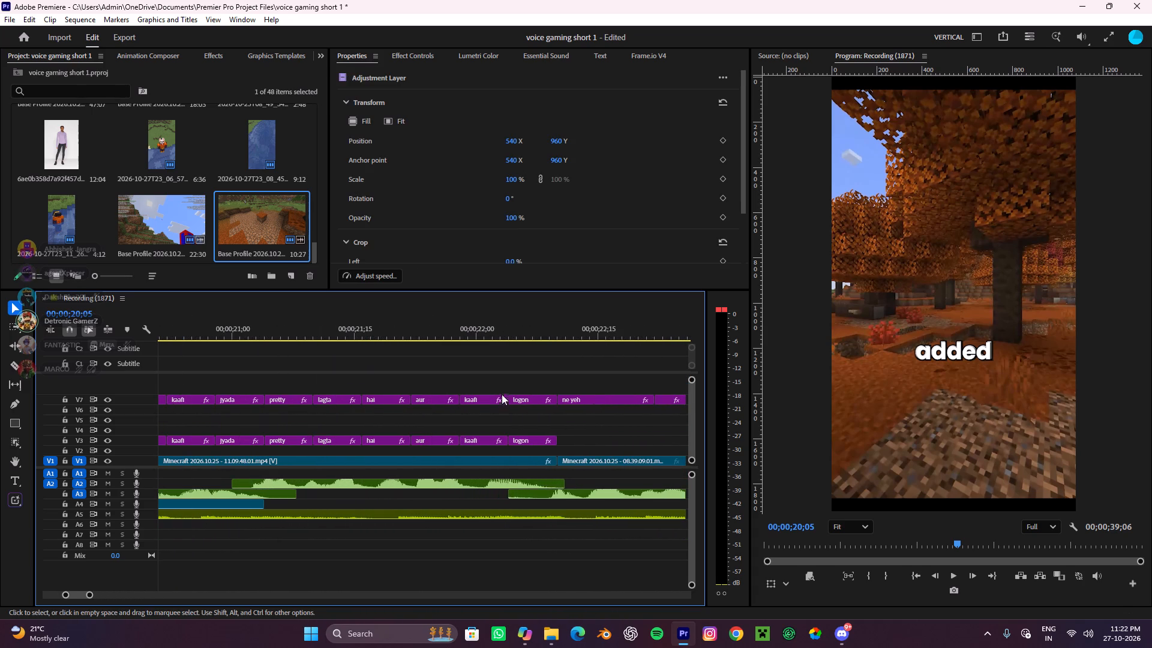
{"action": "left_click_drag", "start_coordinate": [541, 383], "coordinate": [152, 389]}
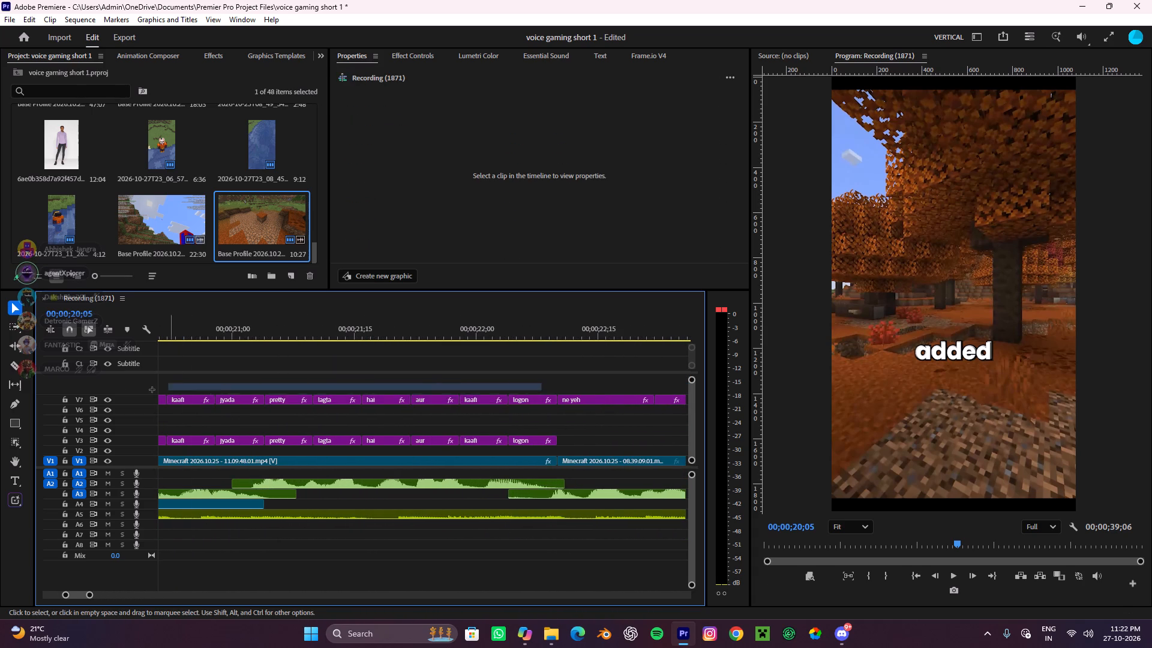
{"action": "left_click_drag", "start_coordinate": [152, 389], "coordinate": [82, 396]}
{"action": "key", "text": "ctrl+x"}
Move all remaining V7 caption graphics, starting with "ne yeh", straight down to V3 behind the existing captions.
{"action": "scroll", "coordinate": [251, 356], "scroll_direction": "down", "scroll_amount": 9, "text": "alt"}
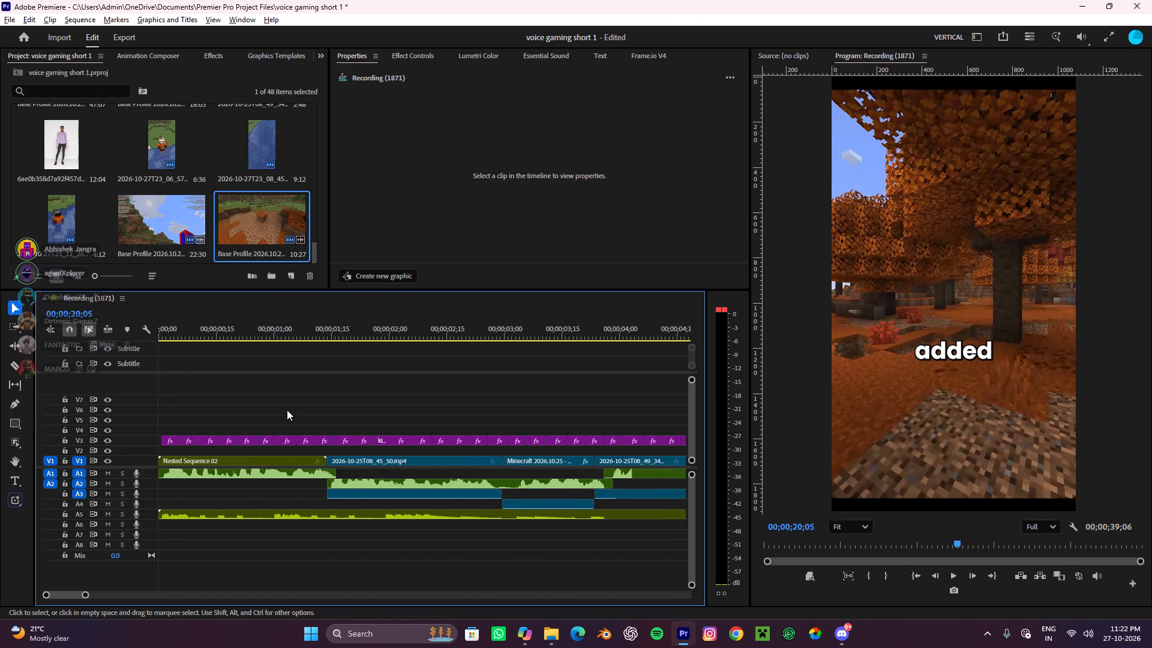
{"action": "scroll", "coordinate": [287, 410], "scroll_direction": "down", "scroll_amount": 20, "text": "alt"}
{"action": "scroll", "coordinate": [287, 410], "scroll_direction": "down", "scroll_amount": 1, "text": "alt"}
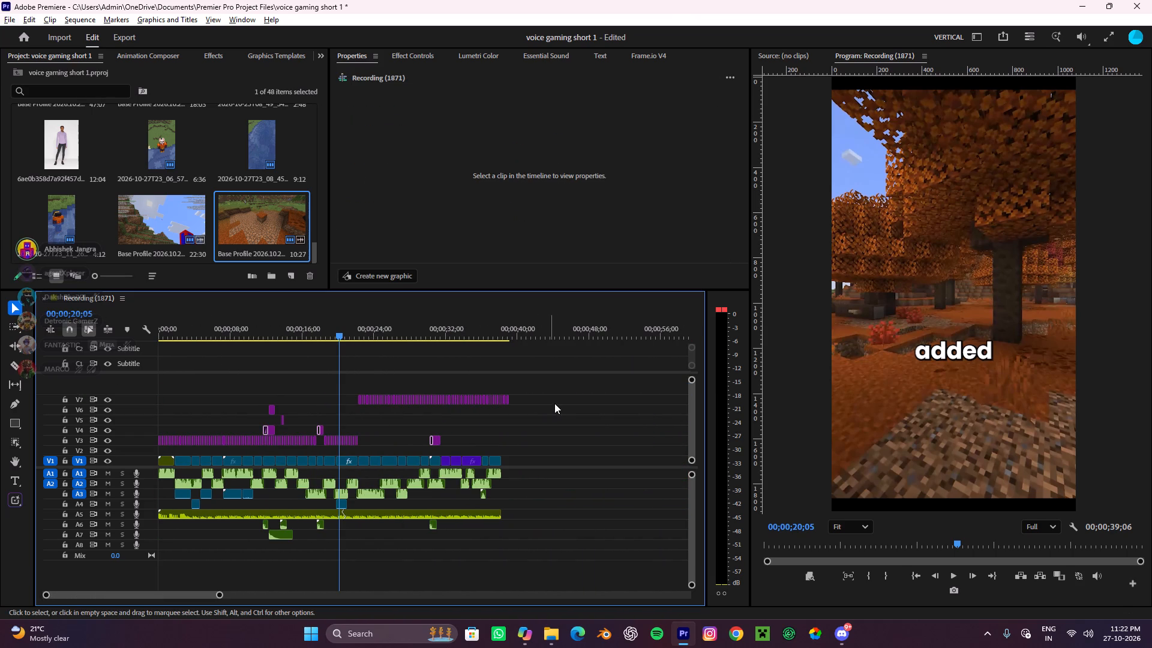
{"action": "left_click_drag", "start_coordinate": [554, 403], "coordinate": [352, 404]}
{"action": "scroll", "coordinate": [374, 409], "scroll_direction": "up", "scroll_amount": 10, "text": "alt"}
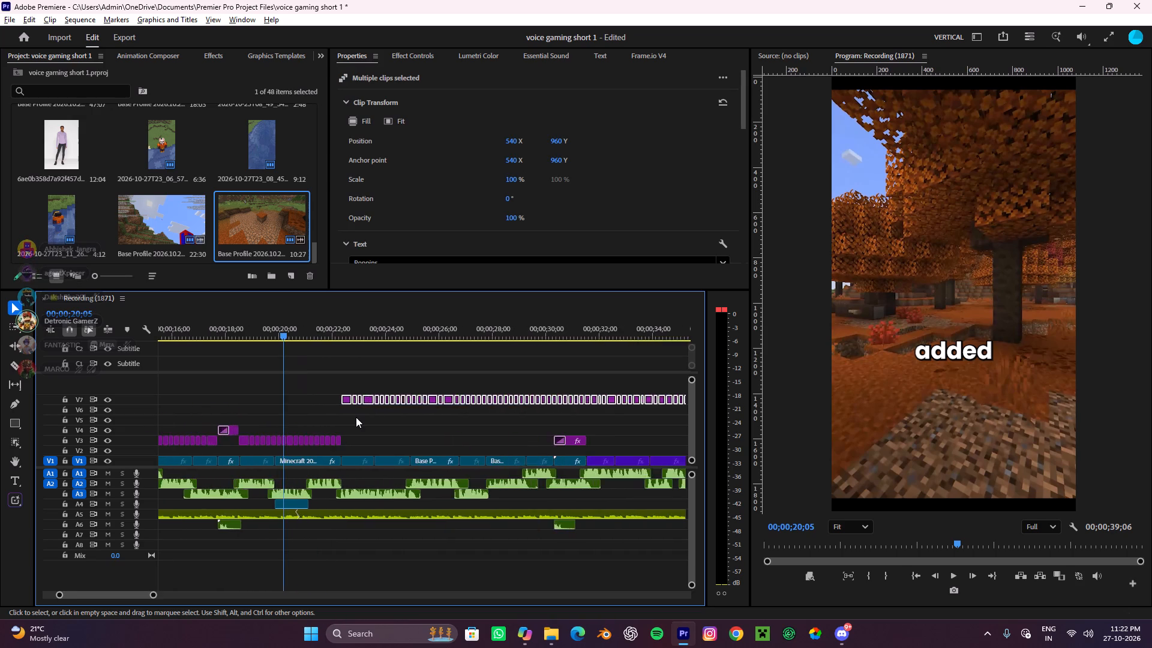
{"action": "scroll", "coordinate": [356, 417], "scroll_direction": "up", "scroll_amount": 14, "text": "alt"}
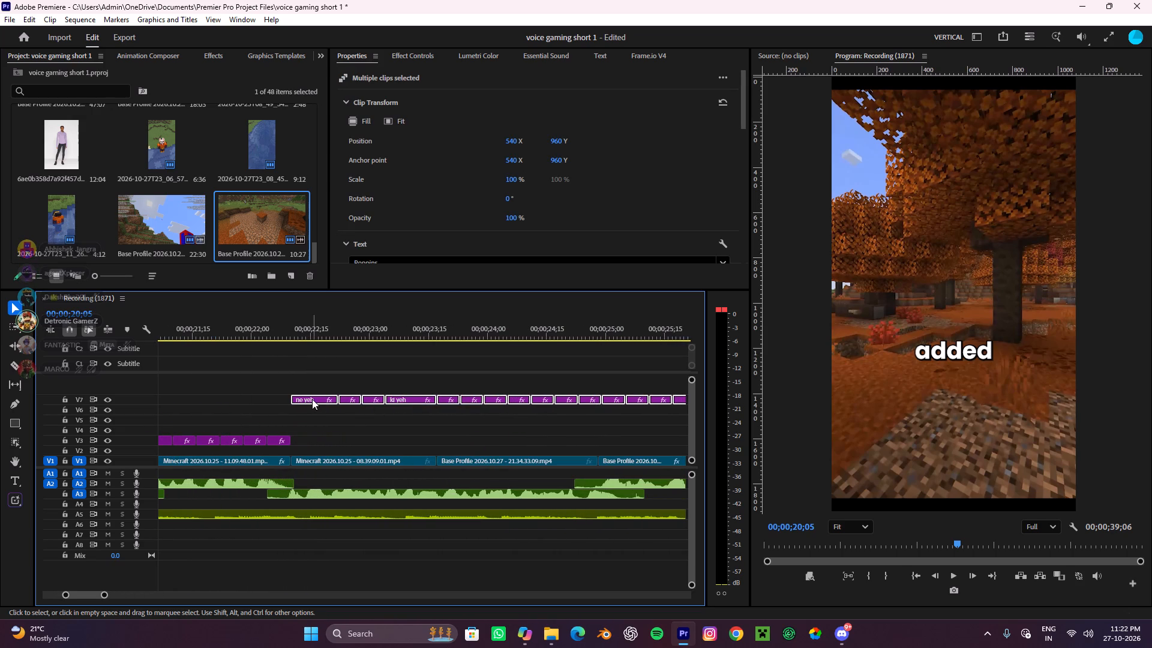
{"action": "left_click_drag", "start_coordinate": [312, 399], "coordinate": [312, 439]}
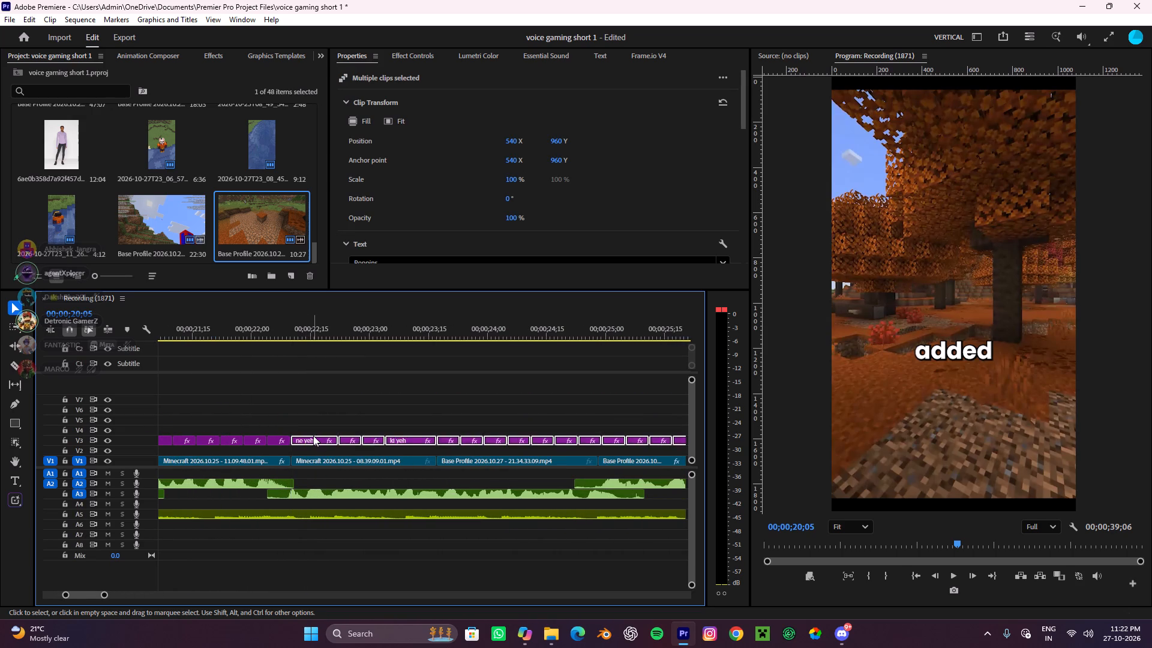
Play the sequence from about 20 to 25 seconds to check the captions across the join on V3.
{"action": "scroll", "coordinate": [313, 436], "scroll_direction": "down", "scroll_amount": 9, "text": "alt"}
{"action": "scroll", "coordinate": [307, 430], "scroll_direction": "up", "scroll_amount": 1, "text": "alt"}
{"action": "scroll", "coordinate": [307, 430], "scroll_direction": "down", "scroll_amount": 5, "text": "alt"}
{"action": "key", "text": "space"}
{"action": "left_click", "coordinate": [362, 382]}
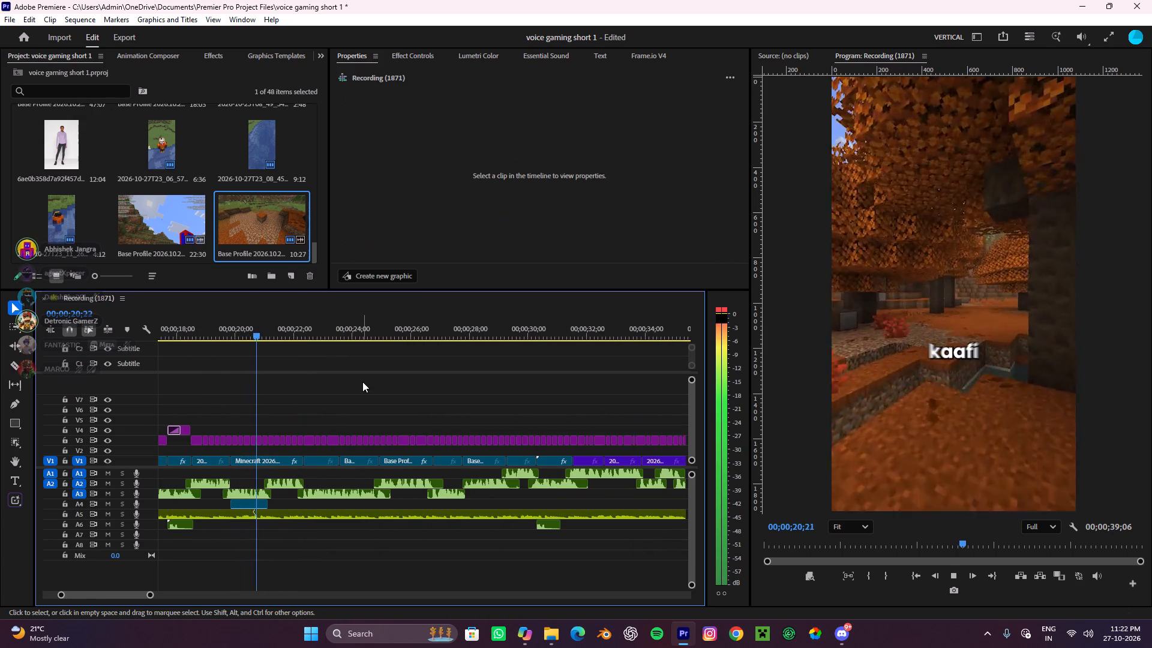
{"action": "scroll", "coordinate": [362, 382], "scroll_direction": "down", "scroll_amount": 5, "text": "alt"}
{"action": "scroll", "coordinate": [362, 382], "scroll_direction": "up", "scroll_amount": 5, "text": "alt"}
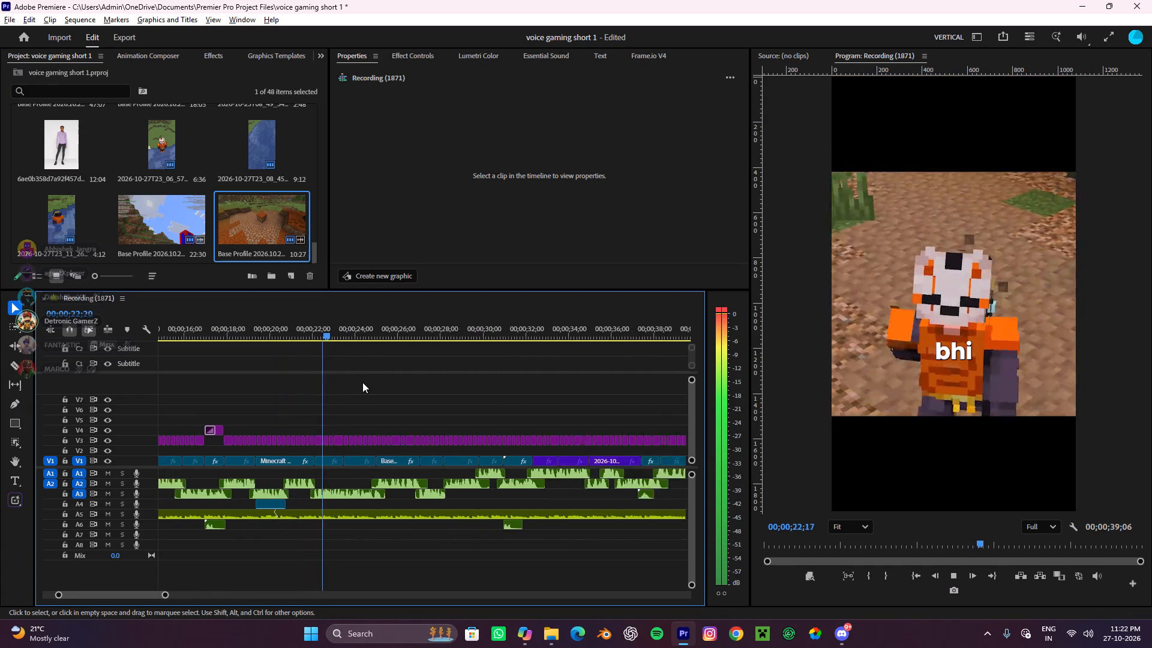
{"action": "scroll", "coordinate": [362, 382], "scroll_direction": "down", "scroll_amount": 9}
{"action": "scroll", "coordinate": [361, 382], "scroll_direction": "up", "scroll_amount": 5, "text": "alt"}
{"action": "scroll", "coordinate": [361, 382], "scroll_direction": "down", "scroll_amount": 5, "text": "alt"}
{"action": "scroll", "coordinate": [361, 382], "scroll_direction": "up", "scroll_amount": 3, "text": "alt"}
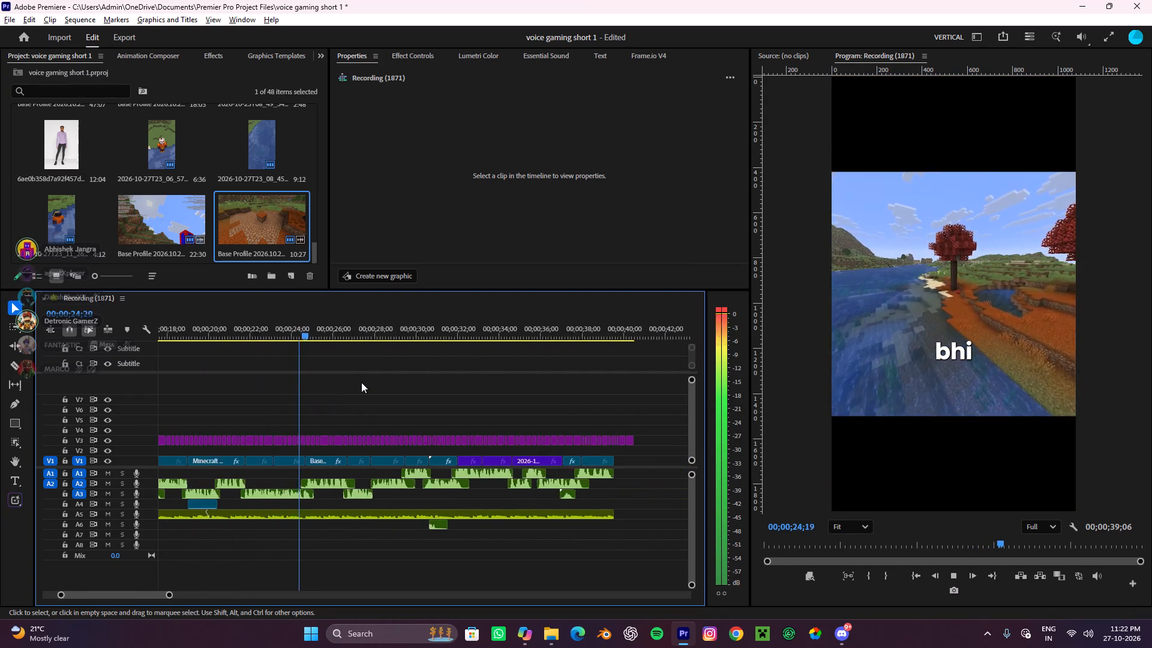
{"action": "scroll", "coordinate": [361, 382], "scroll_direction": "up", "scroll_amount": 2, "text": "alt"}
{"action": "key", "text": "space"}
Play and scrub the sequence from about 22 to 24 seconds to compare caption styling across "logon" and "ne yeh" on V3.
{"action": "scroll", "coordinate": [272, 403], "scroll_direction": "up", "scroll_amount": 4, "text": "alt"}
{"action": "scroll", "coordinate": [280, 401], "scroll_direction": "down", "scroll_amount": 3, "text": "alt"}
{"action": "scroll", "coordinate": [334, 415], "scroll_direction": "up", "scroll_amount": 4, "text": "alt"}
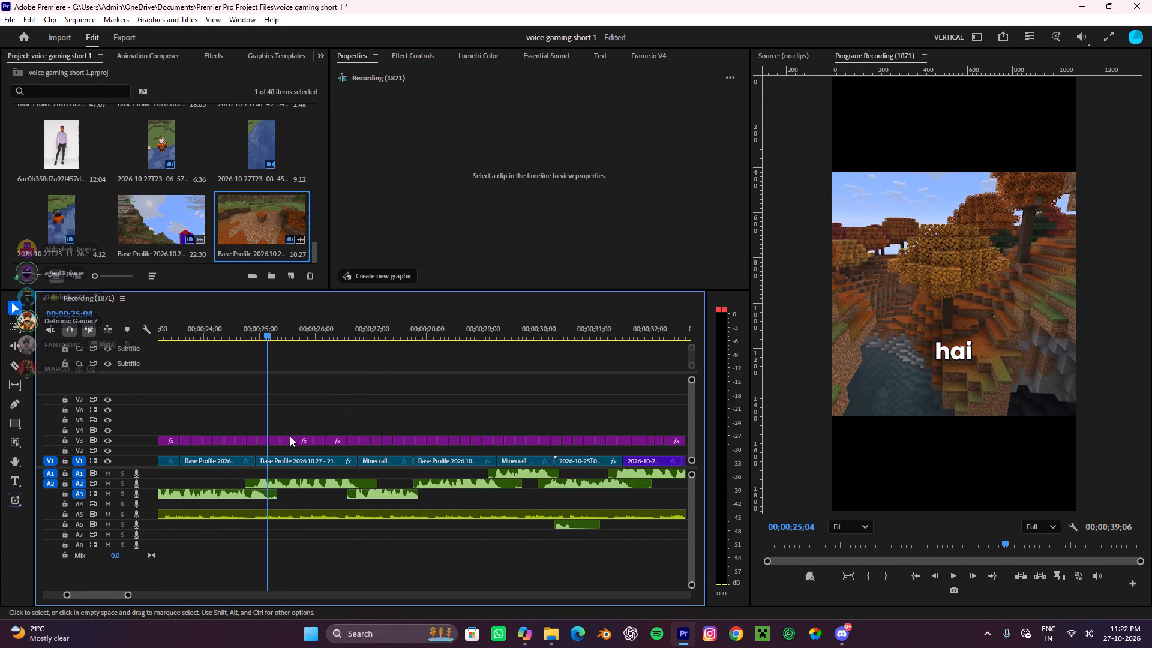
{"action": "scroll", "coordinate": [286, 437], "scroll_direction": "up", "scroll_amount": 5, "text": "alt"}
{"action": "scroll", "coordinate": [277, 434], "scroll_direction": "down", "scroll_amount": 4, "text": "alt"}
{"action": "scroll", "coordinate": [247, 437], "scroll_direction": "up", "scroll_amount": 15, "text": "alt"}
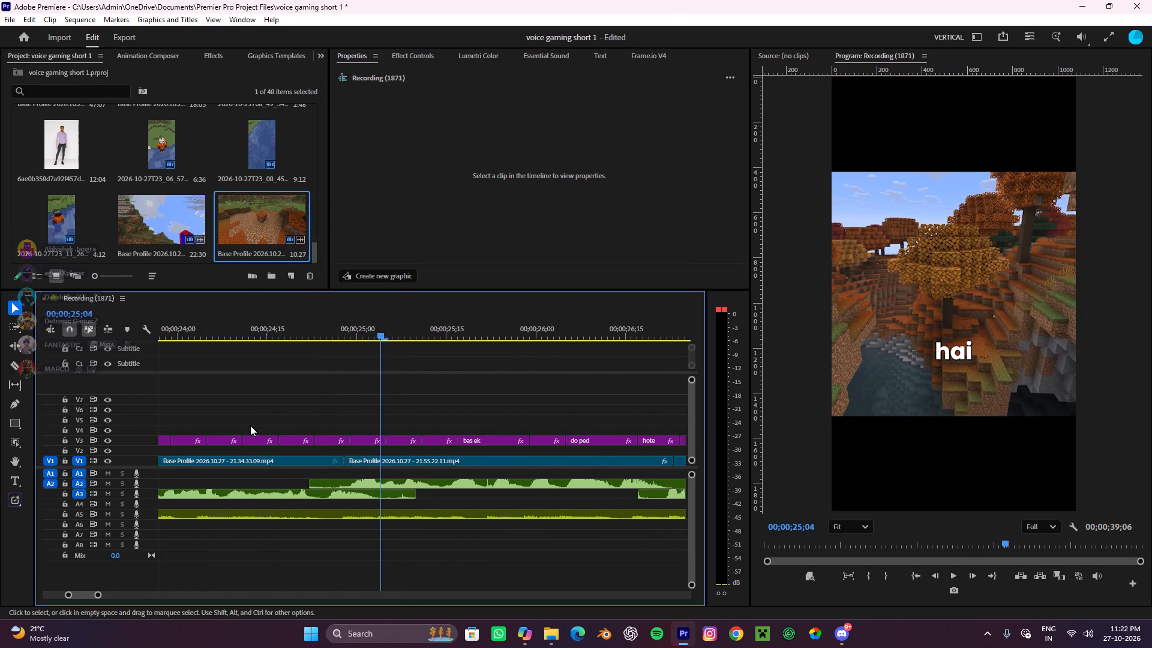
{"action": "scroll", "coordinate": [250, 425], "scroll_direction": "up", "scroll_amount": 17}
{"action": "scroll", "coordinate": [266, 427], "scroll_direction": "down", "scroll_amount": 4, "text": "alt"}
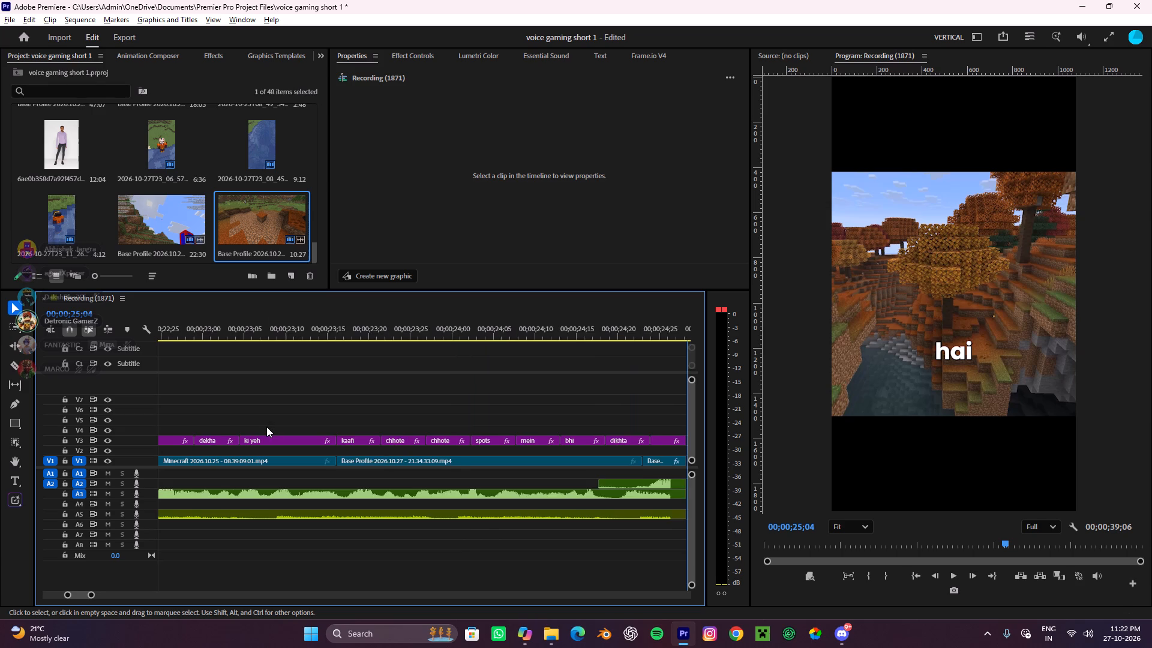
{"action": "left_click", "coordinate": [196, 331]}
{"action": "key", "text": "space"}
{"action": "key", "text": "space"}
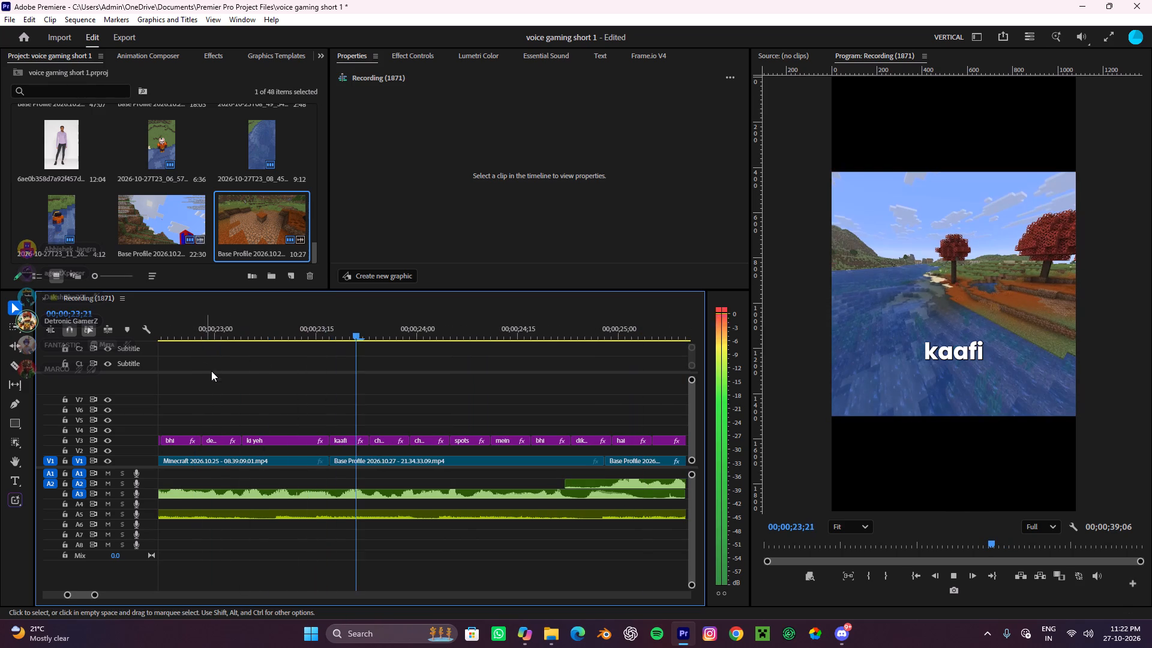
{"action": "scroll", "coordinate": [233, 395], "scroll_direction": "up", "scroll_amount": 8}
{"action": "left_click", "coordinate": [211, 335]}
{"action": "key", "text": "space"}
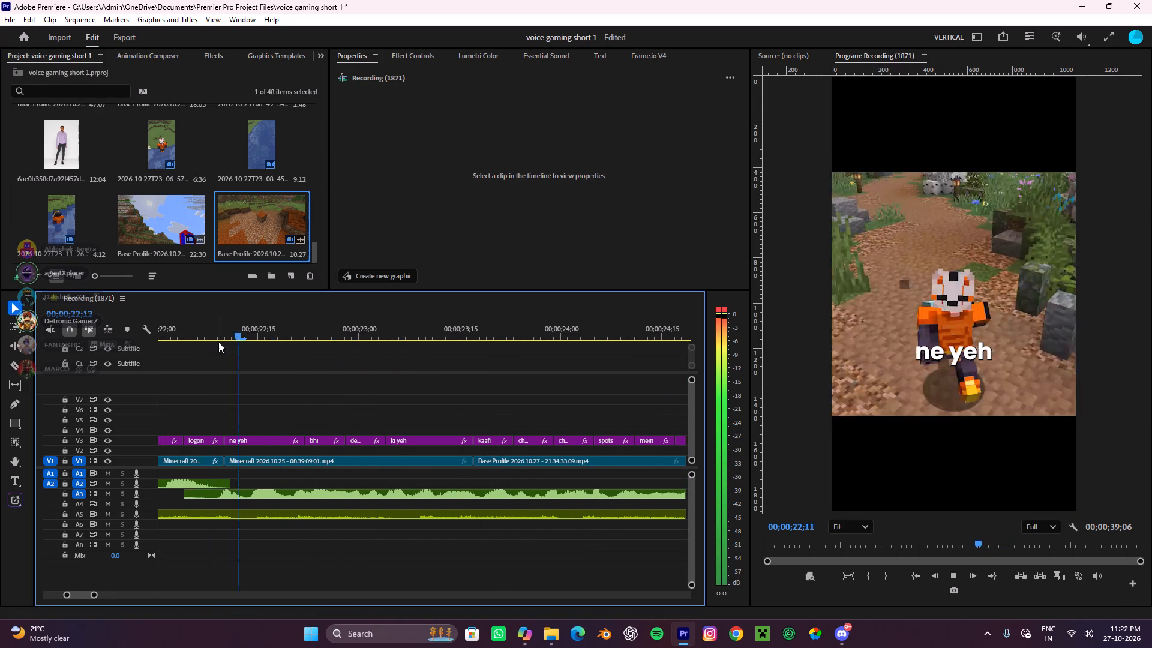
{"action": "key", "text": "space"}
{"action": "left_click_drag", "start_coordinate": [418, 329], "coordinate": [237, 374]}
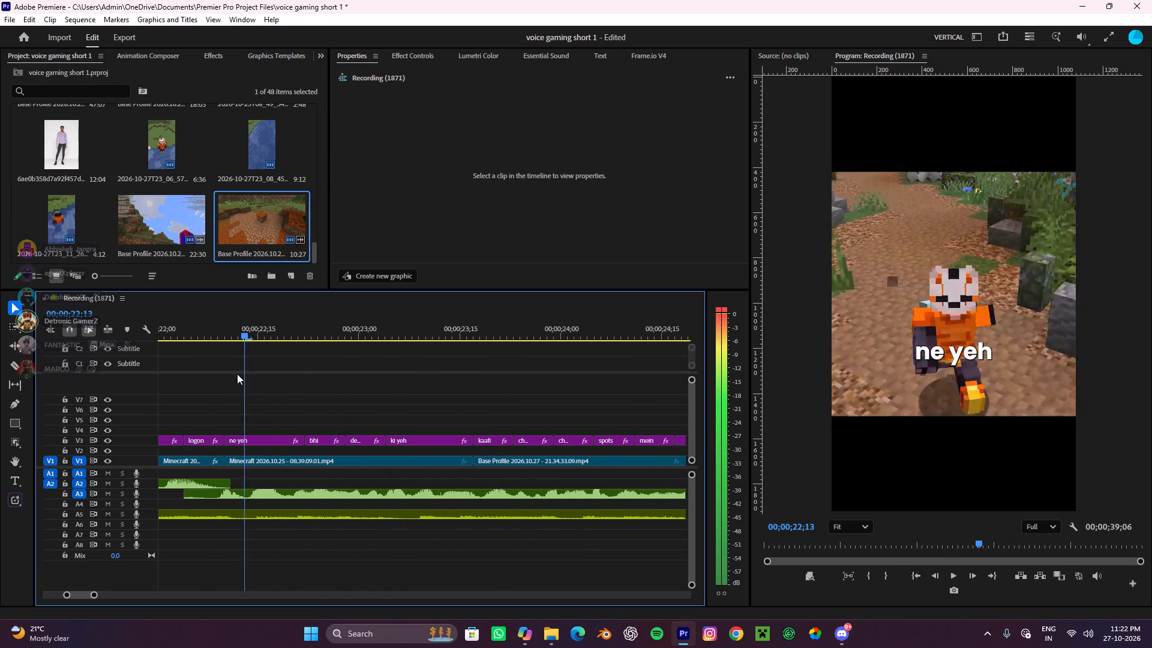
{"action": "left_click_drag", "start_coordinate": [237, 374], "coordinate": [216, 382]}
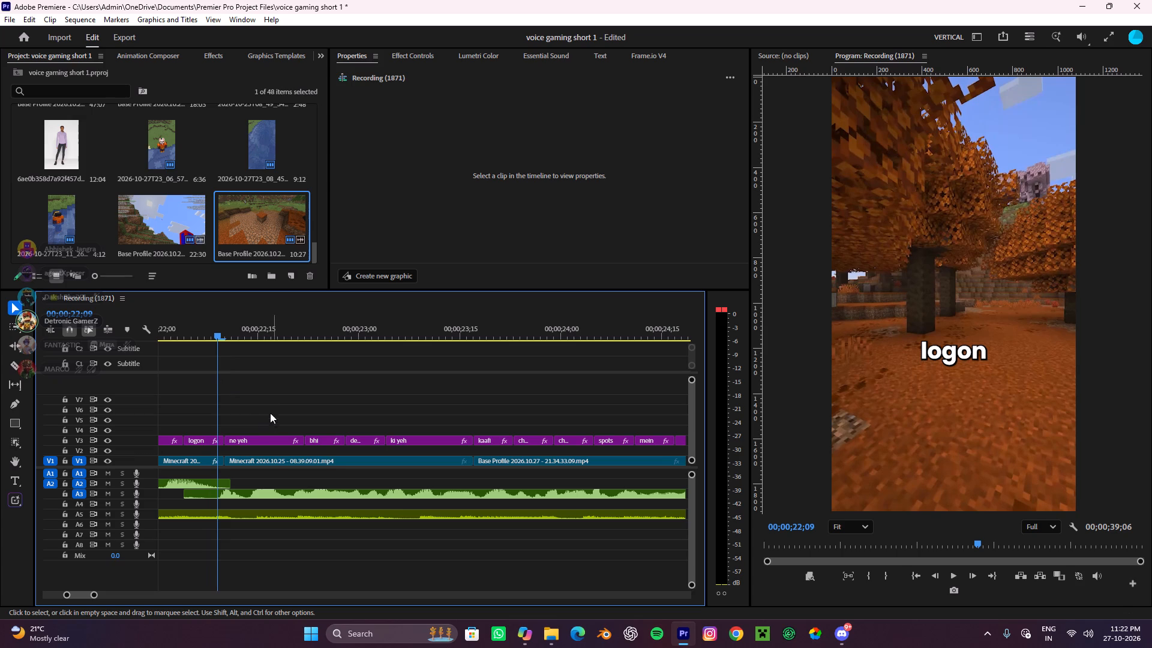
Give all V3 caption graphics from "ne yeh" to the end of the sequence a black (000000) outer stroke.
{"action": "left_click_drag", "start_coordinate": [248, 411], "coordinate": [721, 437]}
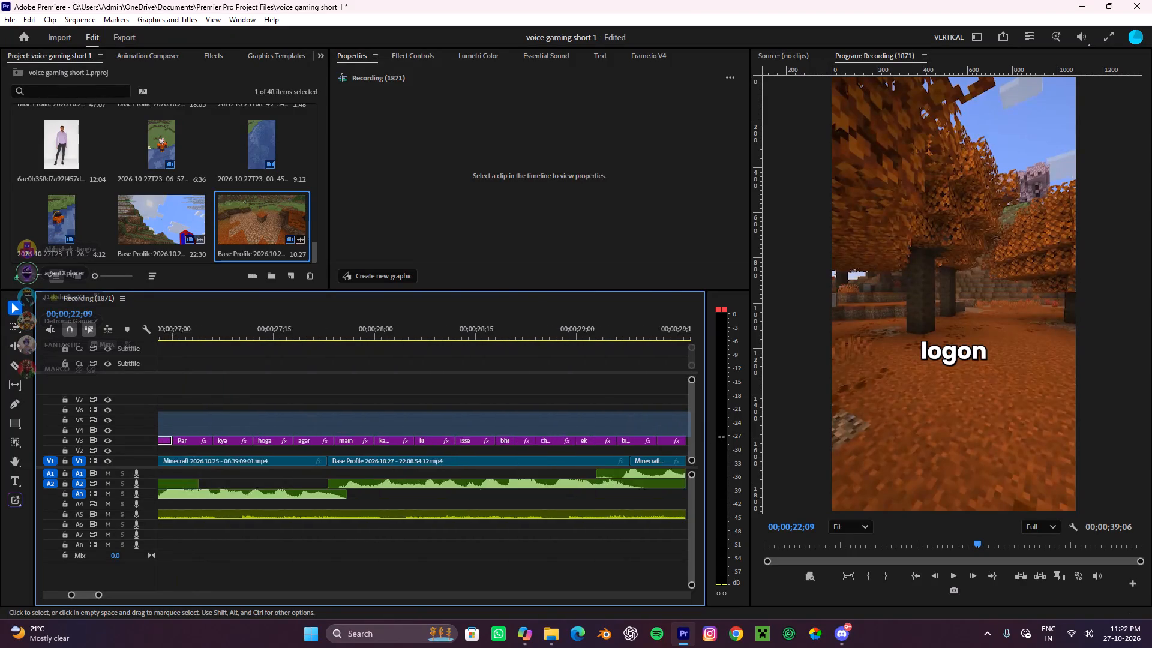
{"action": "left_click_drag", "start_coordinate": [721, 437], "coordinate": [289, 440]}
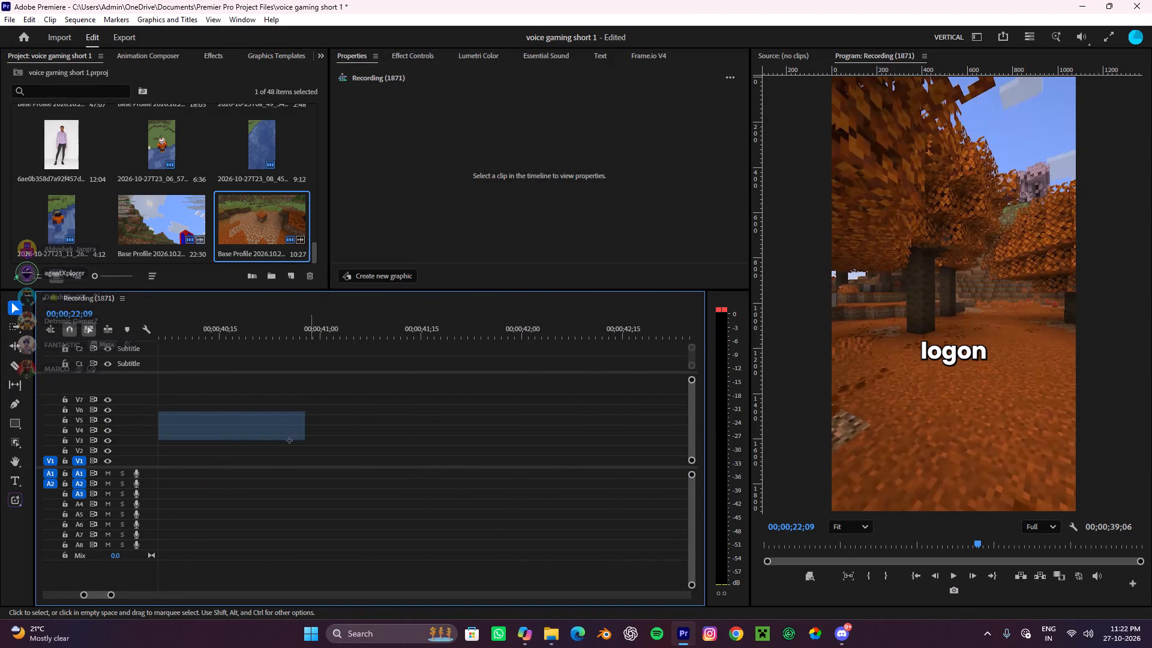
{"action": "left_click_drag", "start_coordinate": [289, 440], "coordinate": [629, 439]}
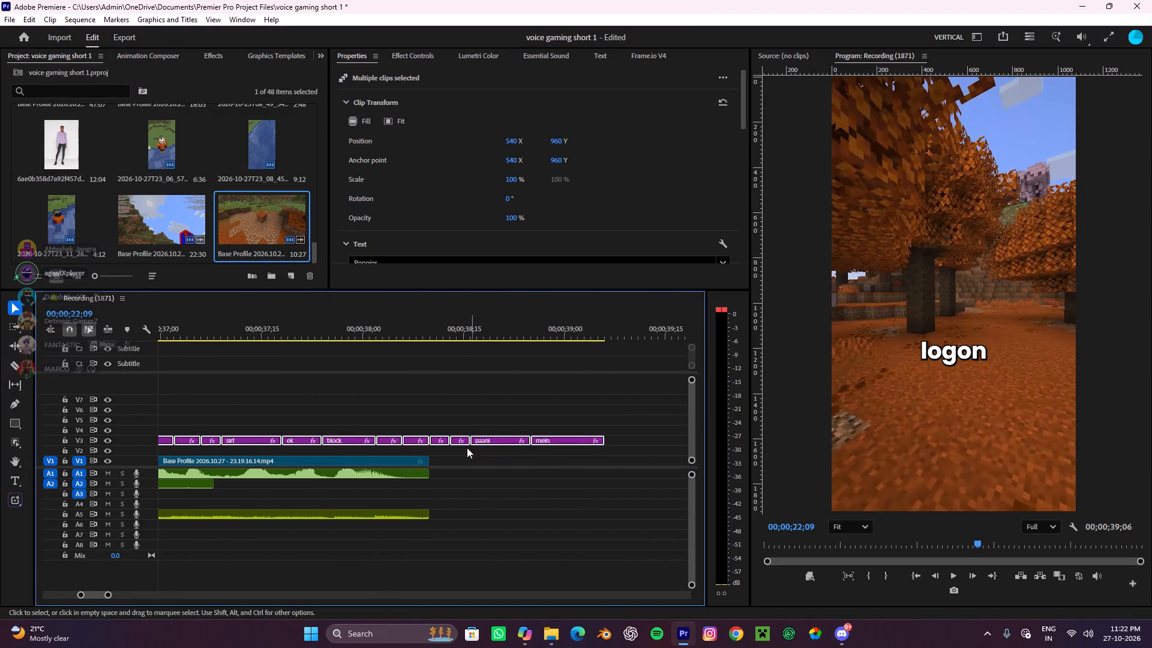
{"action": "scroll", "coordinate": [443, 448], "scroll_direction": "down", "scroll_amount": 9, "text": "alt"}
{"action": "scroll", "coordinate": [325, 436], "scroll_direction": "down", "scroll_amount": 4, "text": "alt"}
{"action": "scroll", "coordinate": [284, 437], "scroll_direction": "up", "scroll_amount": 13}
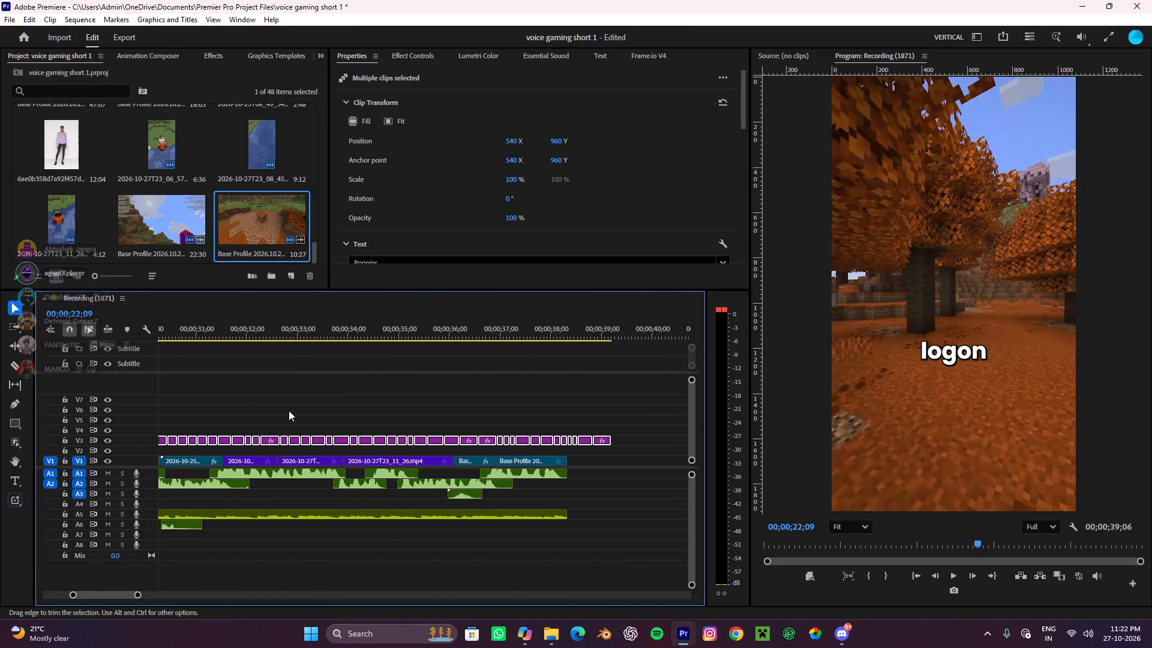
{"action": "scroll", "coordinate": [289, 410], "scroll_direction": "up", "scroll_amount": 3}
{"action": "scroll", "coordinate": [290, 406], "scroll_direction": "down", "scroll_amount": 9}
{"action": "scroll", "coordinate": [265, 415], "scroll_direction": "up", "scroll_amount": 10}
{"action": "scroll", "coordinate": [299, 360], "scroll_direction": "up", "scroll_amount": 1}
{"action": "scroll", "coordinate": [299, 360], "scroll_direction": "down", "scroll_amount": 1}
{"action": "scroll", "coordinate": [299, 360], "scroll_direction": "up", "scroll_amount": 3}
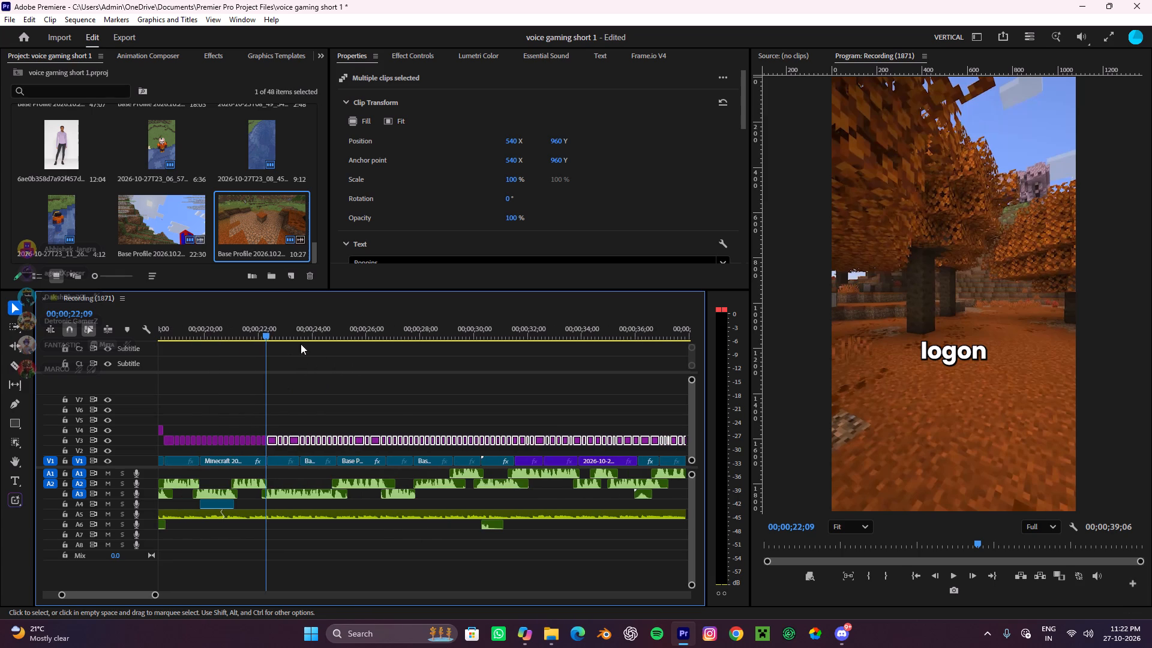
{"action": "left_click", "coordinate": [211, 58]}
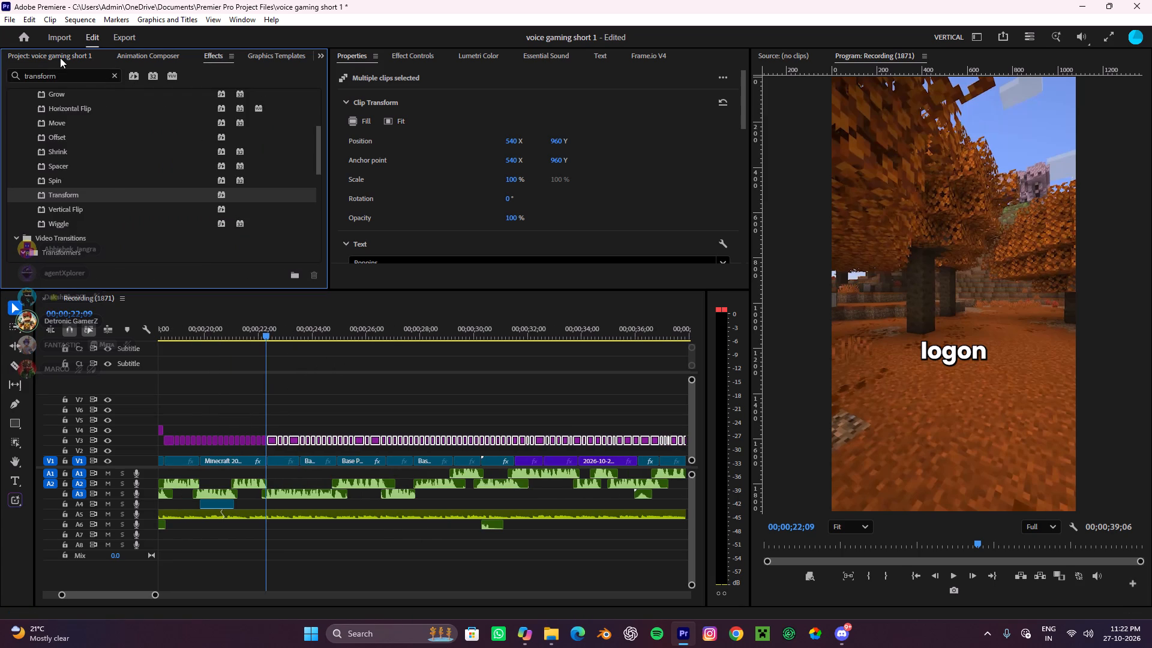
{"action": "left_click", "coordinate": [60, 58]}
{"action": "scroll", "coordinate": [417, 154], "scroll_direction": "down", "scroll_amount": 17}
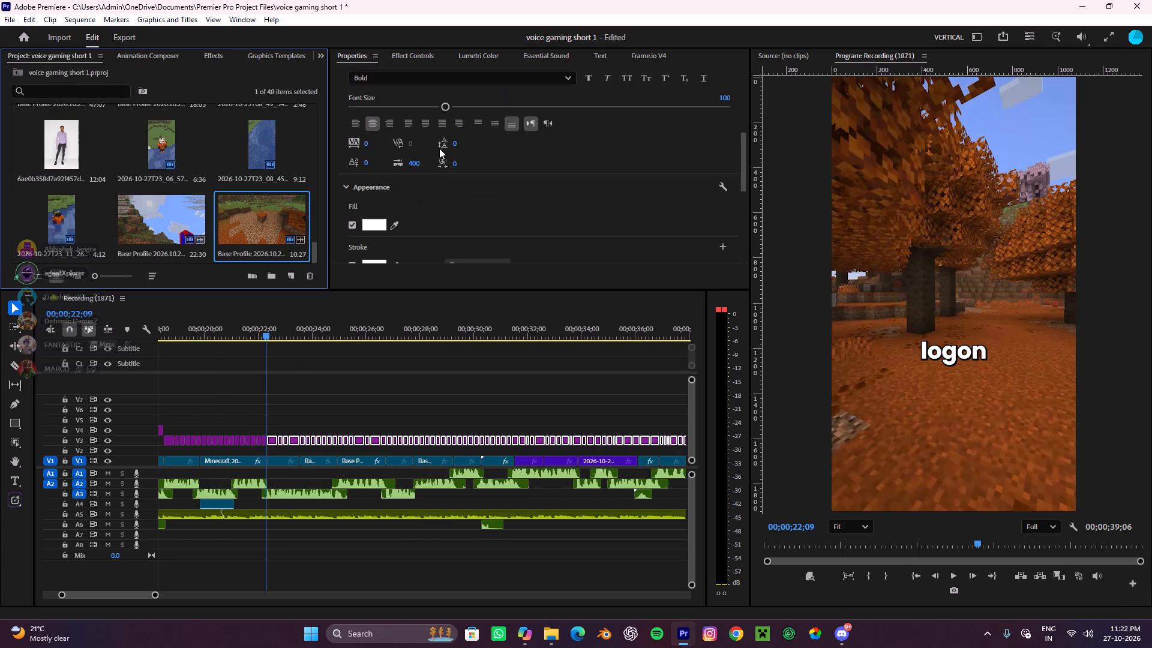
{"action": "scroll", "coordinate": [439, 148], "scroll_direction": "down", "scroll_amount": 9}
{"action": "left_click", "coordinate": [349, 155]}
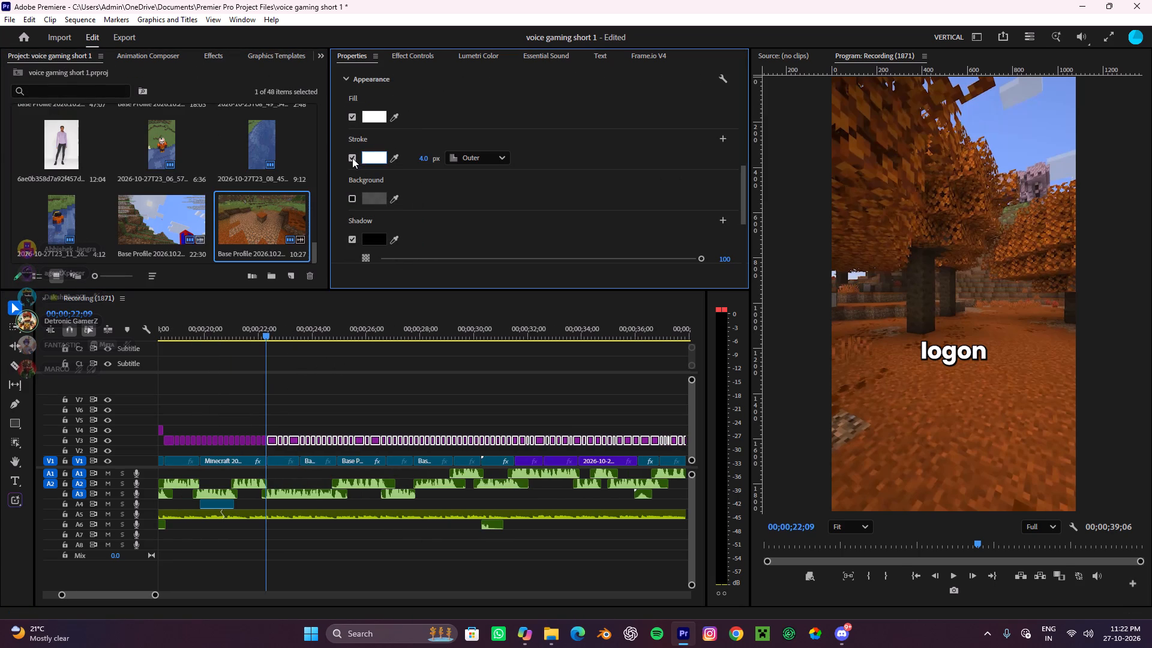
{"action": "left_click", "coordinate": [369, 160]}
{"action": "left_click_drag", "start_coordinate": [494, 283], "coordinate": [352, 166]}
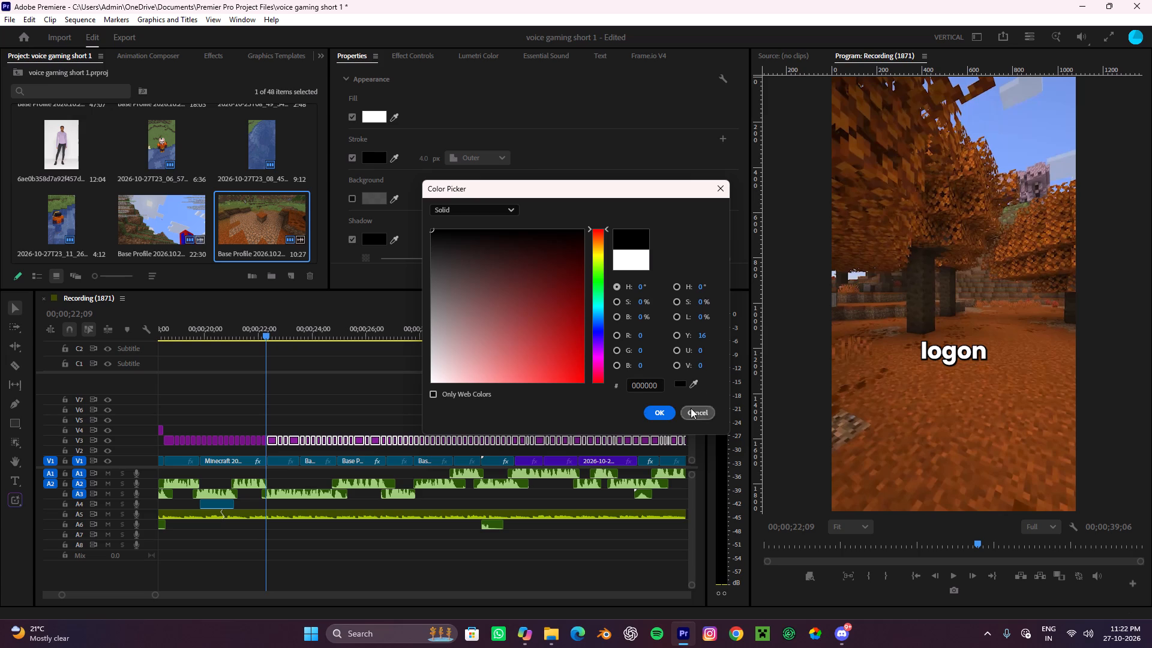
{"action": "left_click", "coordinate": [658, 410]}
{"action": "scroll", "coordinate": [515, 376], "scroll_direction": "down", "scroll_amount": 4}
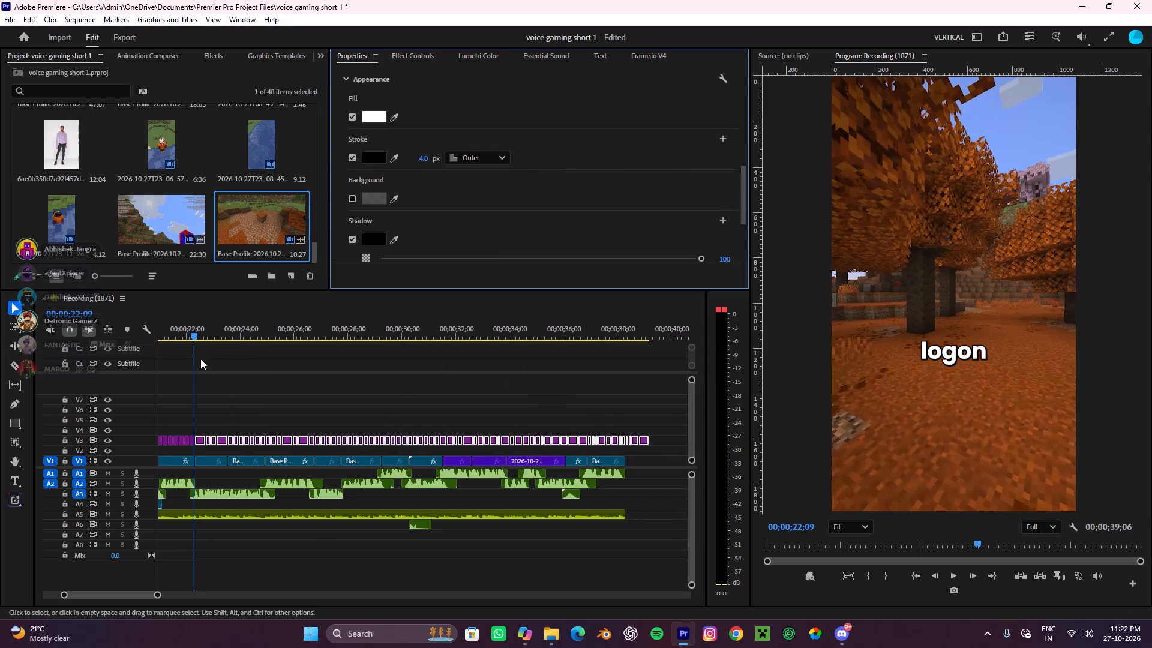
{"action": "left_click_drag", "start_coordinate": [190, 328], "coordinate": [242, 342]}
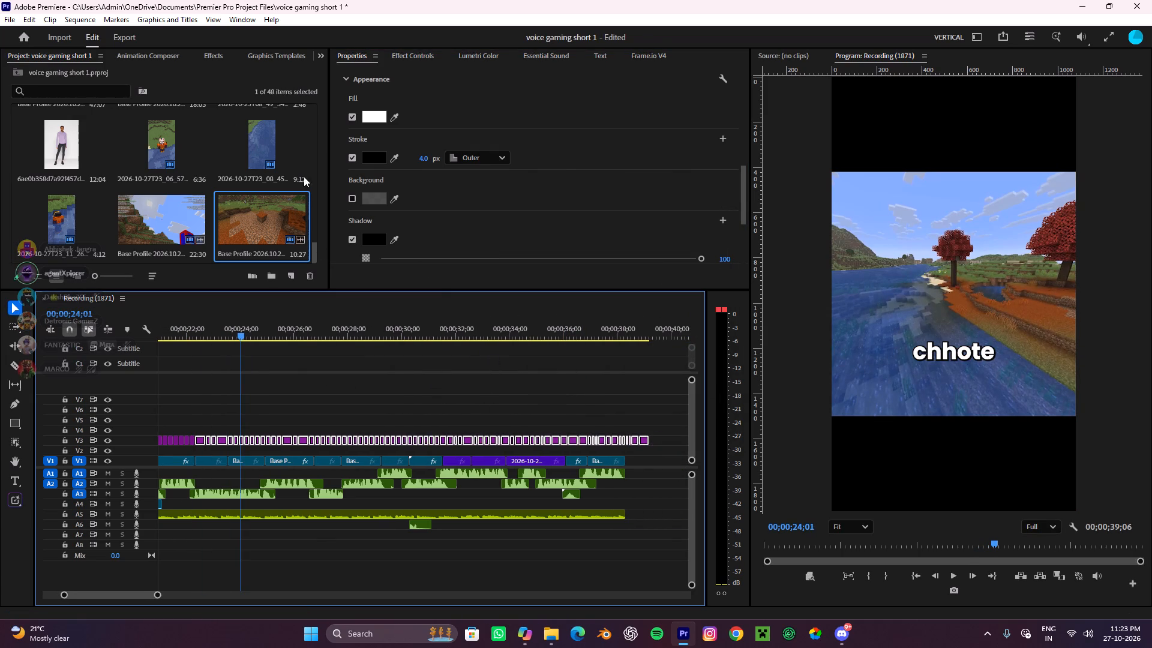
Search the effects for "pop" and apply the "new pop subtitle" preset to the selected V3 captions.
{"action": "left_click", "coordinate": [211, 55]}
{"action": "left_click_drag", "start_coordinate": [91, 77], "coordinate": [0, 77]}
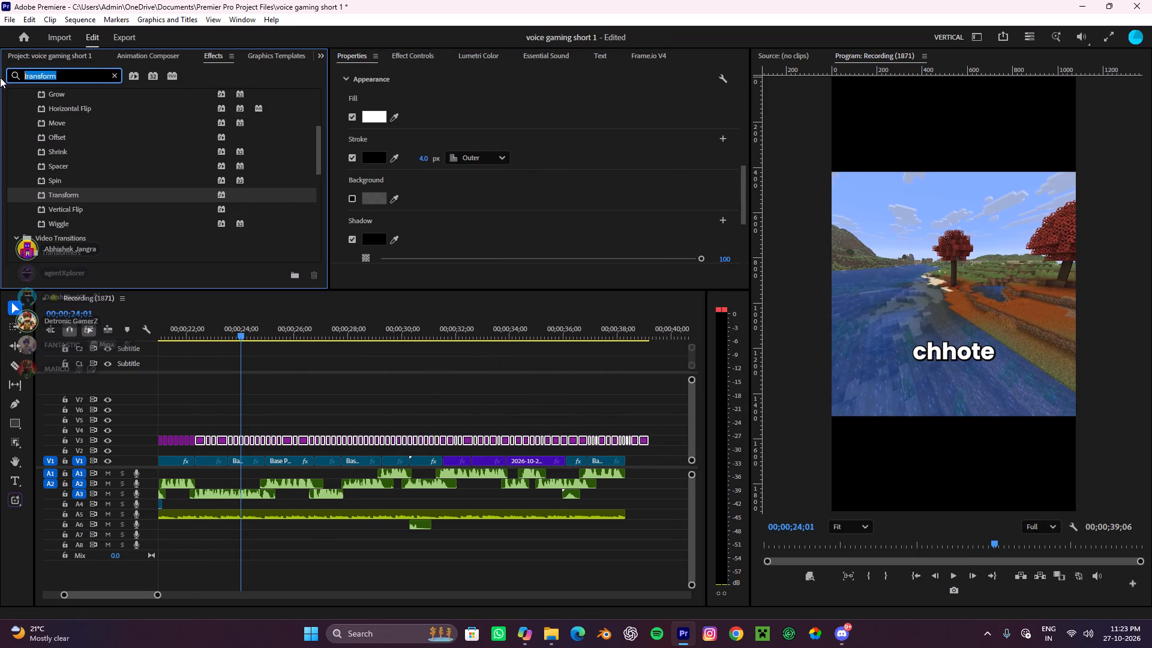
{"action": "key", "text": "p"}
{"action": "key", "text": "o"}
{"action": "key", "text": "p"}
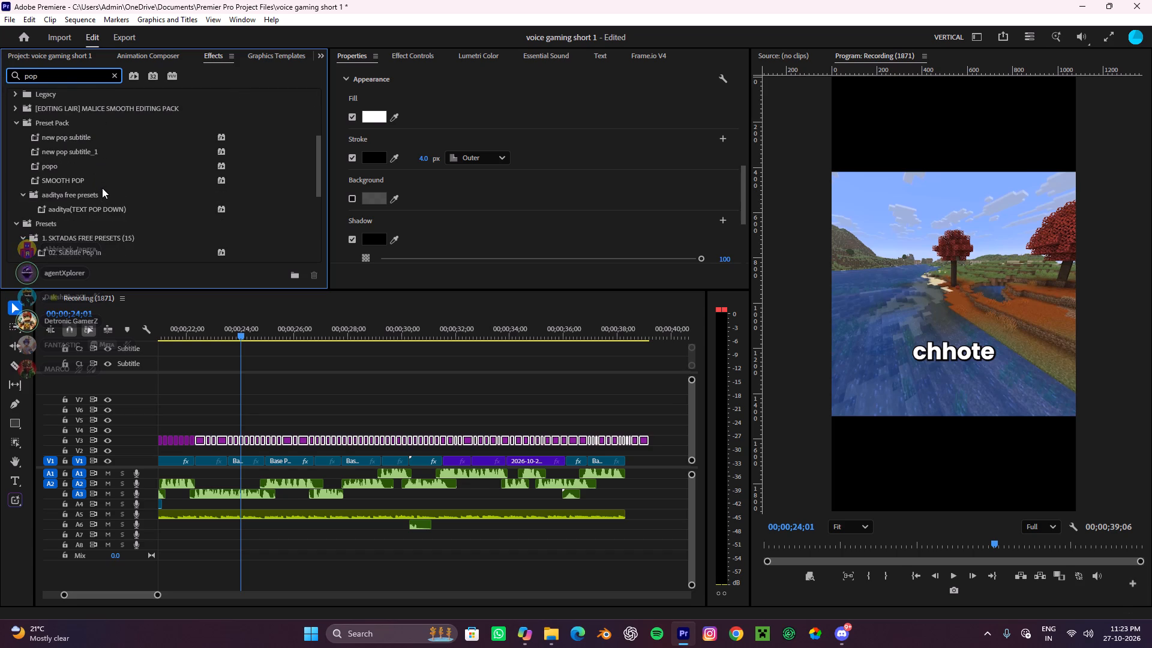
{"action": "scroll", "coordinate": [102, 188], "scroll_direction": "up", "scroll_amount": 3}
{"action": "scroll", "coordinate": [102, 188], "scroll_direction": "down", "scroll_amount": 6}
{"action": "scroll", "coordinate": [102, 188], "scroll_direction": "up", "scroll_amount": 13}
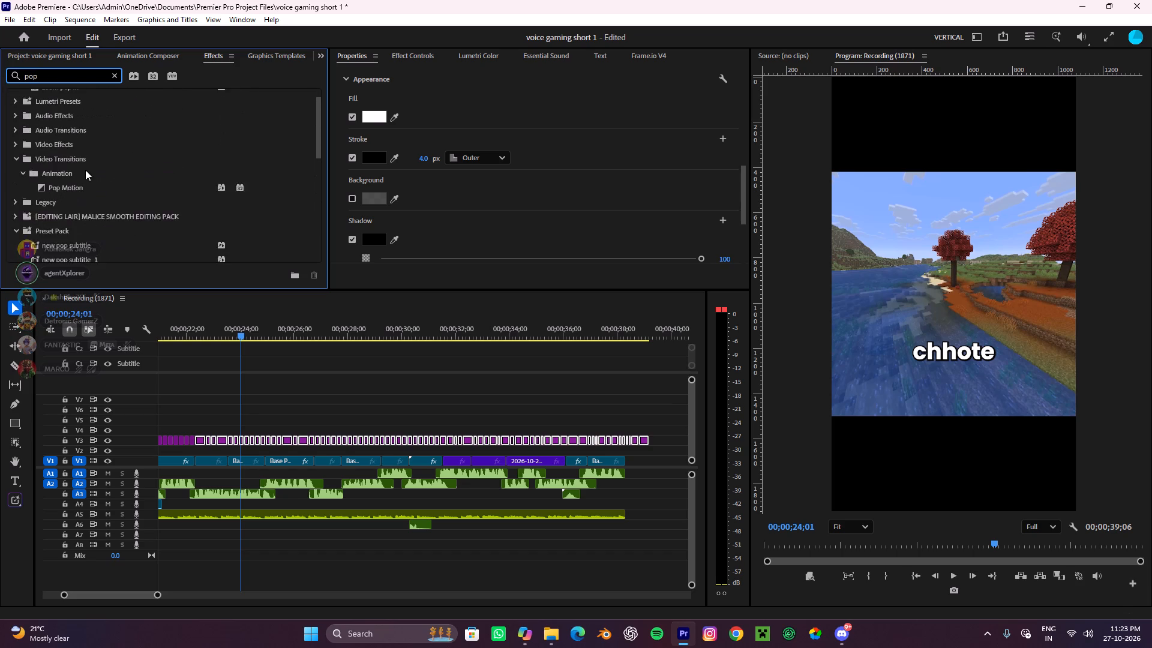
{"action": "scroll", "coordinate": [70, 167], "scroll_direction": "up", "scroll_amount": 4}
{"action": "scroll", "coordinate": [106, 201], "scroll_direction": "down", "scroll_amount": 7}
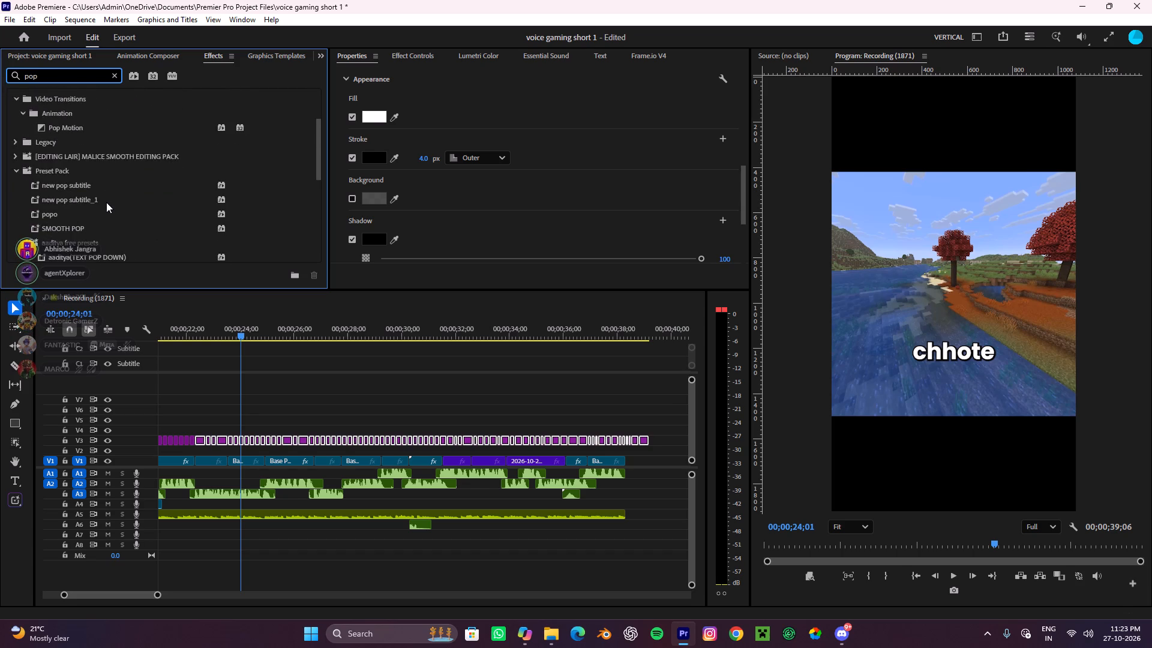
{"action": "scroll", "coordinate": [106, 202], "scroll_direction": "down", "scroll_amount": 8}
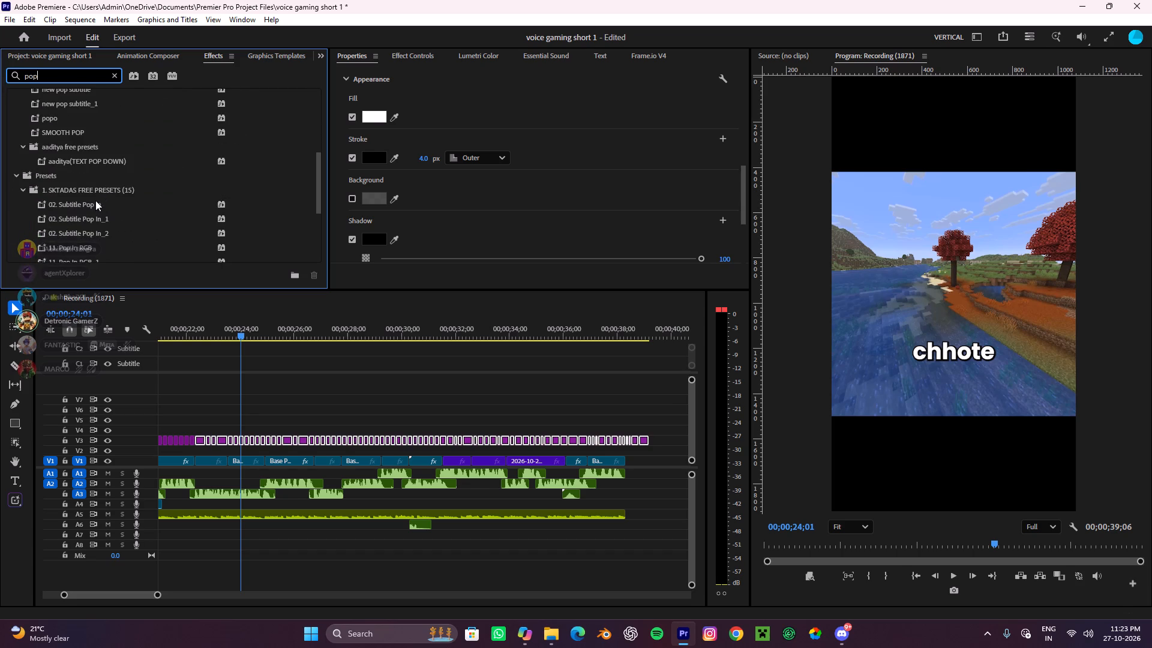
{"action": "scroll", "coordinate": [95, 200], "scroll_direction": "up", "scroll_amount": 5}
{"action": "left_click_drag", "start_coordinate": [67, 147], "coordinate": [338, 440]}
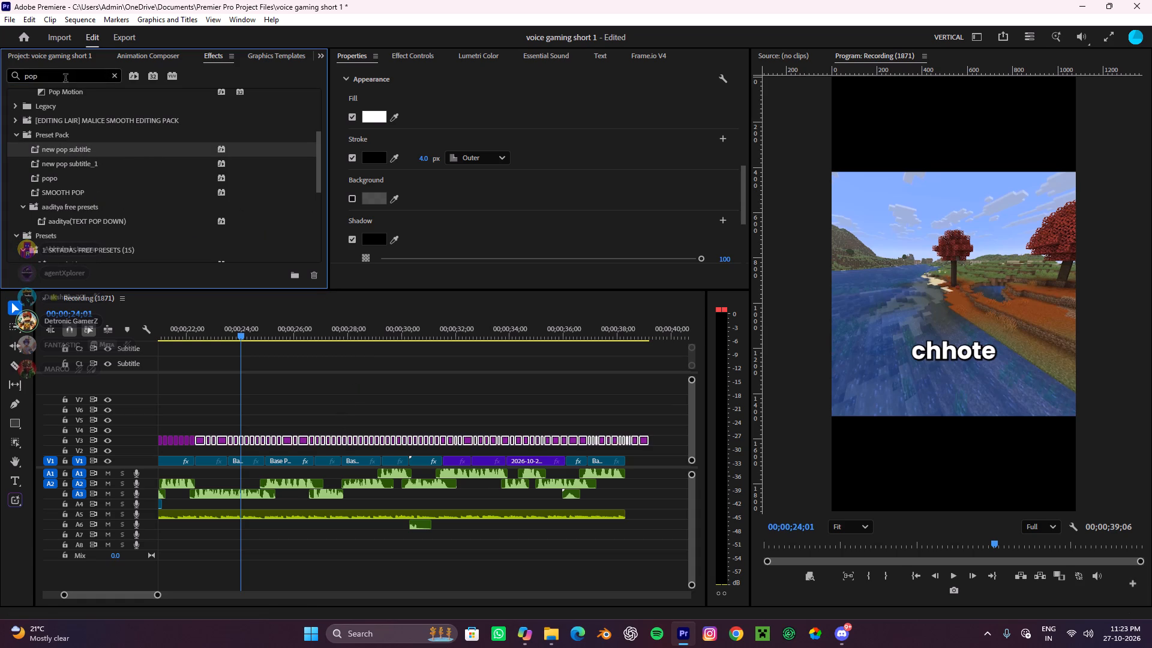
{"action": "left_click", "coordinate": [331, 389]}
Cut the last V3 captions that run past the end of the V1 footage, through the final "mein".
{"action": "scroll", "coordinate": [329, 399], "scroll_direction": "up", "scroll_amount": 6, "text": "alt"}
{"action": "scroll", "coordinate": [329, 399], "scroll_direction": "down", "scroll_amount": 11}
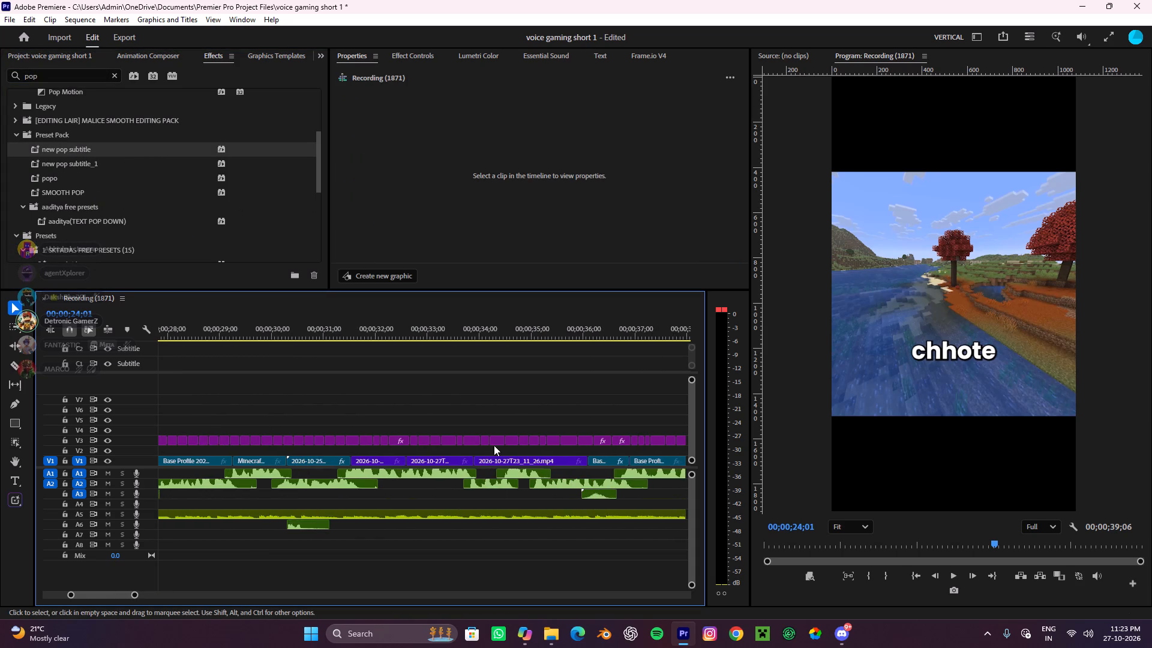
{"action": "scroll", "coordinate": [541, 457], "scroll_direction": "up", "scroll_amount": 5, "text": "alt"}
{"action": "scroll", "coordinate": [541, 446], "scroll_direction": "down", "scroll_amount": 5}
{"action": "scroll", "coordinate": [541, 446], "scroll_direction": "up", "scroll_amount": 1}
{"action": "scroll", "coordinate": [431, 424], "scroll_direction": "down", "scroll_amount": 16}
{"action": "scroll", "coordinate": [550, 467], "scroll_direction": "up", "scroll_amount": 4, "text": "alt"}
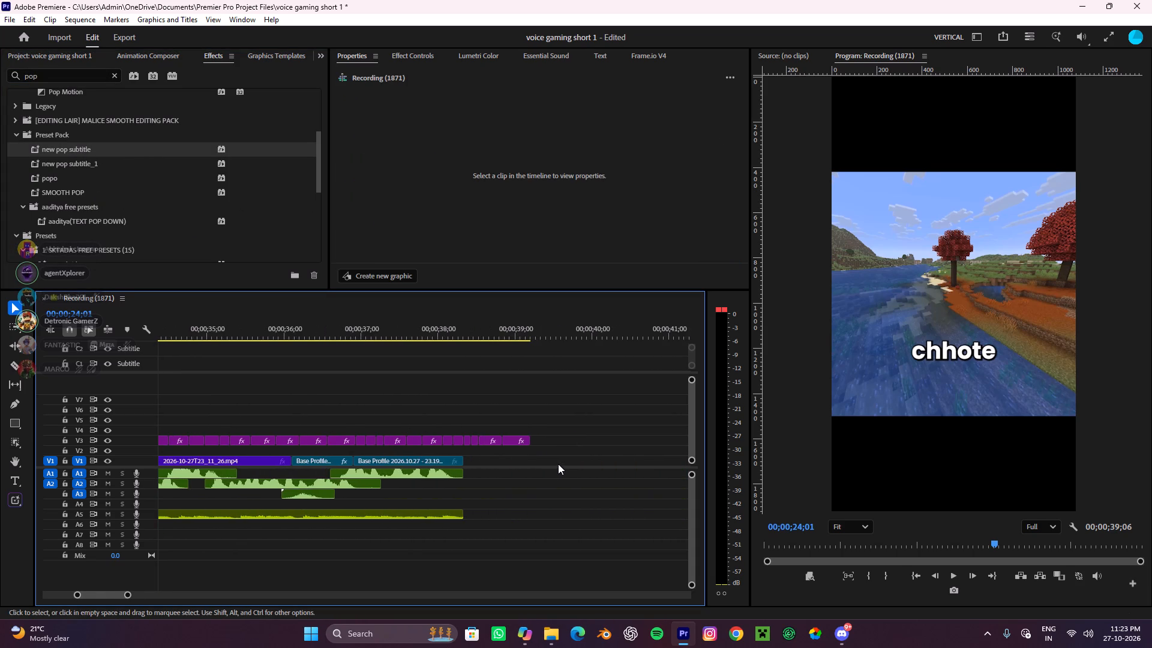
{"action": "scroll", "coordinate": [509, 458], "scroll_direction": "up", "scroll_amount": 5, "text": "alt"}
{"action": "left_click_drag", "start_coordinate": [608, 440], "coordinate": [450, 442]}
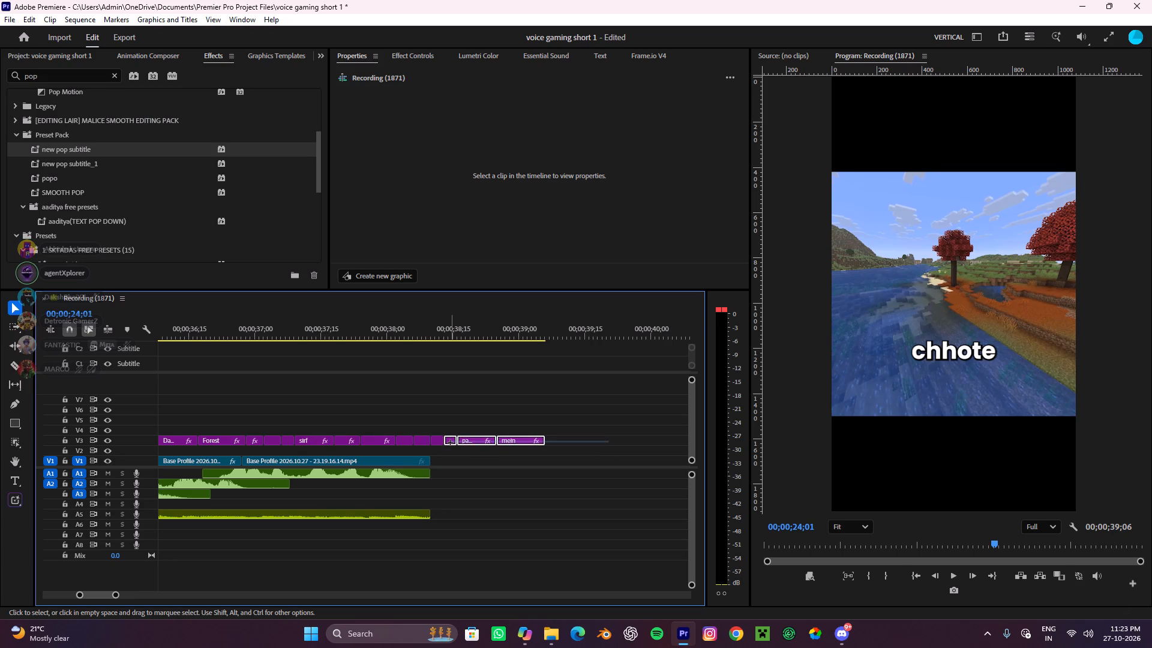
{"action": "left_click_drag", "start_coordinate": [450, 442], "coordinate": [443, 442]}
{"action": "key", "text": "ctrl+x"}
{"action": "scroll", "coordinate": [446, 440], "scroll_direction": "down", "scroll_amount": 16, "text": "alt"}
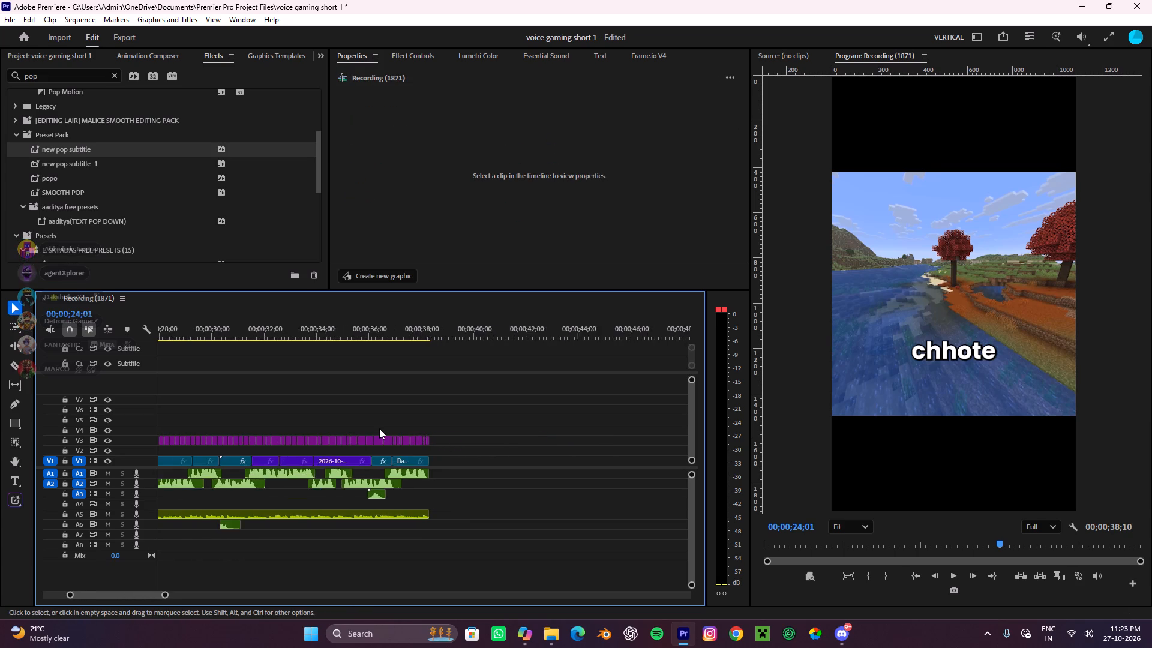
Play the sequence from the beginning to about 26 seconds to check the captions against the voice-over.
{"action": "scroll", "coordinate": [379, 428], "scroll_direction": "down", "scroll_amount": 8, "text": "alt"}
{"action": "left_click_drag", "start_coordinate": [259, 328], "coordinate": [387, 370]}
{"action": "left_click", "coordinate": [437, 391]}
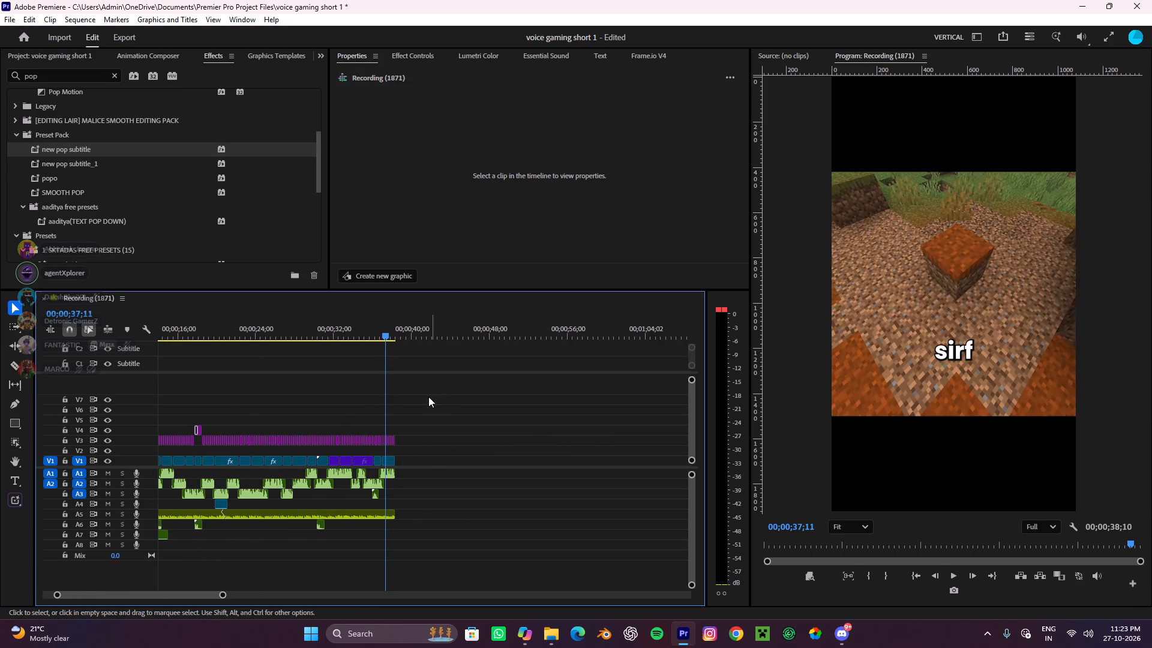
{"action": "scroll", "coordinate": [383, 413], "scroll_direction": "down", "scroll_amount": 4, "text": "alt"}
{"action": "scroll", "coordinate": [335, 412], "scroll_direction": "down", "scroll_amount": 5, "text": "alt"}
{"action": "scroll", "coordinate": [335, 412], "scroll_direction": "up", "scroll_amount": 6, "text": "alt"}
{"action": "scroll", "coordinate": [343, 391], "scroll_direction": "up", "scroll_amount": 4}
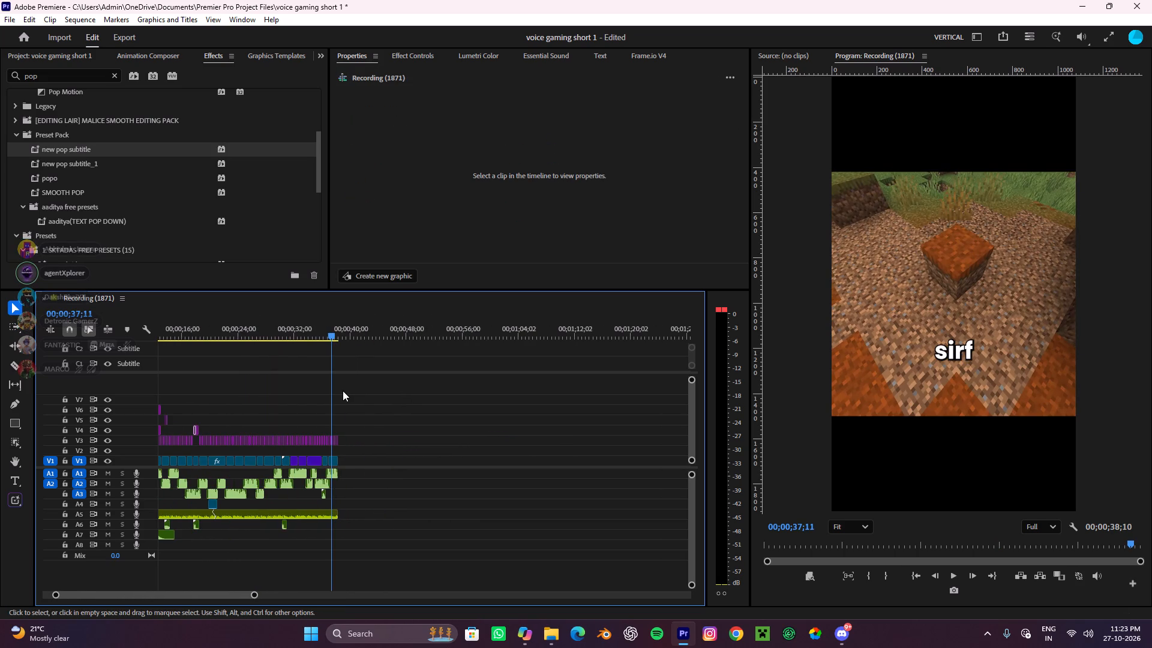
{"action": "left_click_drag", "start_coordinate": [335, 326], "coordinate": [25, 333]}
{"action": "scroll", "coordinate": [312, 391], "scroll_direction": "down", "scroll_amount": 3, "text": "alt"}
{"action": "scroll", "coordinate": [311, 391], "scroll_direction": "up", "scroll_amount": 5}
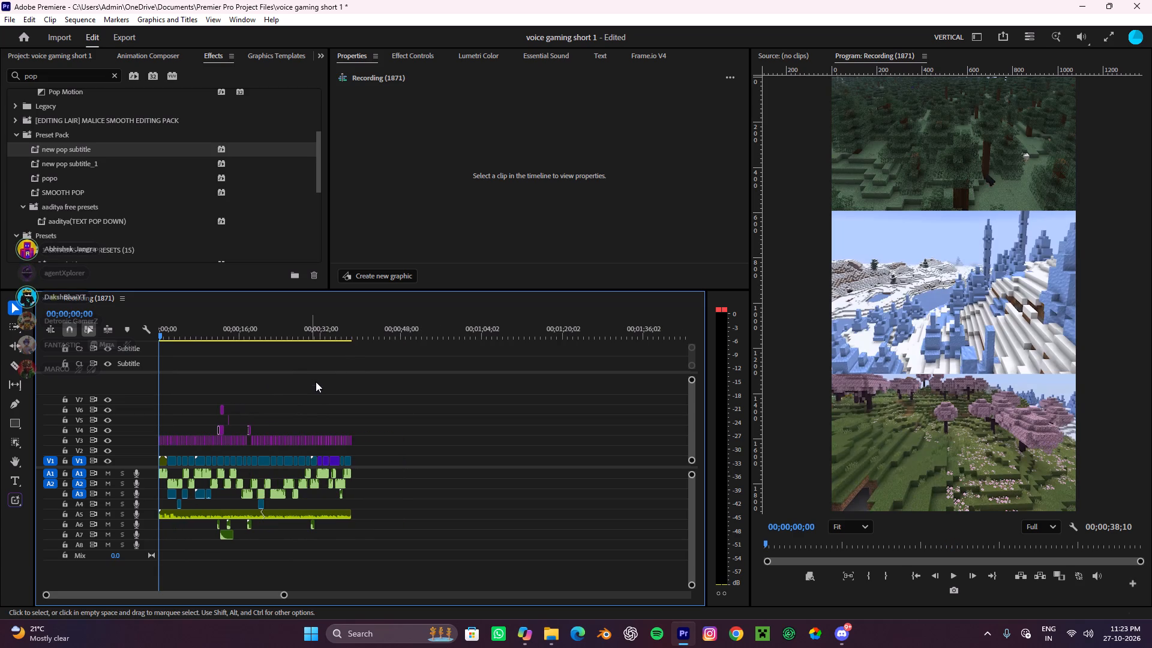
{"action": "scroll", "coordinate": [242, 411], "scroll_direction": "up", "scroll_amount": 5}
{"action": "key", "text": "space"}
{"action": "key", "text": "space"}
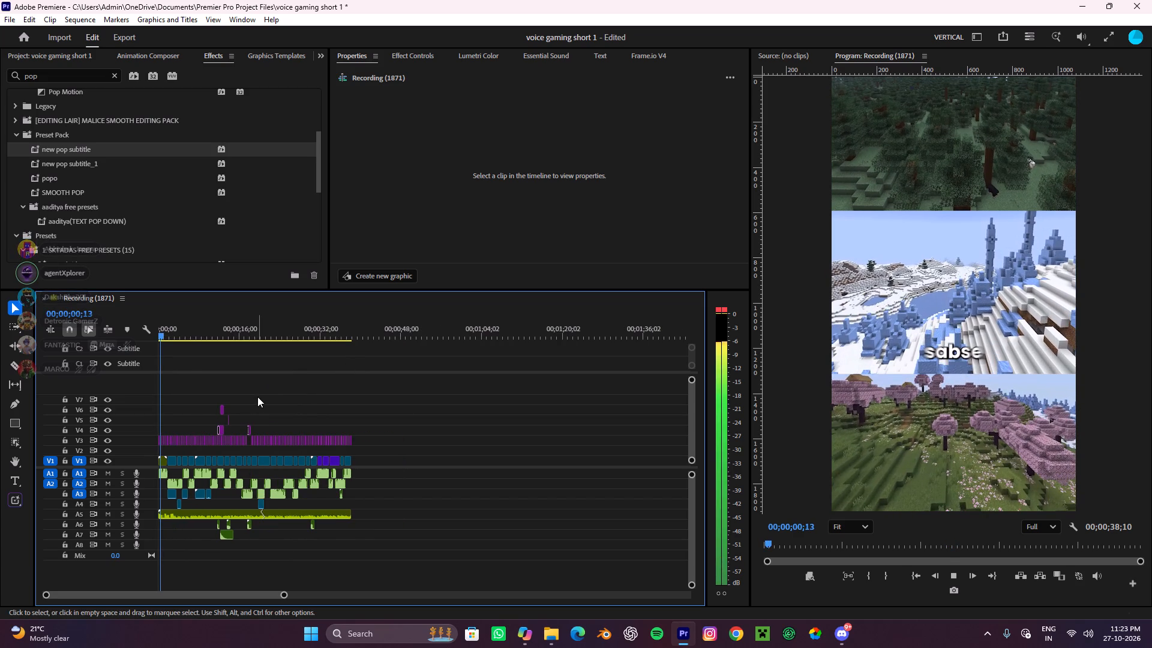
{"action": "left_click_drag", "start_coordinate": [176, 335], "coordinate": [76, 345]}
{"action": "key", "text": "space"}
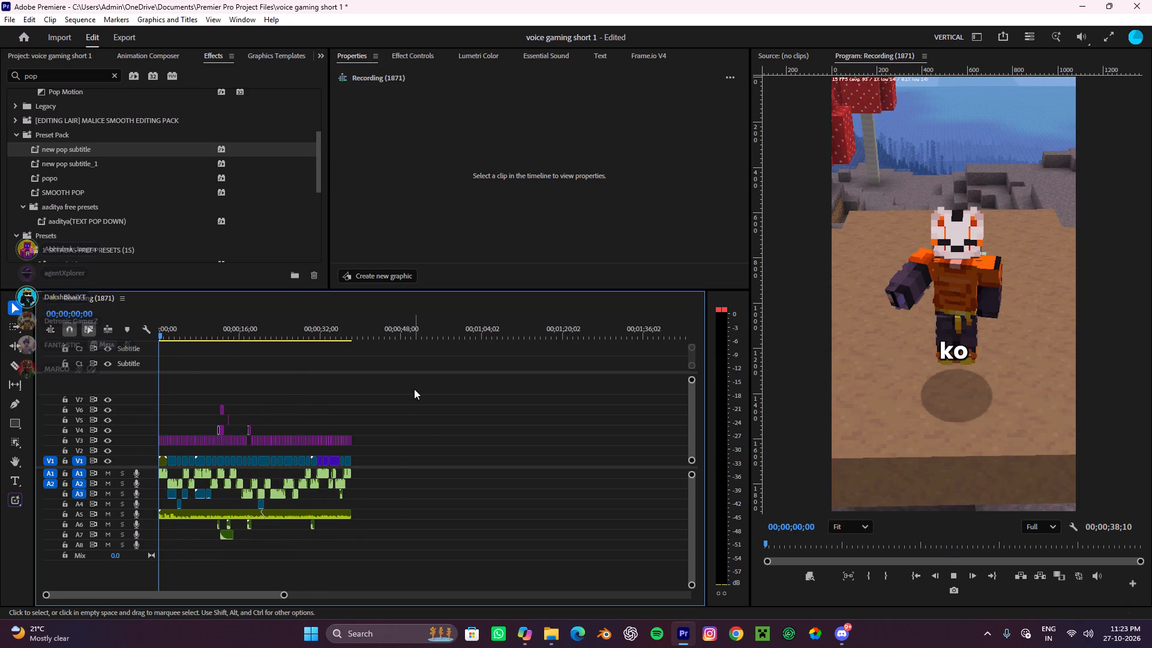
{"action": "left_click", "coordinate": [414, 389]}
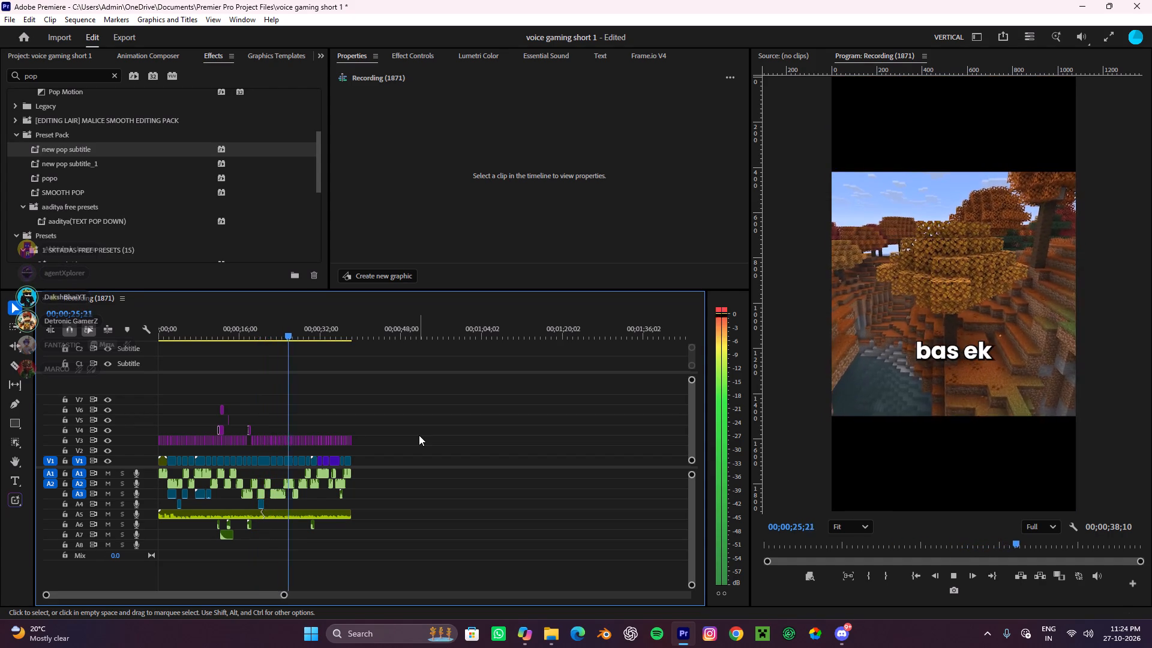
{"action": "key", "text": "space"}
Nest all the footage clips on V1 into a single nested sequence.
{"action": "left_click_drag", "start_coordinate": [409, 470], "coordinate": [367, 459]}
{"action": "left_click_drag", "start_coordinate": [375, 458], "coordinate": [151, 454]}
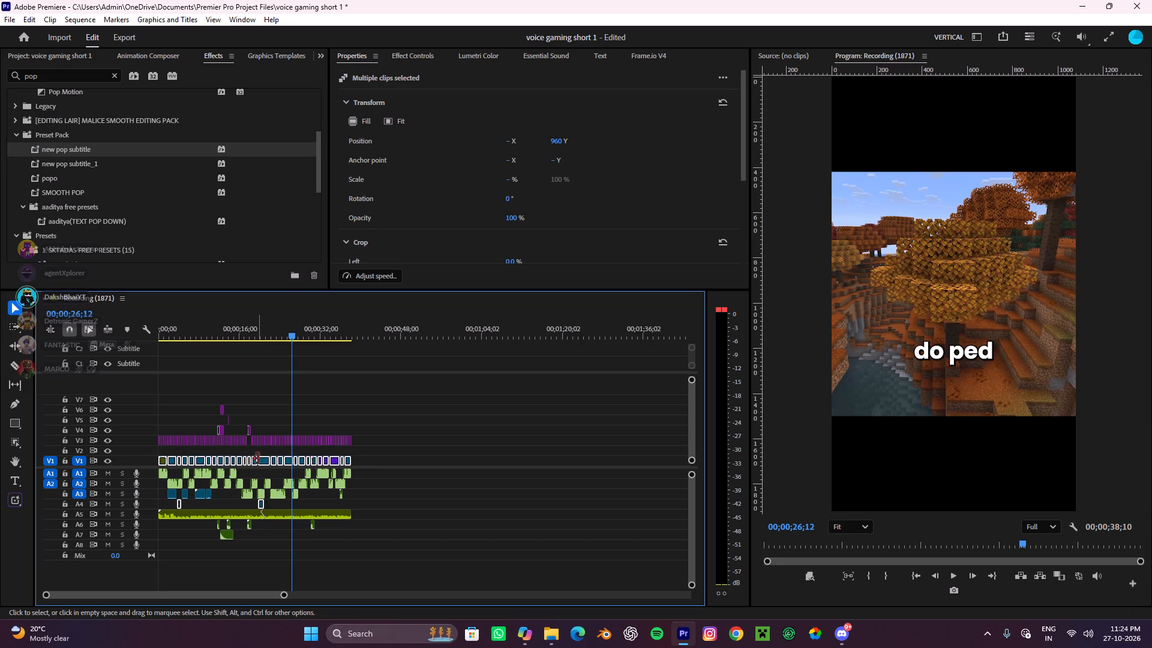
{"action": "right_click", "coordinate": [262, 457]}
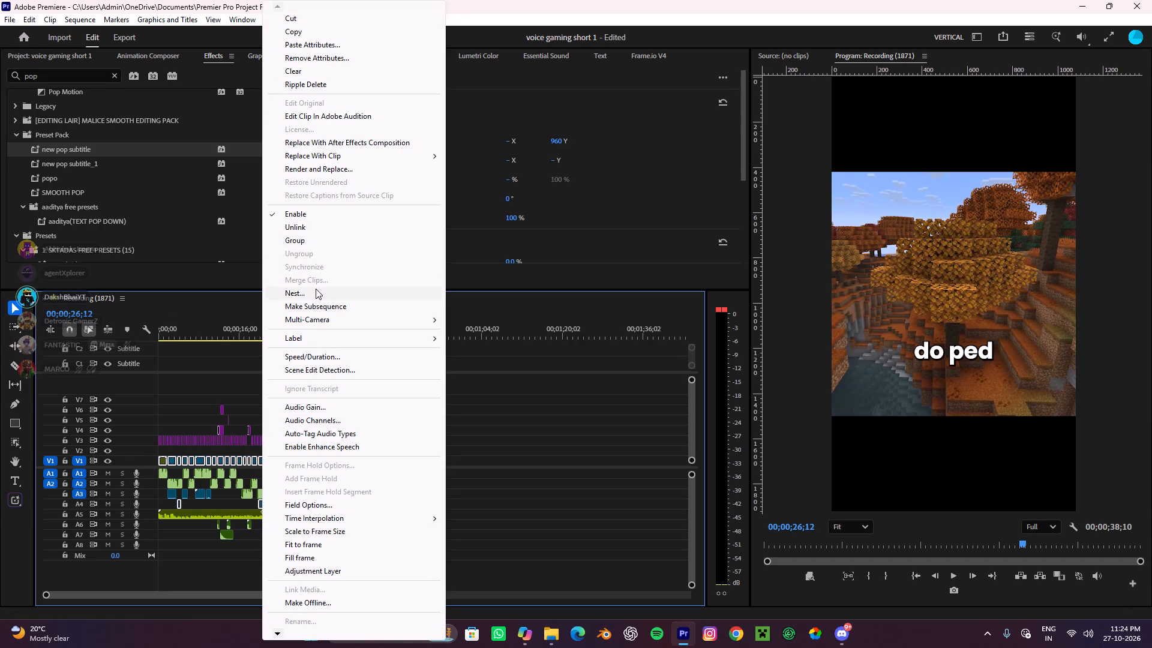
{"action": "left_click", "coordinate": [313, 292]}
{"action": "left_click", "coordinate": [594, 329]}
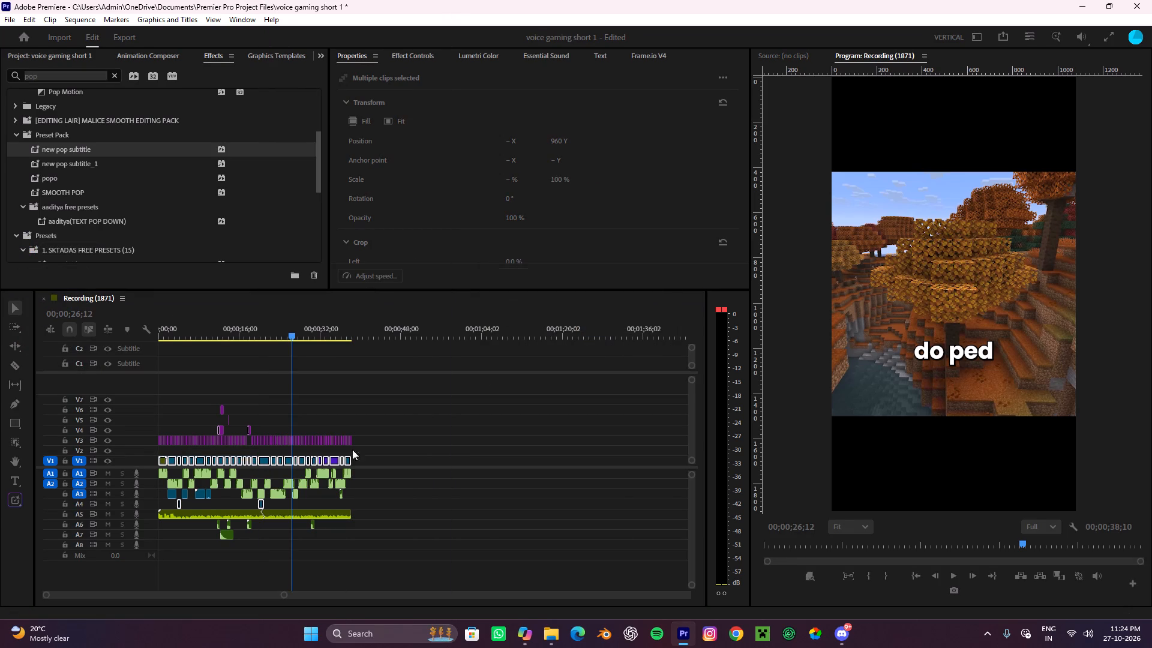
Duplicate the nested footage sequence from V1 onto V2 directly above it.
{"action": "left_click", "coordinate": [266, 461]}
{"action": "left_click_drag", "start_coordinate": [266, 461], "coordinate": [268, 451]}
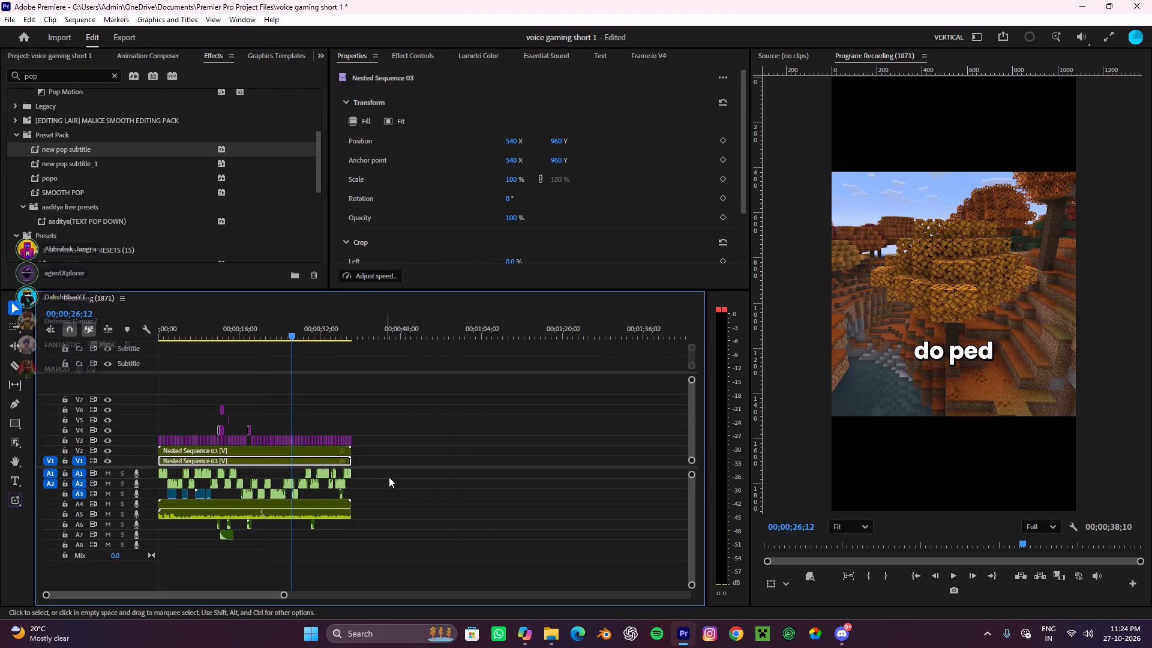
Scale the V1 copy of the nested sequence to 197% so it fills the vertical frame behind the V2 copy.
{"action": "scroll", "coordinate": [386, 479], "scroll_direction": "up", "scroll_amount": 4}
{"action": "left_click", "coordinate": [290, 454]}
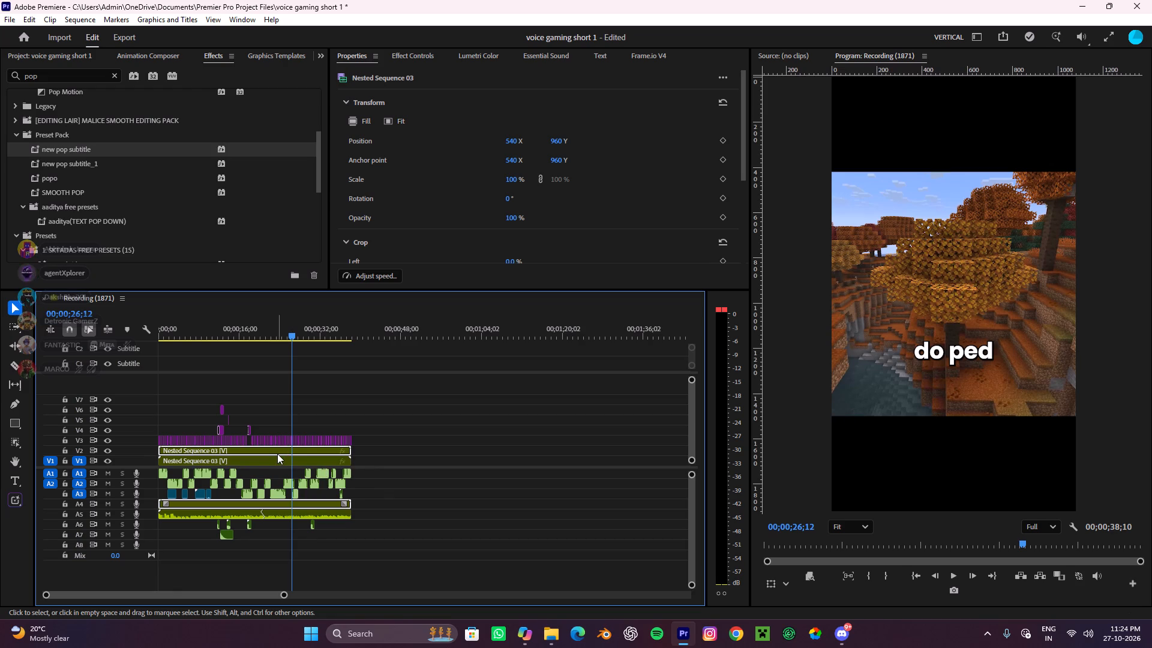
{"action": "left_click", "coordinate": [249, 463]}
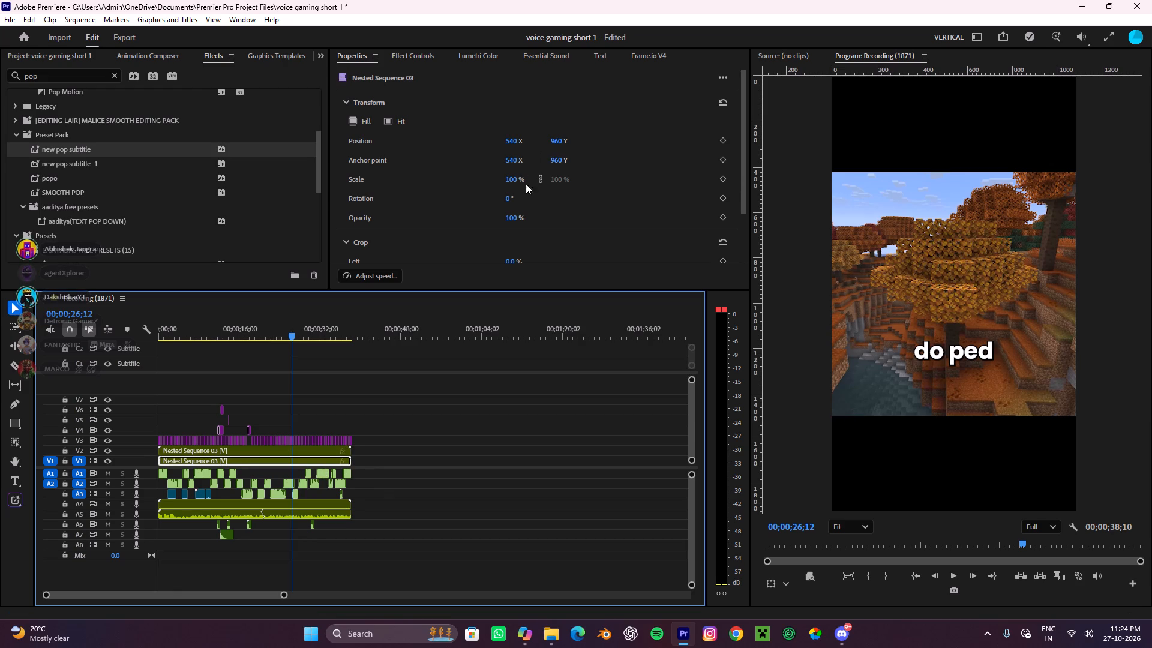
{"action": "left_click", "coordinate": [511, 185]}
{"action": "key", "text": "1"}
{"action": "key", "text": "5"}
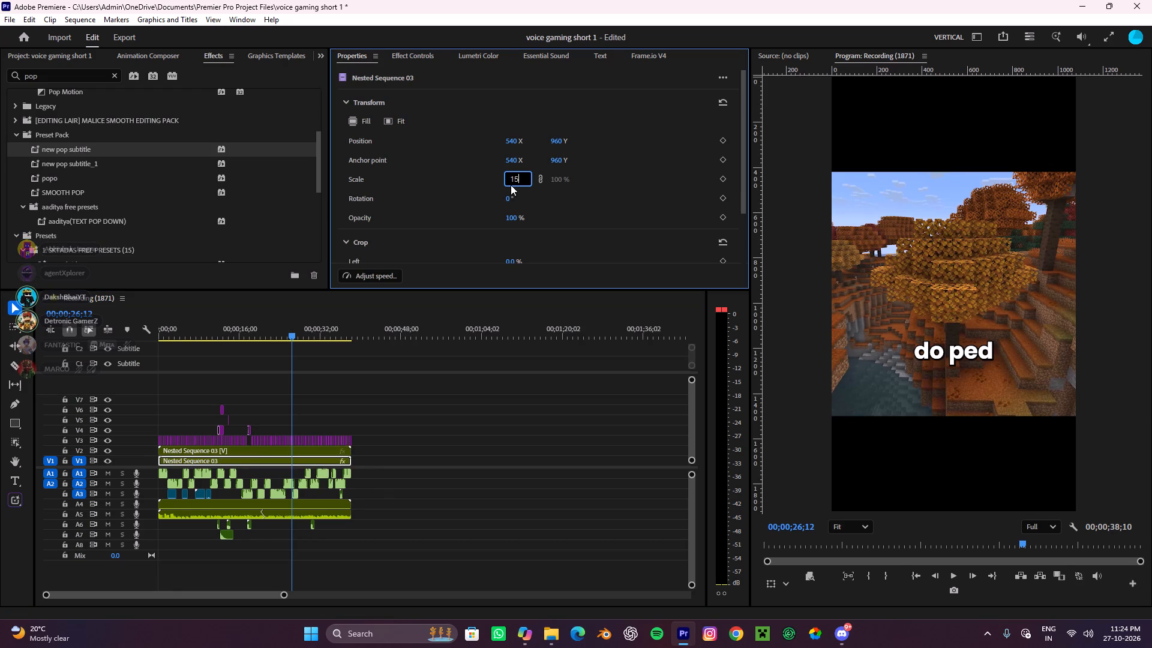
{"action": "key", "text": "0"}
{"action": "left_click", "coordinate": [560, 202]}
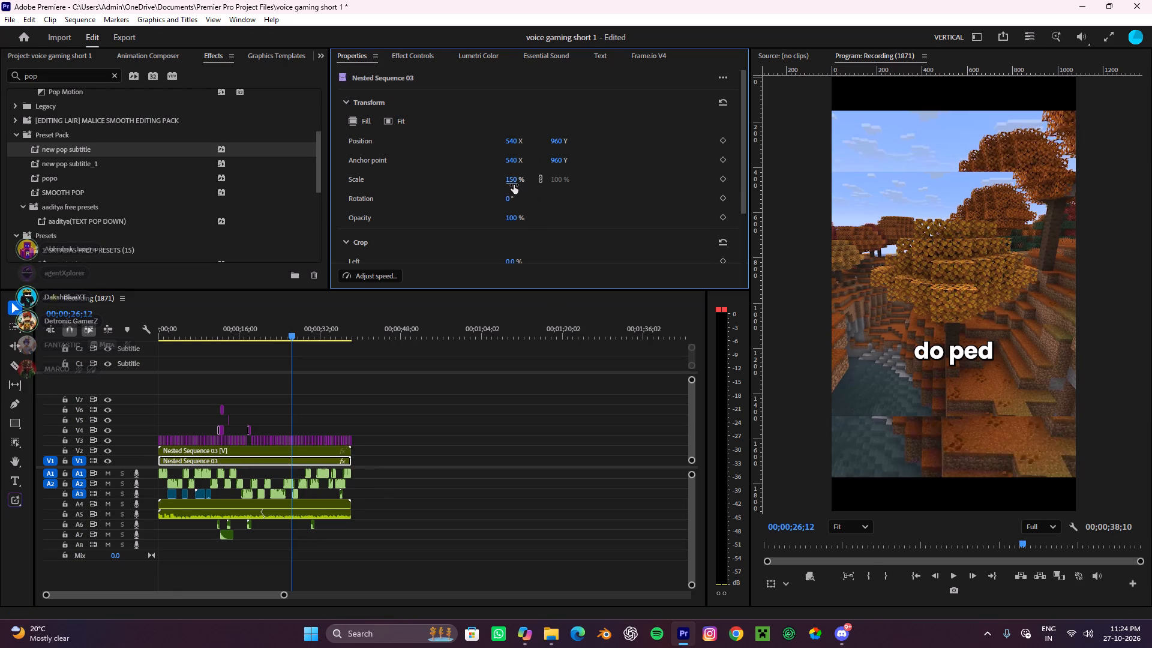
{"action": "left_click_drag", "start_coordinate": [514, 185], "coordinate": [539, 180]}
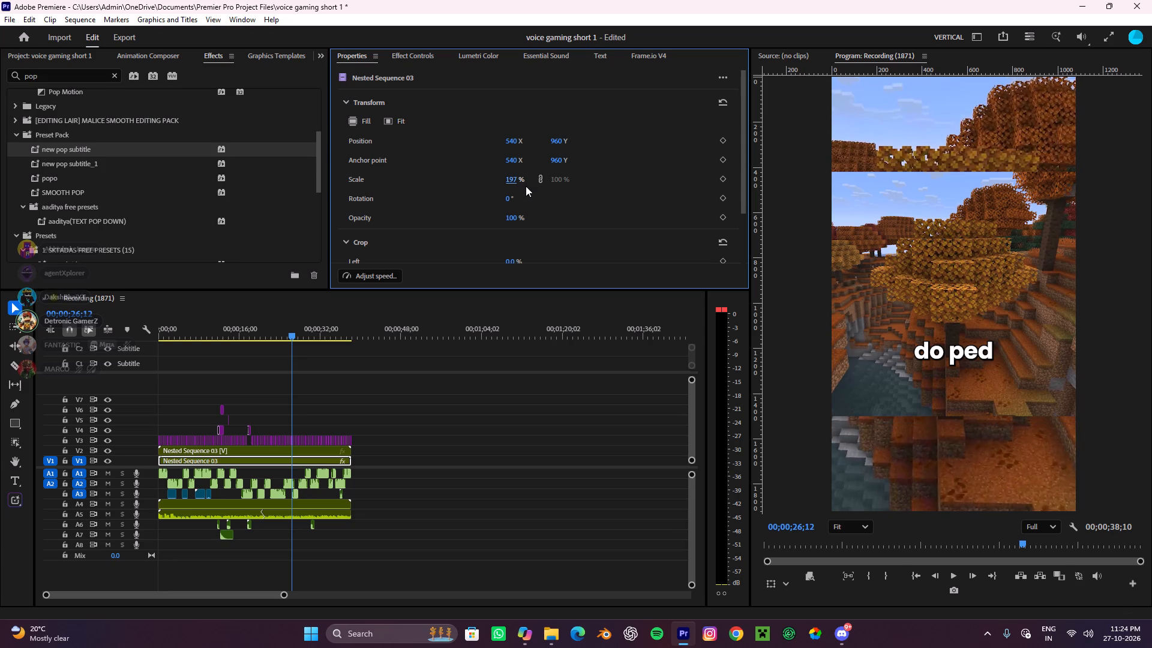
{"action": "left_click", "coordinate": [542, 208]}
{"action": "left_click", "coordinate": [494, 466]}
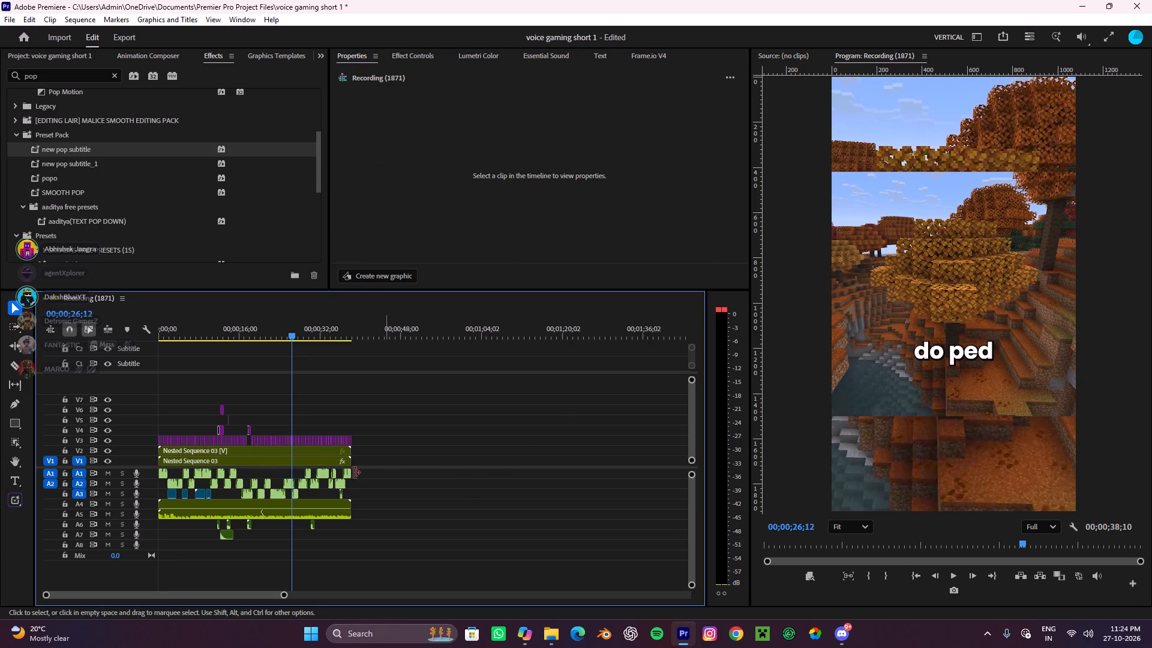
Search the effects for "gau", apply Gaussian Blur (Legacy) to the V1 nested sequence and set its blurriness to 74.
{"action": "left_click", "coordinate": [264, 460]}
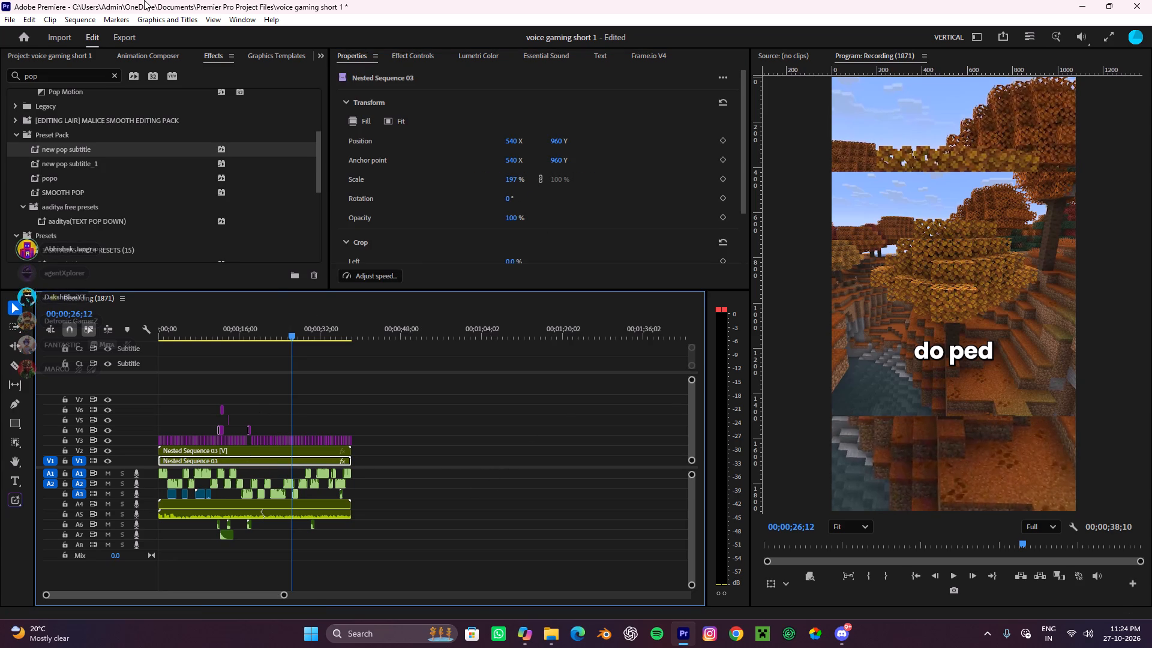
{"action": "left_click", "coordinate": [116, 78]}
{"action": "left_click", "coordinate": [78, 76]}
{"action": "key", "text": "g"}
{"action": "key", "text": "a"}
{"action": "key", "text": "u"}
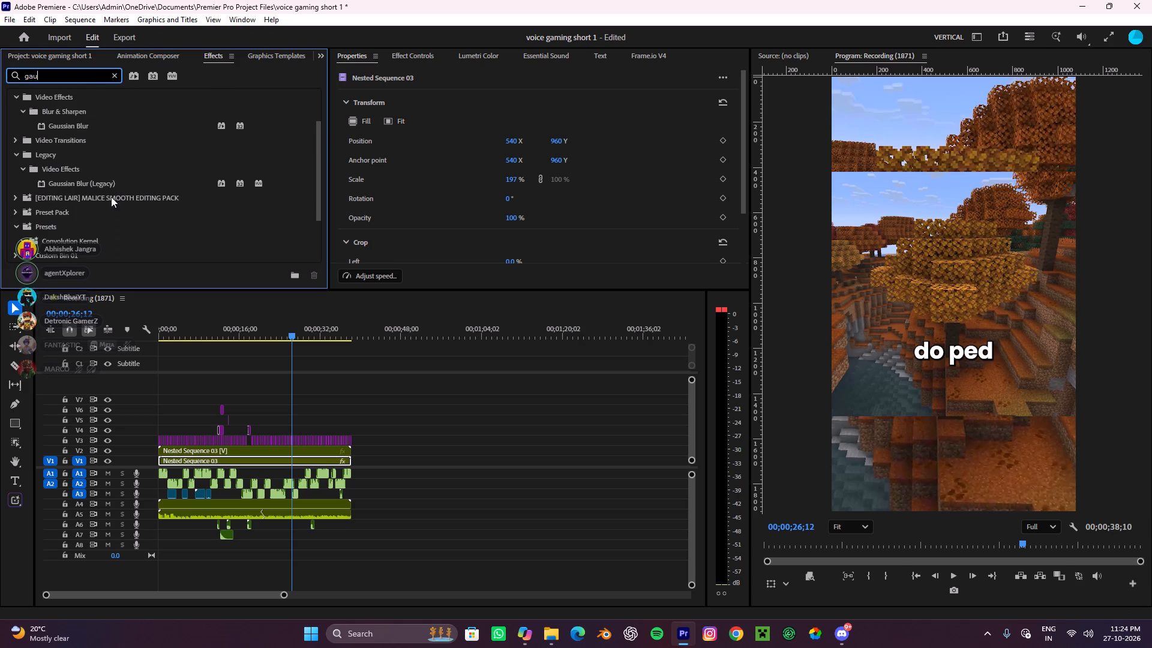
{"action": "scroll", "coordinate": [85, 191], "scroll_direction": "up", "scroll_amount": 3}
{"action": "left_click_drag", "start_coordinate": [83, 218], "coordinate": [273, 337]}
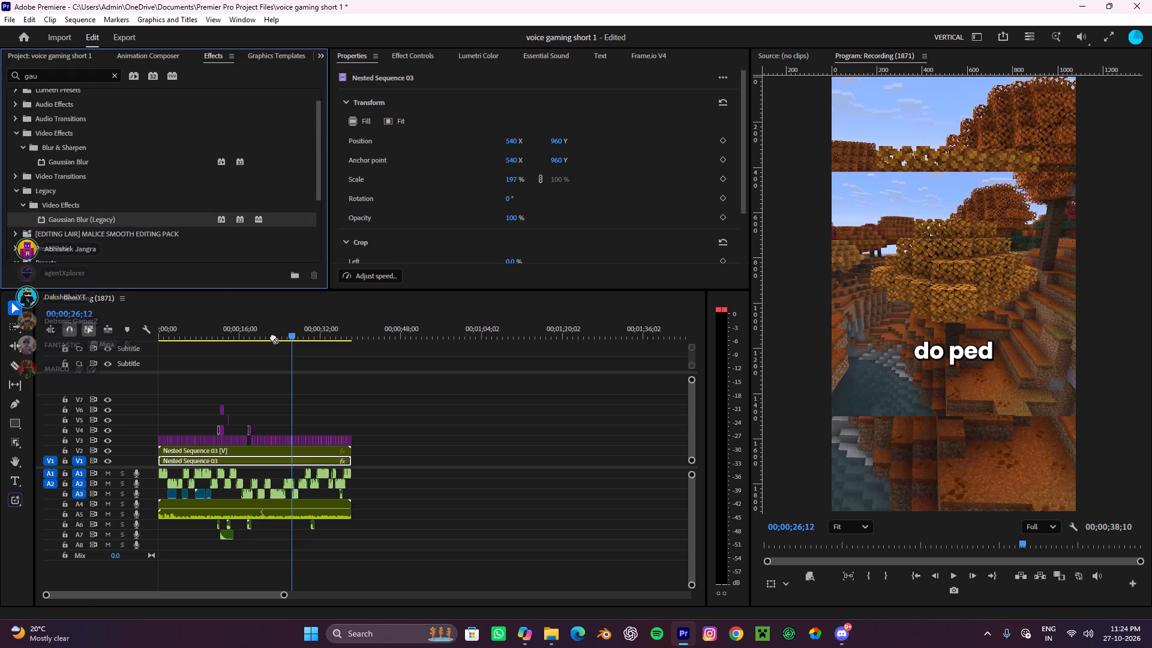
{"action": "left_click_drag", "start_coordinate": [273, 337], "coordinate": [256, 461]}
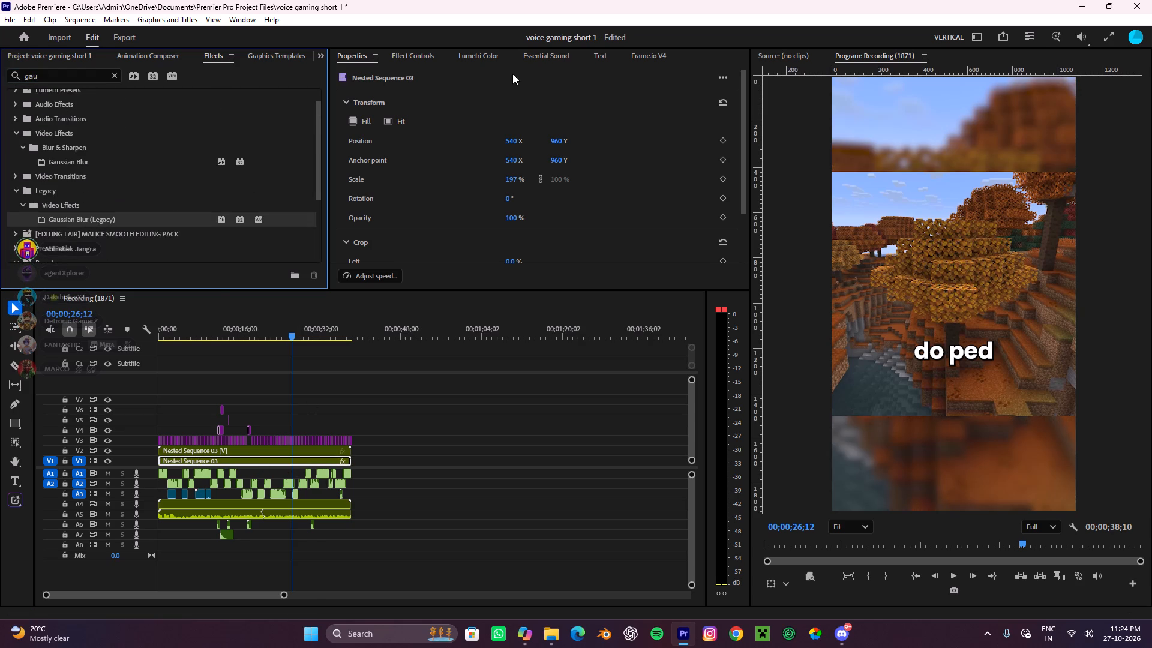
{"action": "left_click", "coordinate": [410, 55]}
{"action": "scroll", "coordinate": [422, 188], "scroll_direction": "down", "scroll_amount": 13}
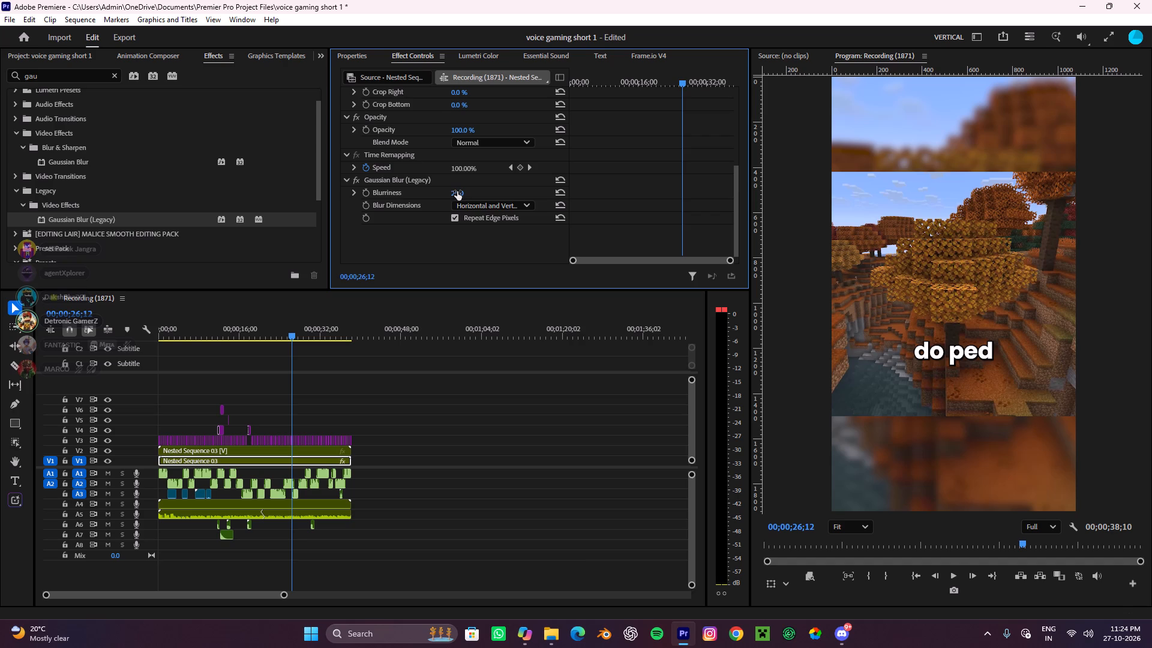
{"action": "left_click_drag", "start_coordinate": [457, 191], "coordinate": [487, 187]}
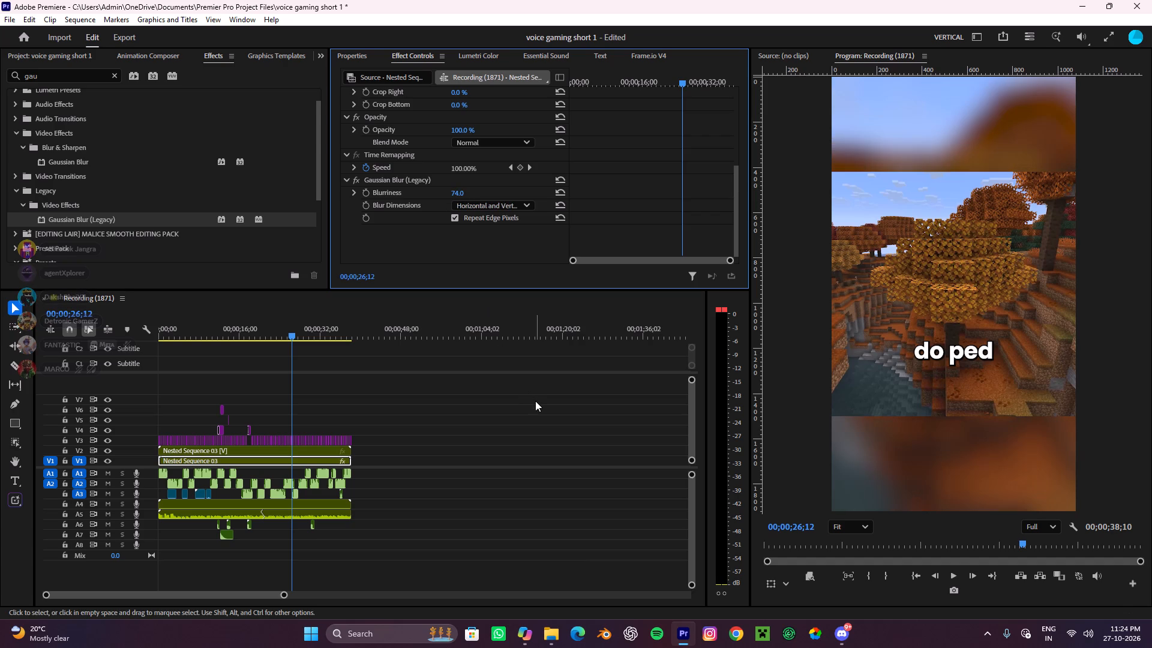
{"action": "left_click", "coordinate": [535, 401]}
Search the effects for "color grade" and apply the "color grade" preset to the nested sequences on V2 and V1.
{"action": "left_click", "coordinate": [301, 451]}
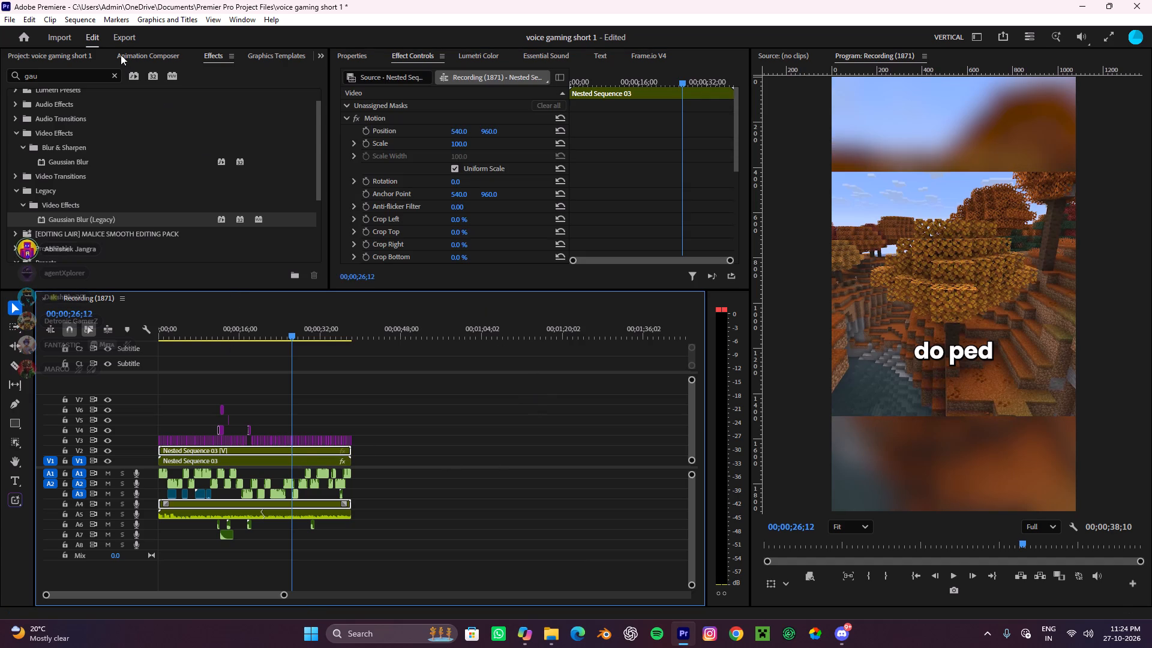
{"action": "left_click_drag", "start_coordinate": [82, 79], "coordinate": [0, 47]}
{"action": "key", "text": "c"}
{"action": "type", "text": "ol"}
{"action": "key", "text": "o"}
{"action": "key", "text": "r"}
{"action": "key", "text": "space"}
{"action": "type", "text": "grade"}
{"action": "scroll", "coordinate": [131, 206], "scroll_direction": "down", "scroll_amount": 4}
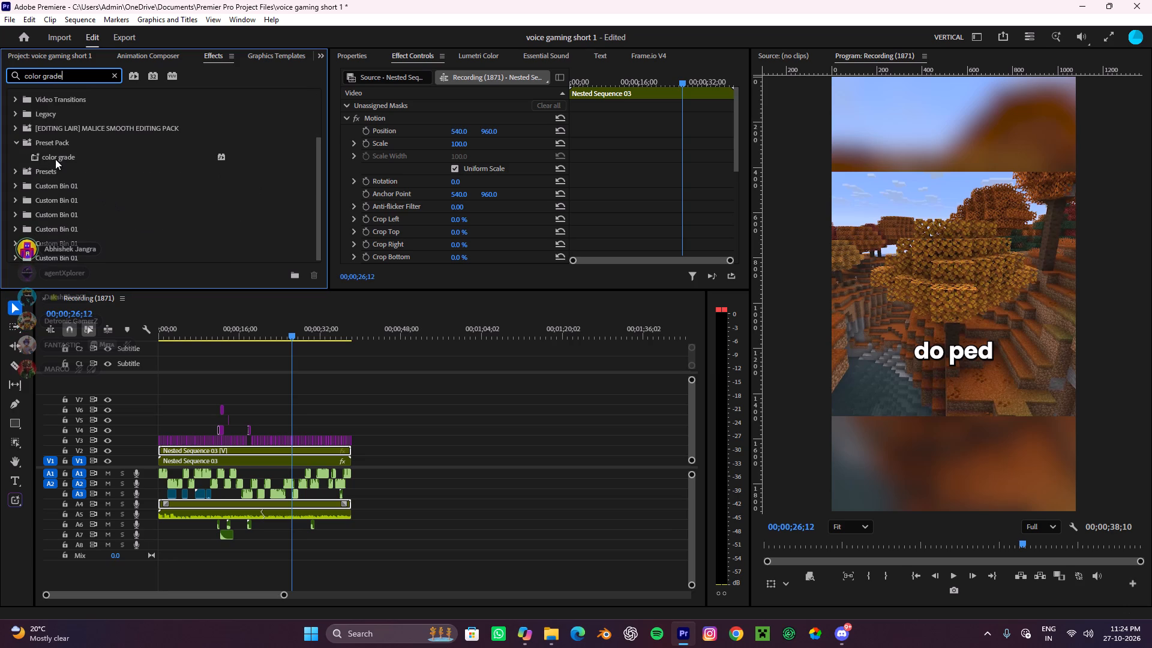
{"action": "left_click_drag", "start_coordinate": [55, 159], "coordinate": [236, 446]}
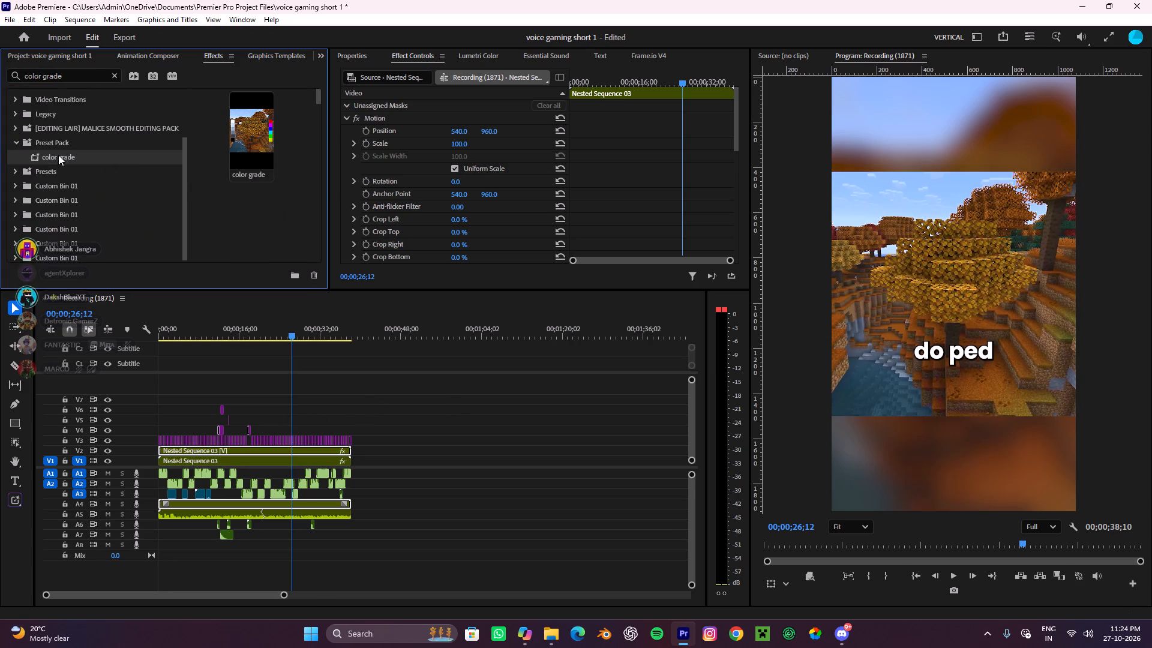
{"action": "left_click_drag", "start_coordinate": [57, 157], "coordinate": [262, 460]}
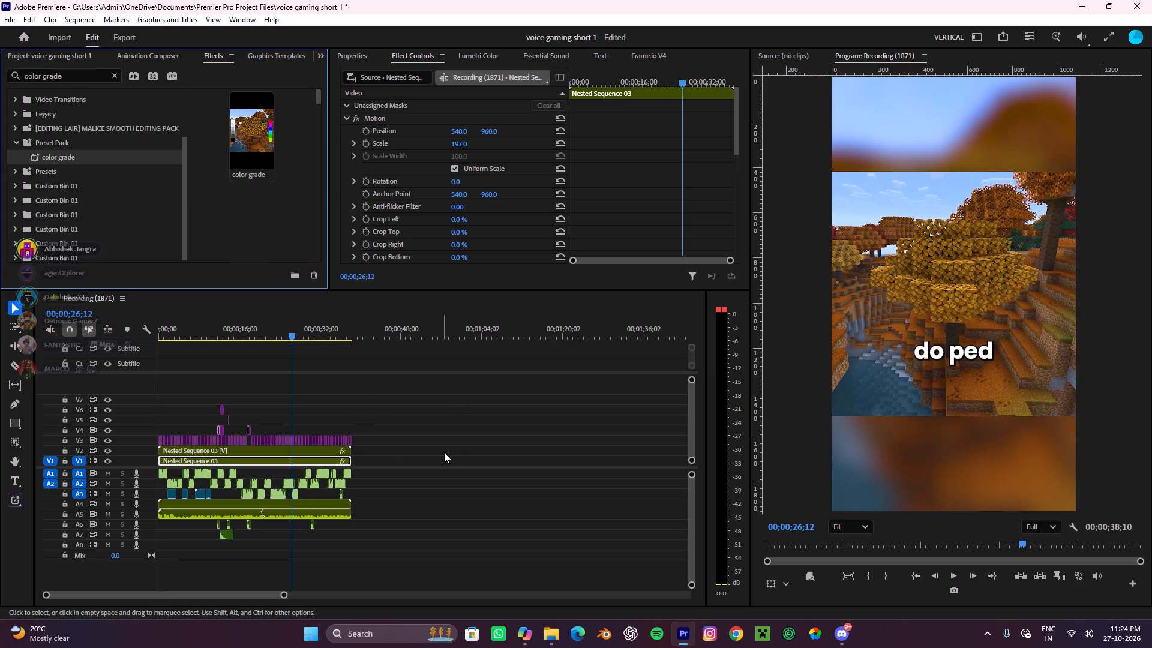
Return the playhead to the start of the sequence and lock audio tracks A1, A2 and A3.
{"action": "left_click", "coordinate": [446, 452]}
{"action": "scroll", "coordinate": [363, 428], "scroll_direction": "down", "scroll_amount": 4, "text": "alt"}
{"action": "scroll", "coordinate": [304, 443], "scroll_direction": "up", "scroll_amount": 10, "text": "alt"}
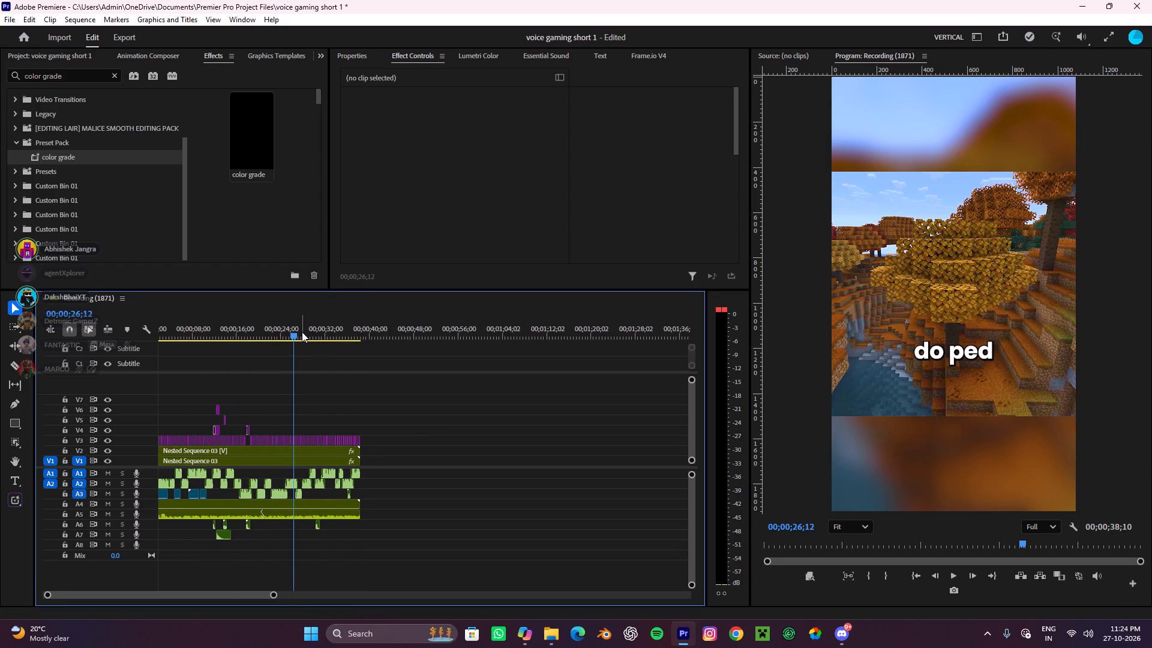
{"action": "left_click_drag", "start_coordinate": [293, 328], "coordinate": [0, 338]}
{"action": "scroll", "coordinate": [415, 459], "scroll_direction": "down", "scroll_amount": 4, "text": "alt"}
{"action": "scroll", "coordinate": [393, 478], "scroll_direction": "up", "scroll_amount": 5, "text": "alt"}
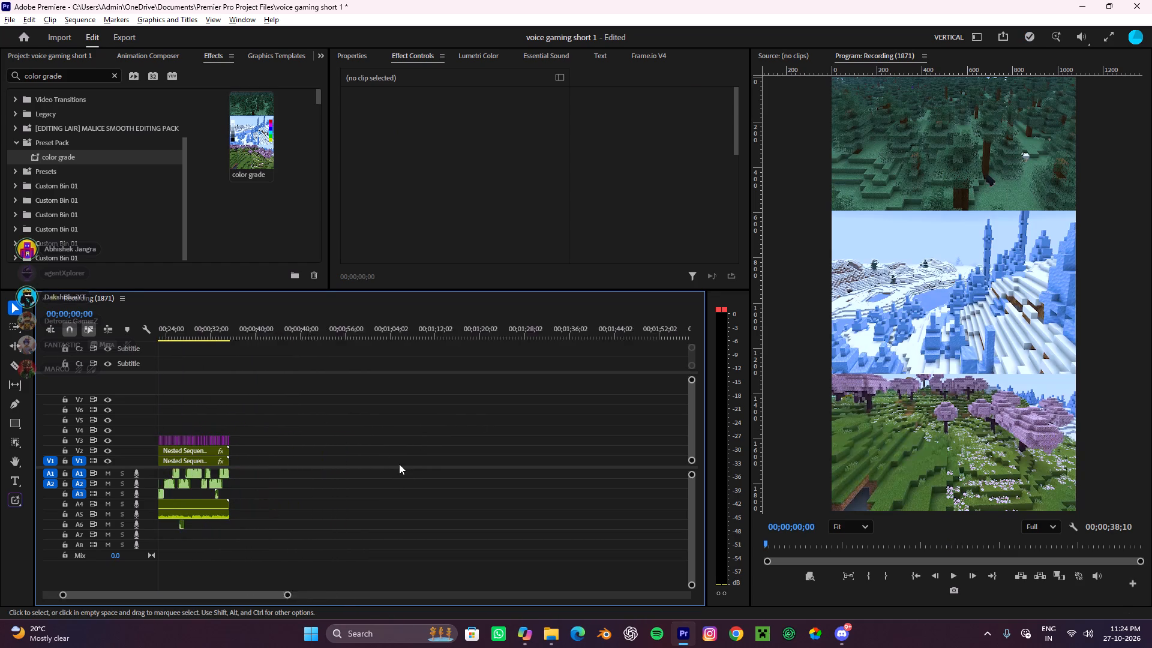
{"action": "scroll", "coordinate": [399, 464], "scroll_direction": "up", "scroll_amount": 11}
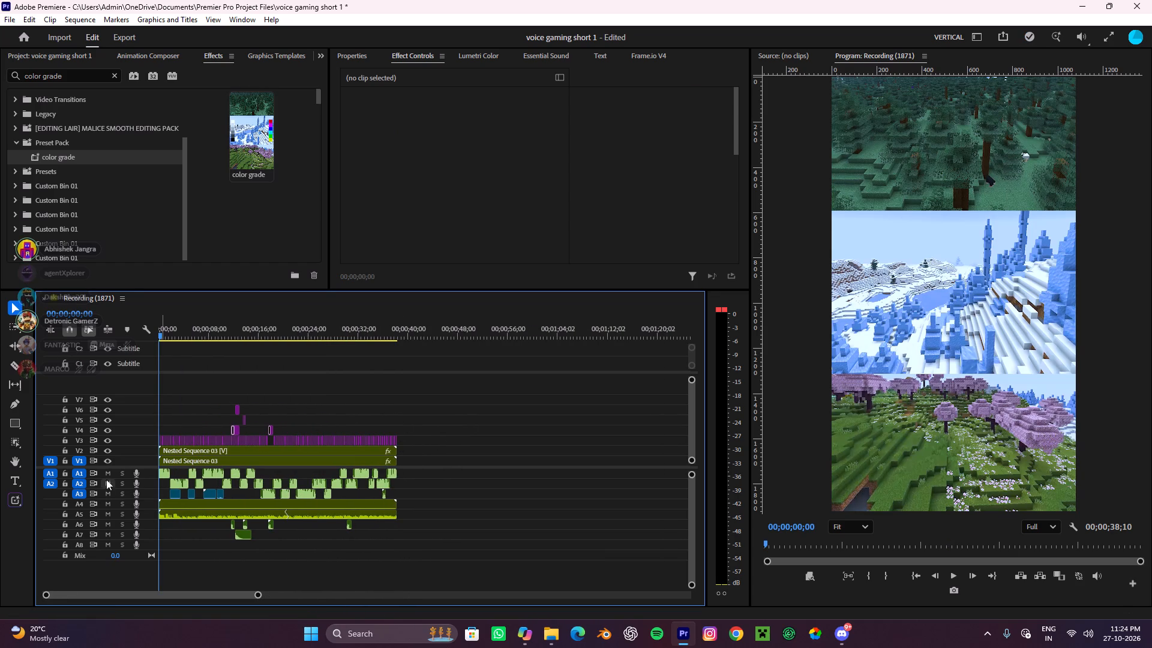
{"action": "left_click", "coordinate": [70, 475]}
{"action": "left_click", "coordinate": [68, 484]}
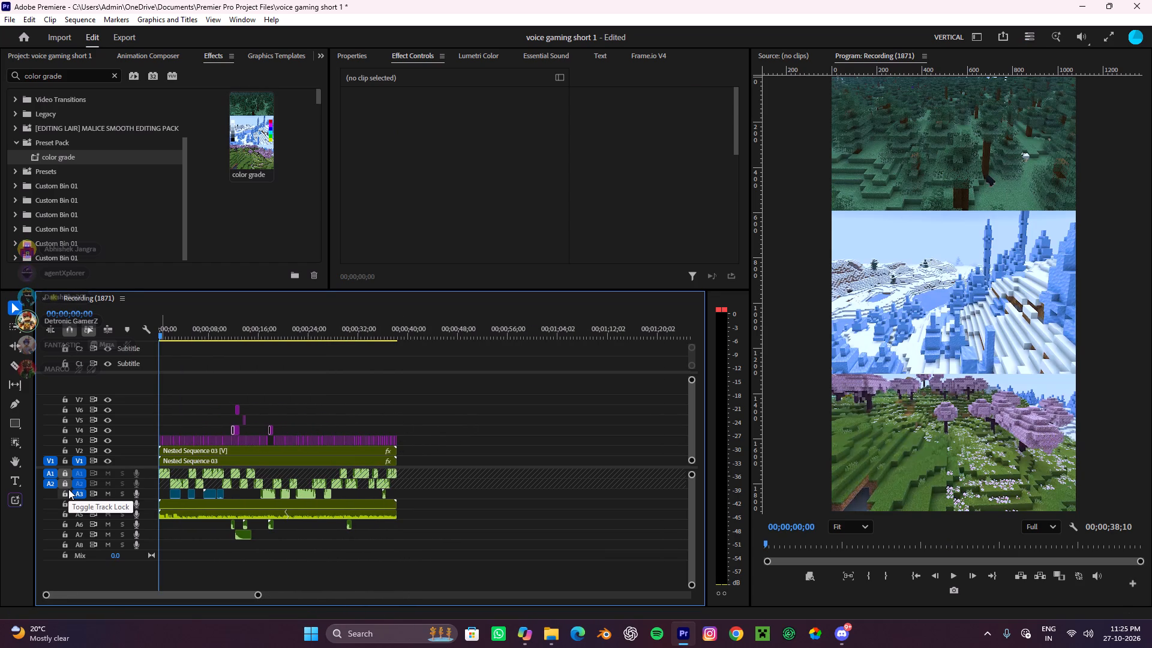
{"action": "left_click", "coordinate": [65, 494]}
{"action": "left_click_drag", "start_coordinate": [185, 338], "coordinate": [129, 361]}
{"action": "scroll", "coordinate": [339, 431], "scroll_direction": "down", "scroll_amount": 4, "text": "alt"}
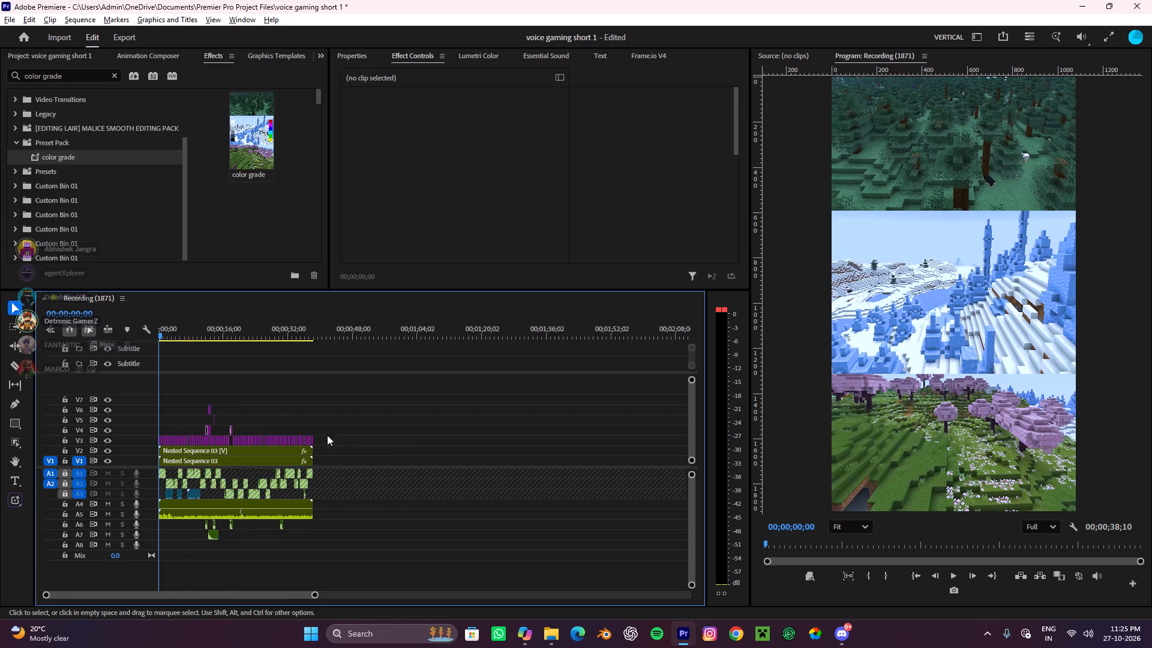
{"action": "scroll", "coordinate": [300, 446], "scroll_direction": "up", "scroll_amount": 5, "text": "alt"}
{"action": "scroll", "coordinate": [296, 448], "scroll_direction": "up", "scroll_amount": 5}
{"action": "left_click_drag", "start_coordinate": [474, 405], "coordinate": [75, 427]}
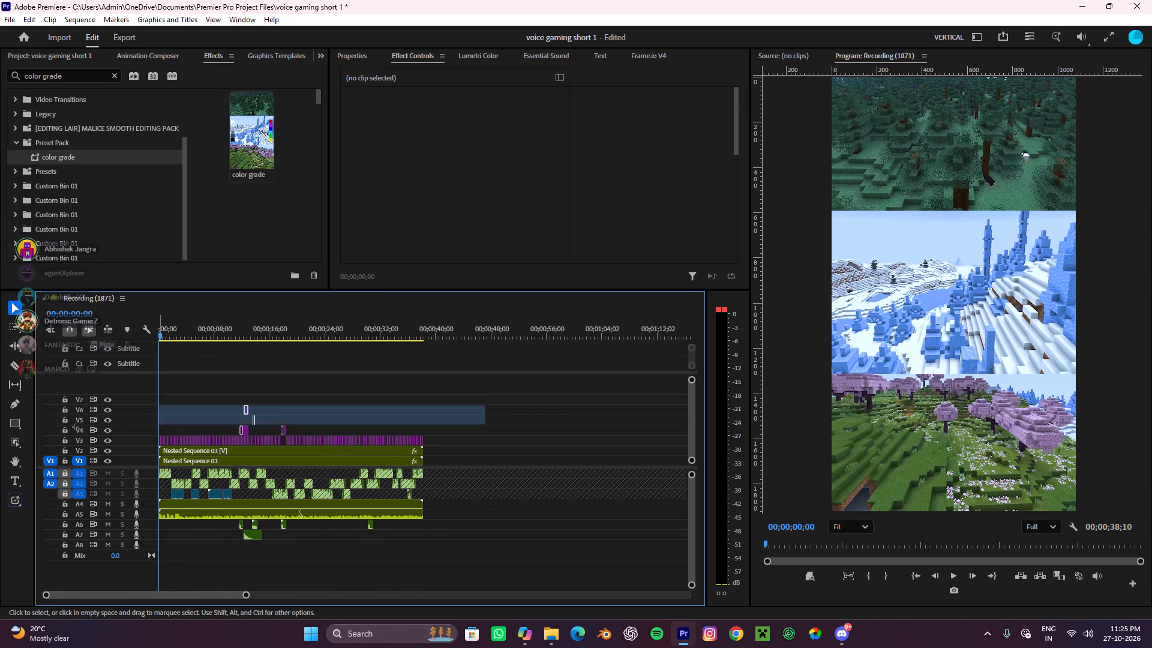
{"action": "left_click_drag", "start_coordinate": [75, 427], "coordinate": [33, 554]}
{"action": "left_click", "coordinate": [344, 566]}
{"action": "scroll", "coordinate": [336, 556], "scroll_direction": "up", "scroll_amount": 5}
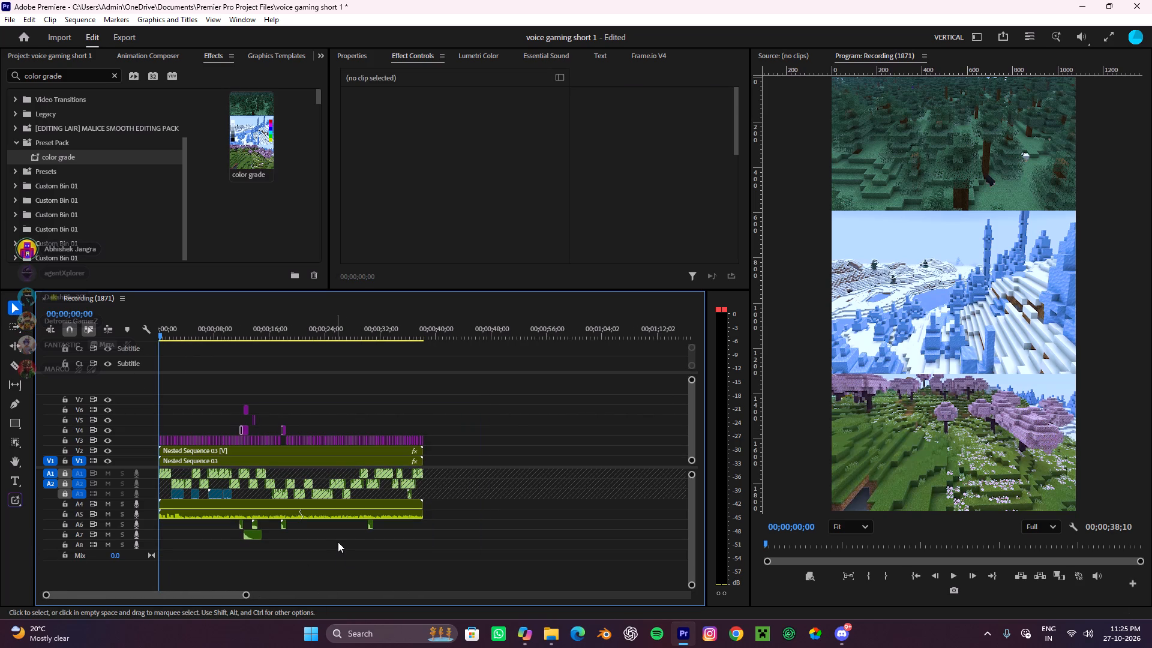
Play the sequence from the beginning to about 33 seconds to check the blurred background, colour grade and captions.
{"action": "key", "text": "space"}
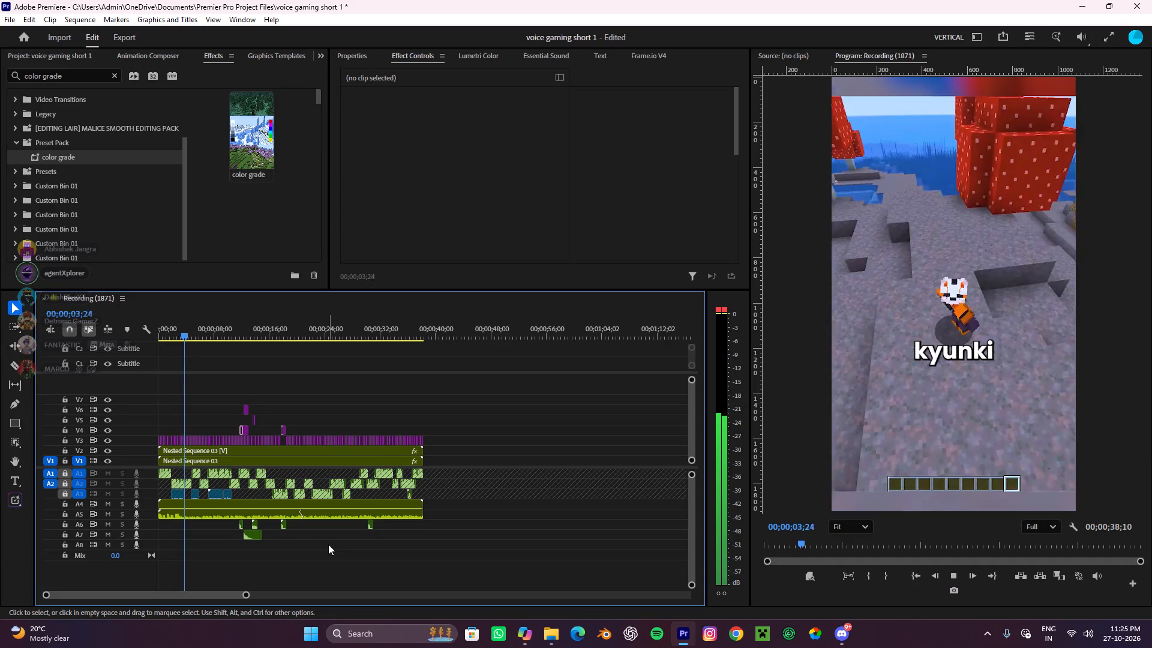
{"action": "key", "text": "space"}
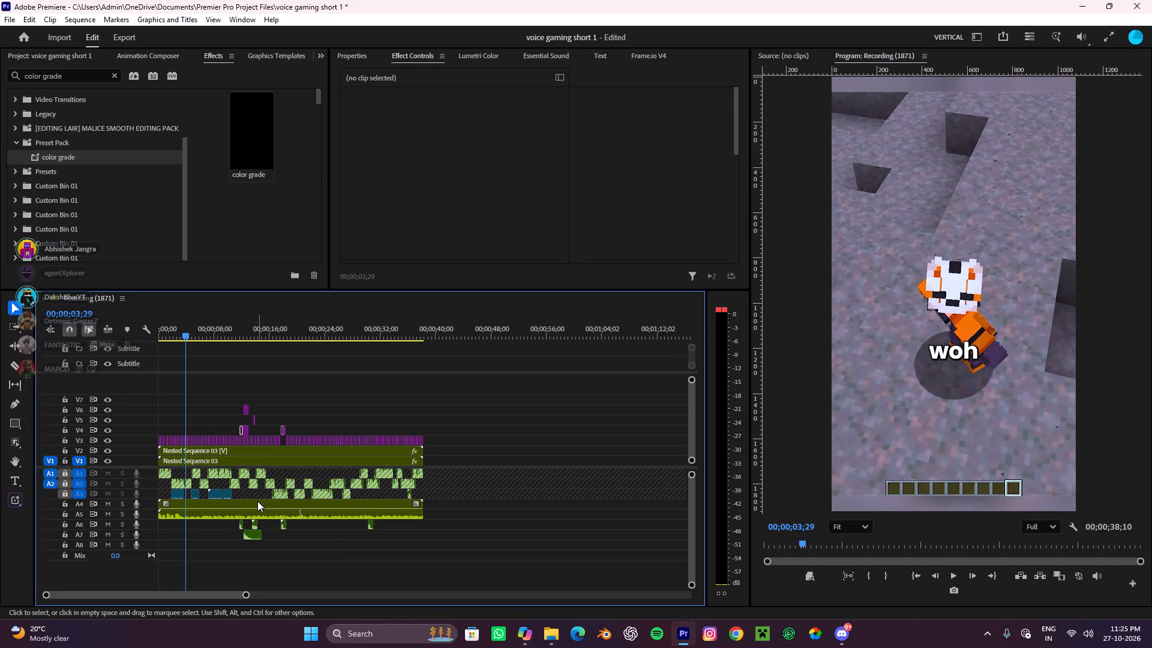
{"action": "scroll", "coordinate": [257, 501], "scroll_direction": "up", "scroll_amount": 5, "text": "alt"}
{"action": "scroll", "coordinate": [257, 501], "scroll_direction": "down", "scroll_amount": 5, "text": "alt"}
{"action": "scroll", "coordinate": [219, 504], "scroll_direction": "up", "scroll_amount": 3, "text": "alt"}
{"action": "scroll", "coordinate": [219, 504], "scroll_direction": "up", "scroll_amount": 12}
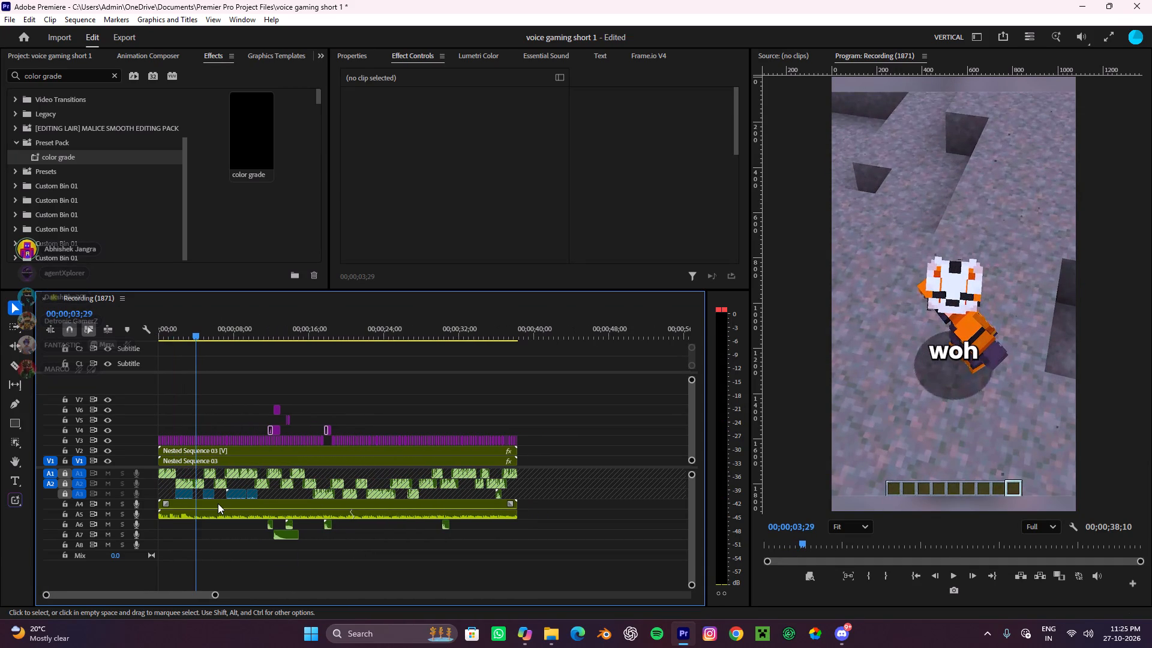
{"action": "scroll", "coordinate": [218, 503], "scroll_direction": "up", "scroll_amount": 5, "text": "alt"}
{"action": "scroll", "coordinate": [218, 503], "scroll_direction": "up", "scroll_amount": 4}
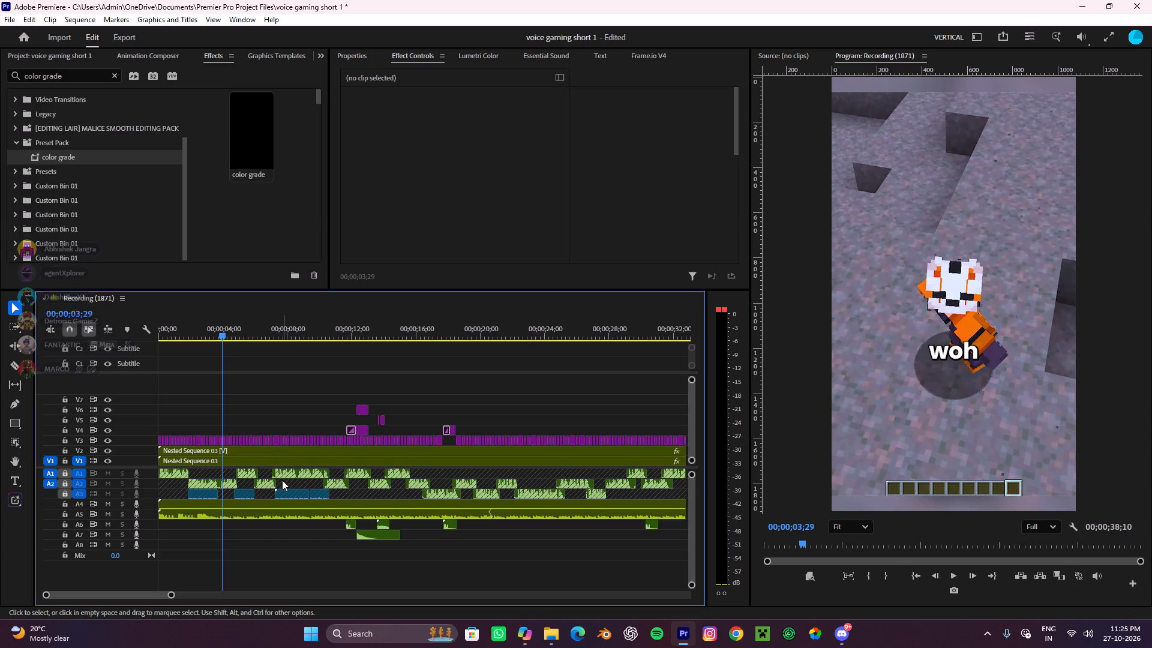
{"action": "key", "text": "space"}
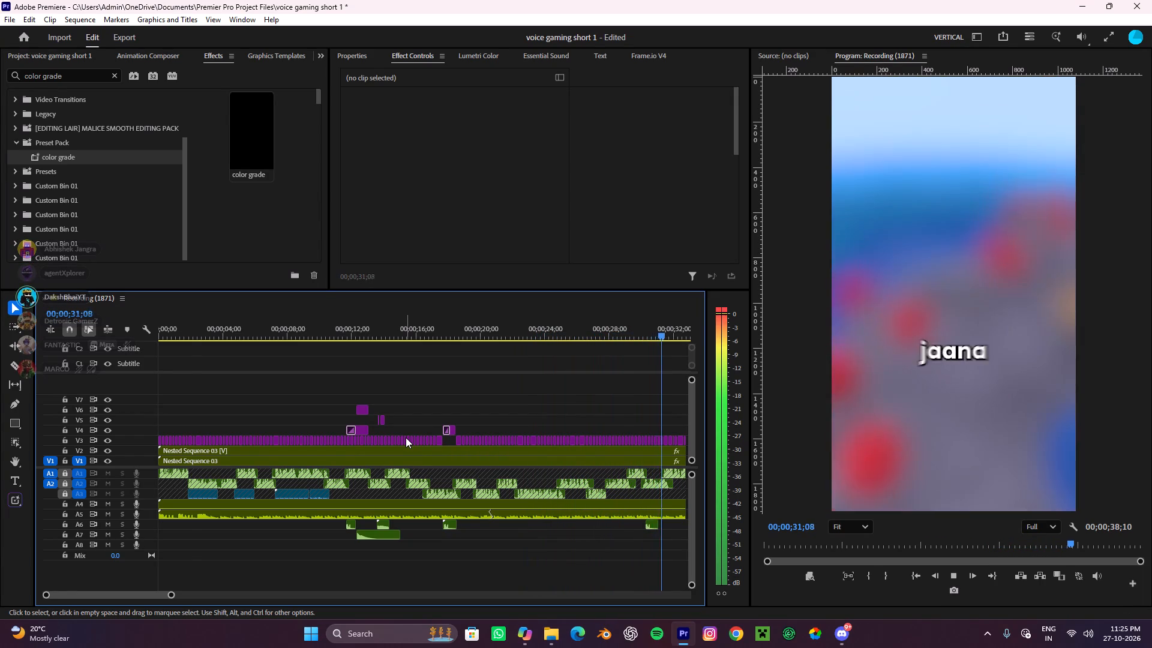
{"action": "key", "text": "space"}
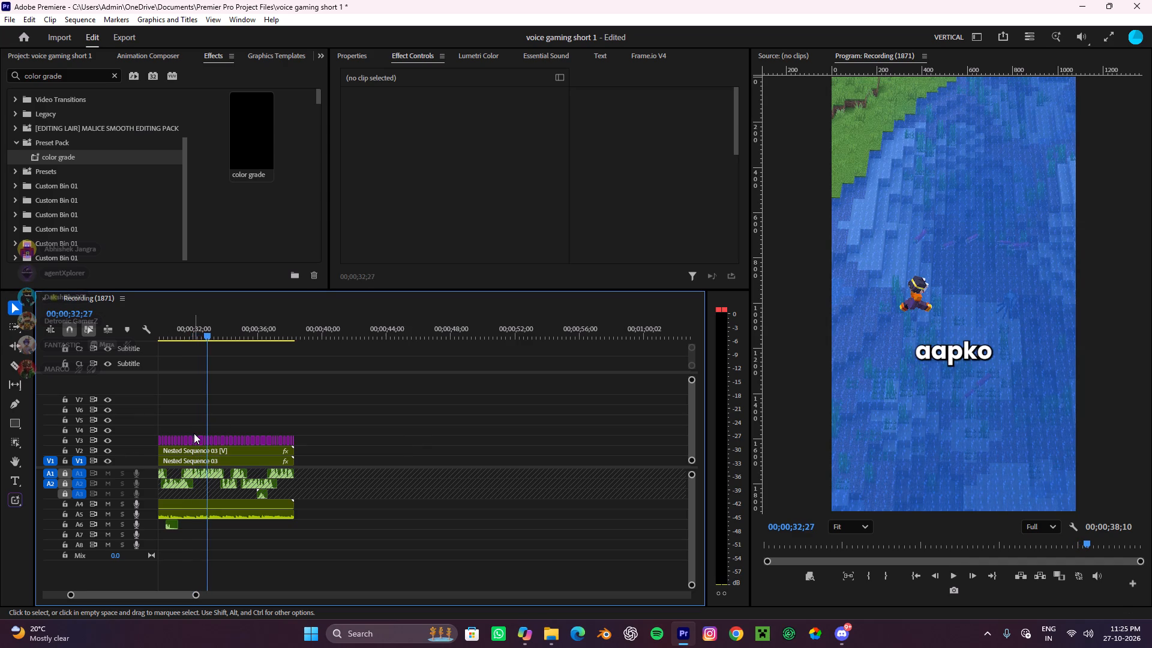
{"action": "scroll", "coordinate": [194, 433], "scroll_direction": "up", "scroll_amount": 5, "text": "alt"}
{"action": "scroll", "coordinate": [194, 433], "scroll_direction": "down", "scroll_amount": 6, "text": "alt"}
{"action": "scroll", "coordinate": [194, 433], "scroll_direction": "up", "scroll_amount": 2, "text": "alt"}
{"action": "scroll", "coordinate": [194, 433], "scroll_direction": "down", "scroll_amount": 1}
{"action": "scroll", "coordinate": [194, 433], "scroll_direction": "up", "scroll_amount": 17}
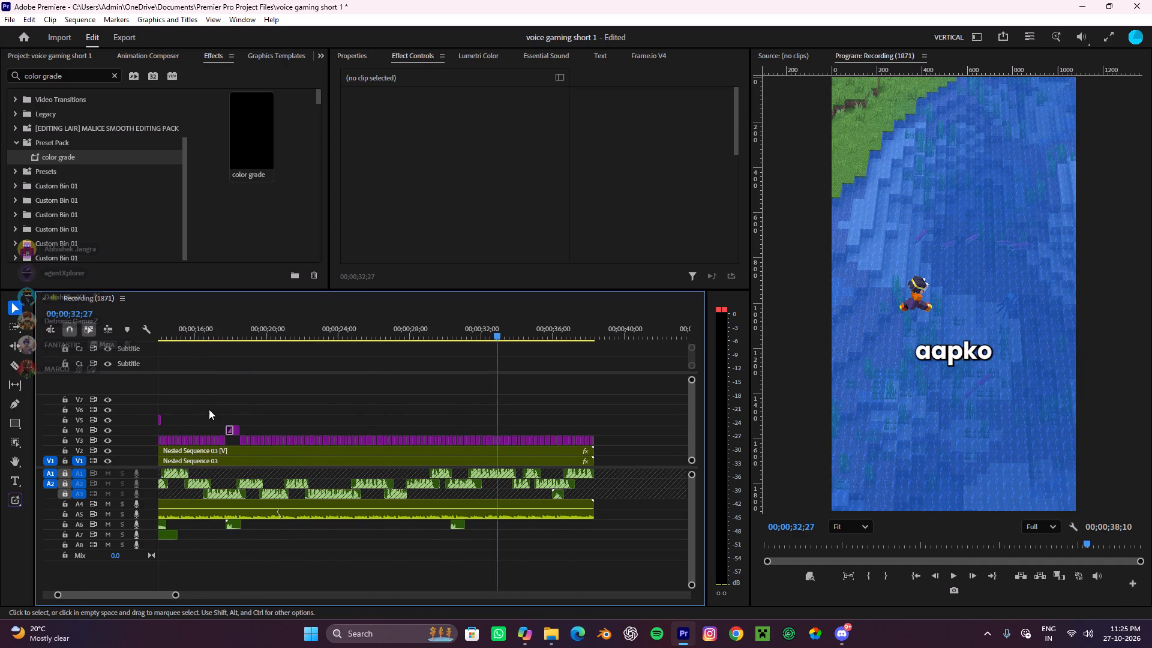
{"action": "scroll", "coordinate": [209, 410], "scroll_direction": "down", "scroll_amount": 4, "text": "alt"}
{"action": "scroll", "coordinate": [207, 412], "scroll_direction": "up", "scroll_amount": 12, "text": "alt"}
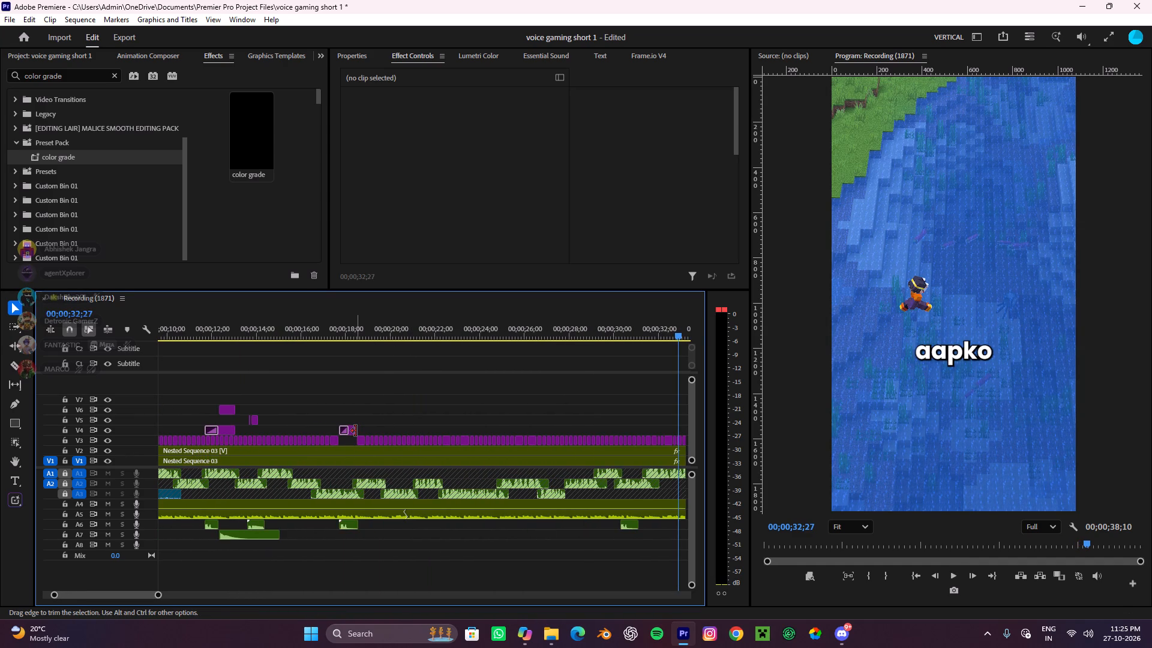
Select the glowing number text graphic on V4 at about 18 seconds to examine its effect settings.
{"action": "scroll", "coordinate": [344, 431], "scroll_direction": "up", "scroll_amount": 5, "text": "alt"}
{"action": "left_click", "coordinate": [358, 431]}
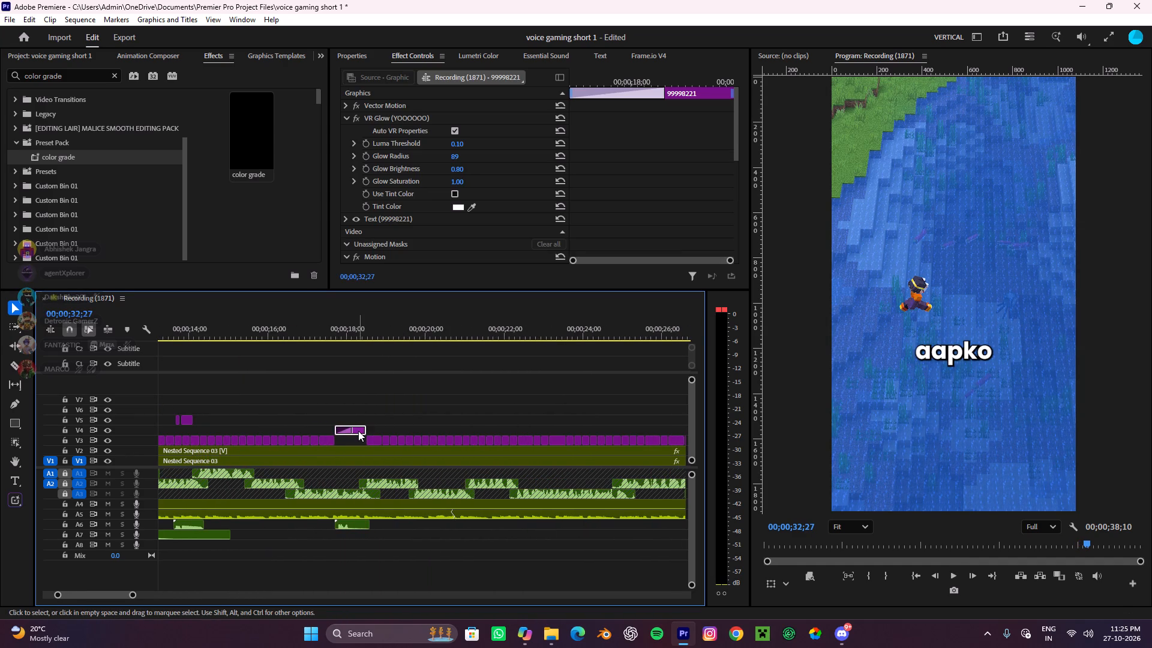
{"action": "scroll", "coordinate": [357, 431], "scroll_direction": "down", "scroll_amount": 11, "text": "alt"}
Add a text graphic on V4 at 00;00;30;14, in the upper part of the frame, with the copied coordinates "-427 z-3717".
{"action": "left_click_drag", "start_coordinate": [521, 326], "coordinate": [486, 353]}
{"action": "key", "text": "space"}
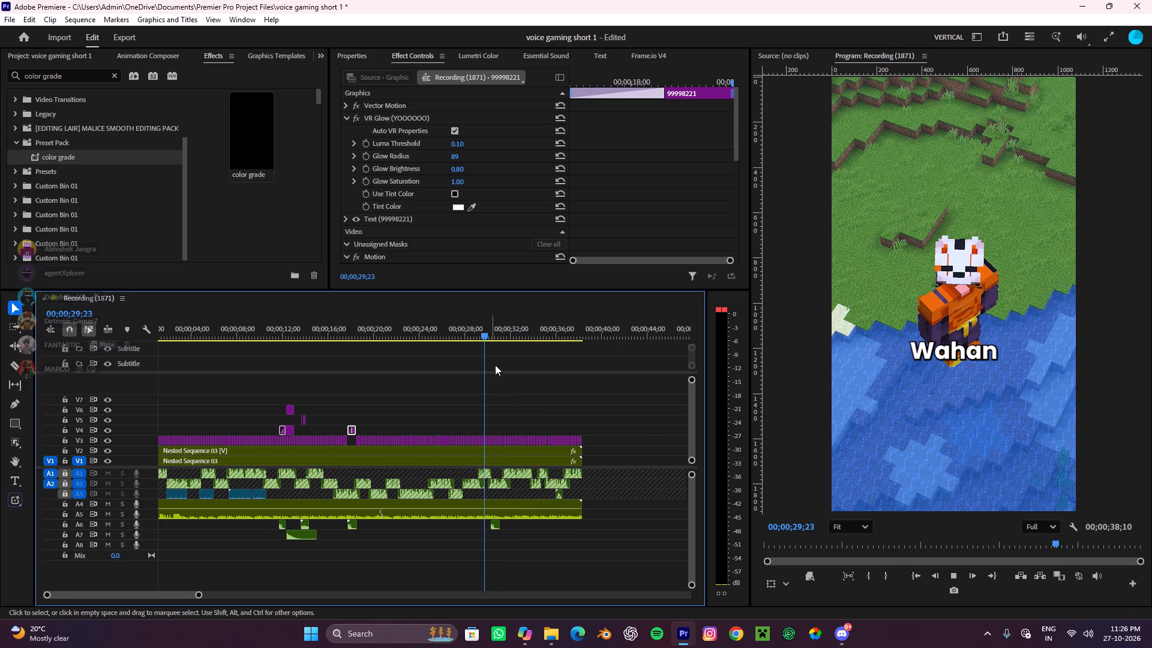
{"action": "scroll", "coordinate": [497, 368], "scroll_direction": "up", "scroll_amount": 5}
{"action": "scroll", "coordinate": [497, 368], "scroll_direction": "down", "scroll_amount": 5}
{"action": "key", "text": "space"}
{"action": "scroll", "coordinate": [462, 367], "scroll_direction": "up", "scroll_amount": 5, "text": "alt"}
{"action": "scroll", "coordinate": [462, 367], "scroll_direction": "up", "scroll_amount": 3}
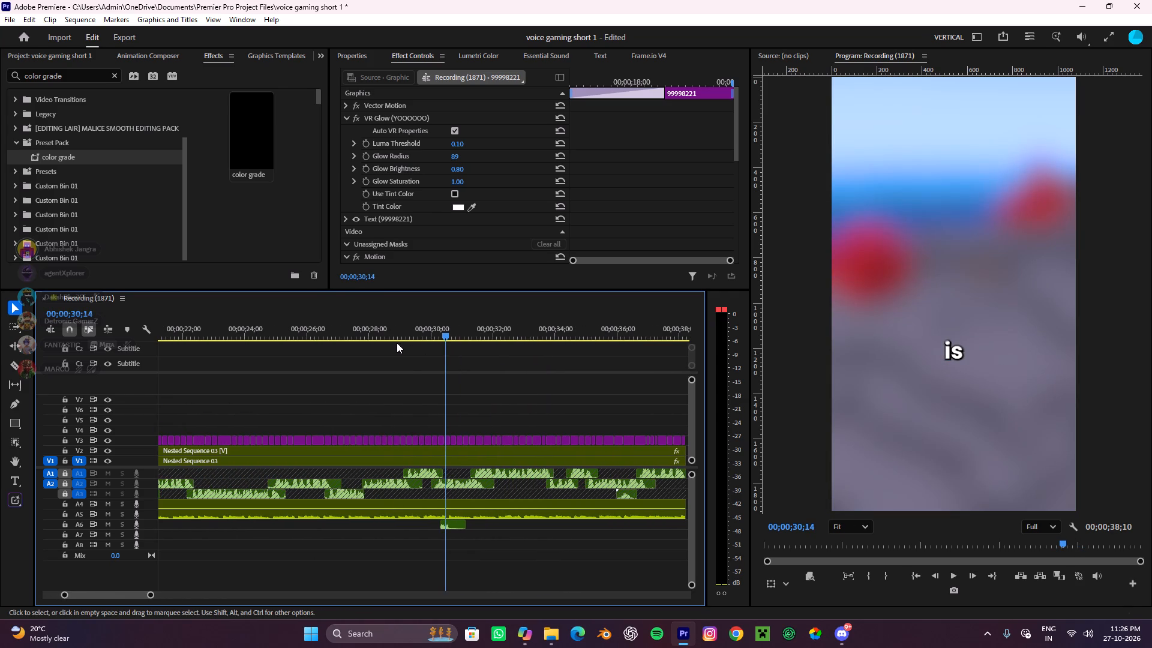
{"action": "key", "text": "t"}
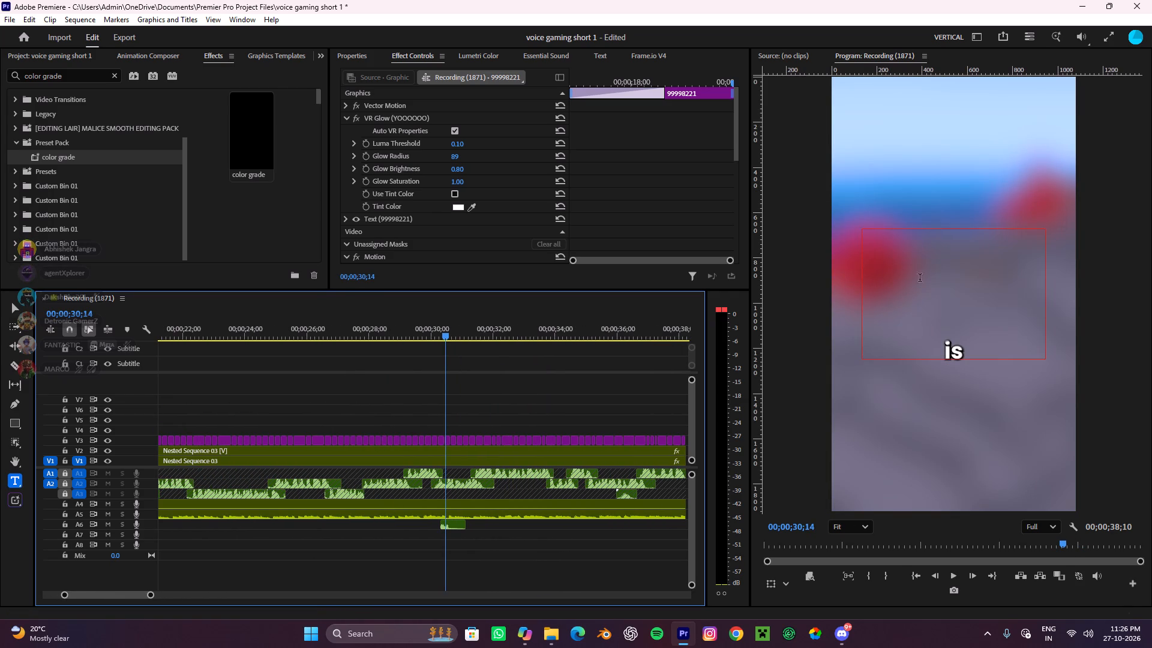
{"action": "left_click", "coordinate": [905, 178]}
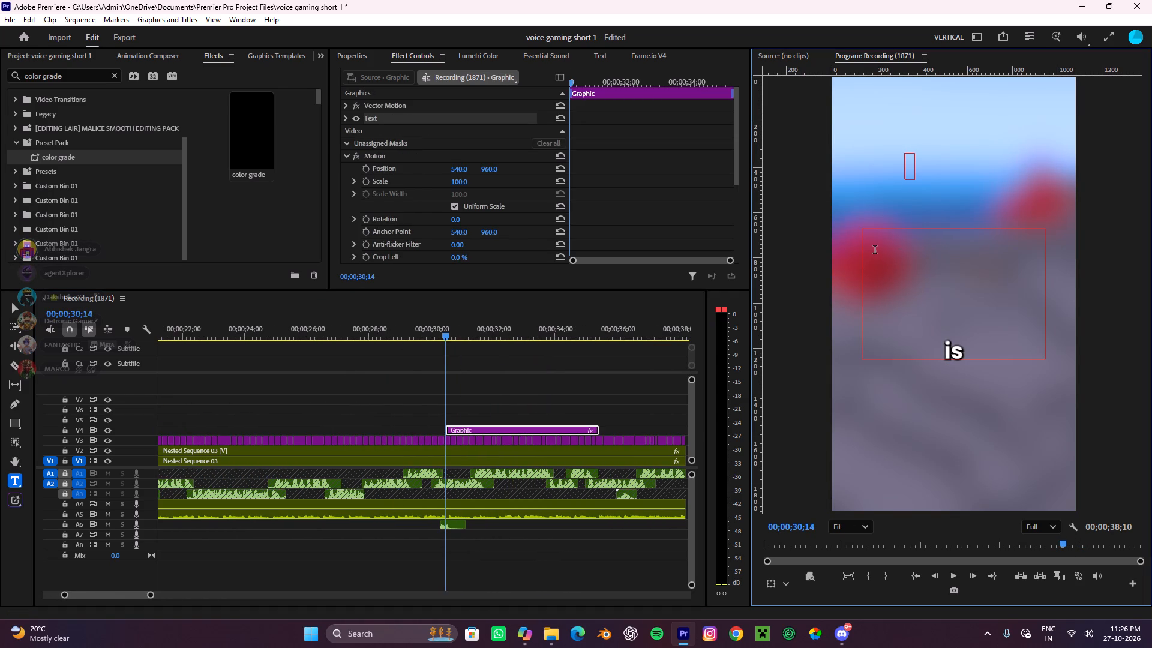
{"action": "key", "text": "super+v"}
{"action": "scroll", "coordinate": [1014, 499], "scroll_direction": "down", "scroll_amount": 2}
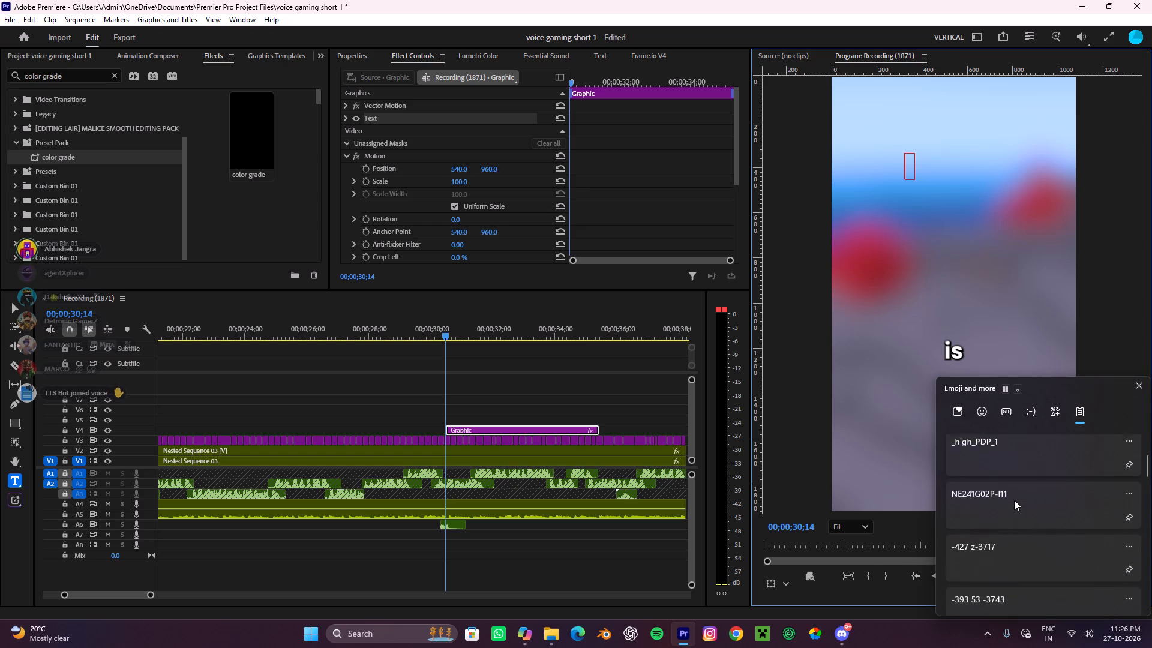
{"action": "scroll", "coordinate": [1014, 506], "scroll_direction": "down", "scroll_amount": 1}
{"action": "left_click", "coordinate": [1007, 509]}
{"action": "key", "text": "ctrl+v"}
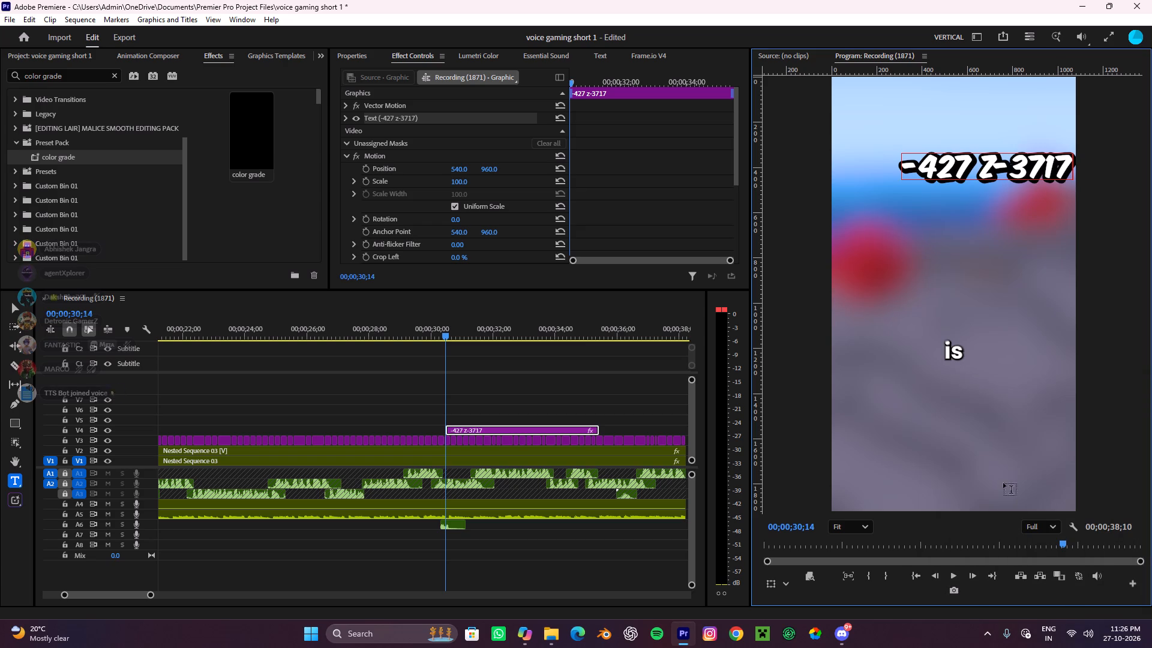
Open the coordinates text for editing at its beginning.
{"action": "left_click", "coordinate": [905, 167]}
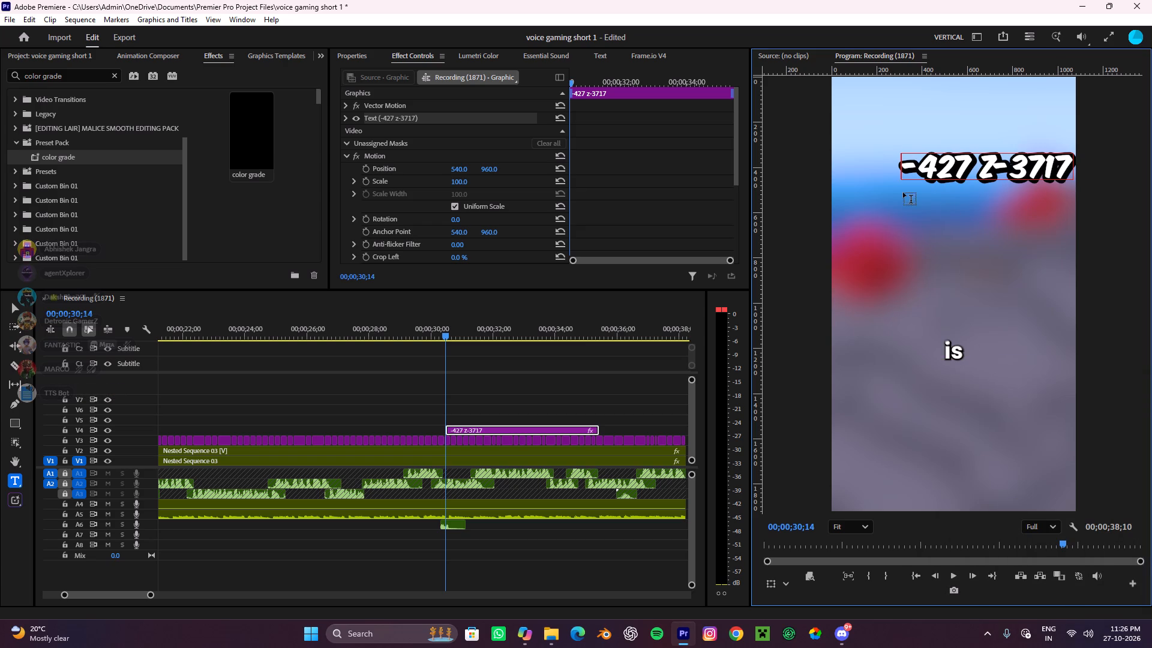
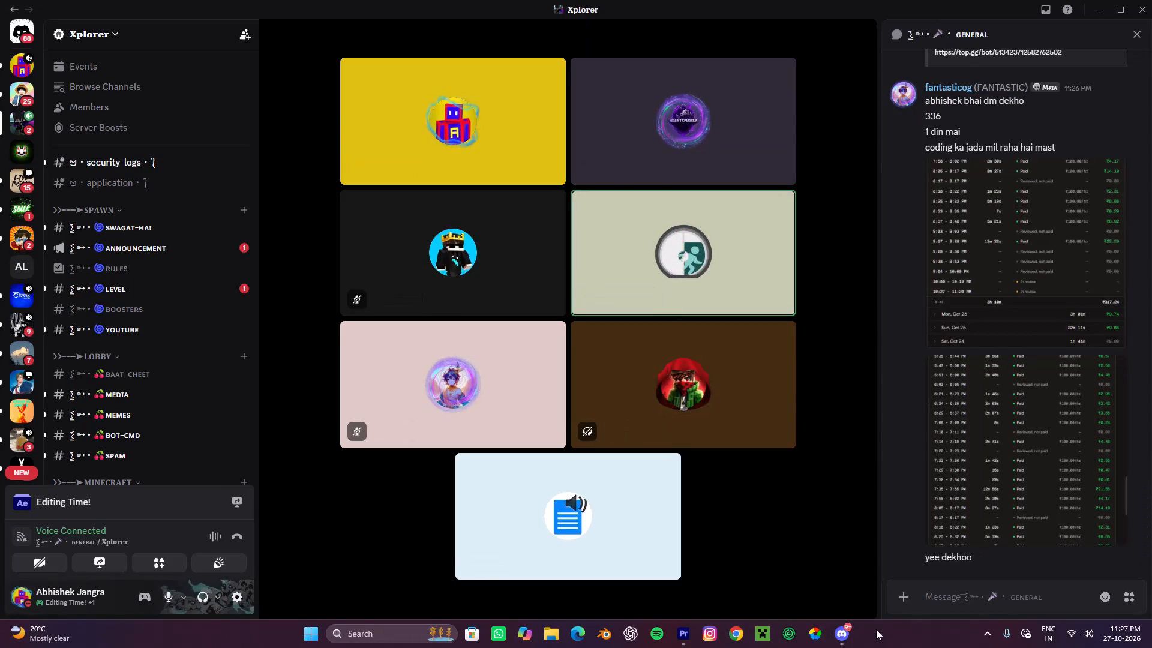
Switch from Discord back to Adobe Premiere, to the sequence with the coordinates text graphic on V4.
{"action": "left_click", "coordinate": [686, 642]}
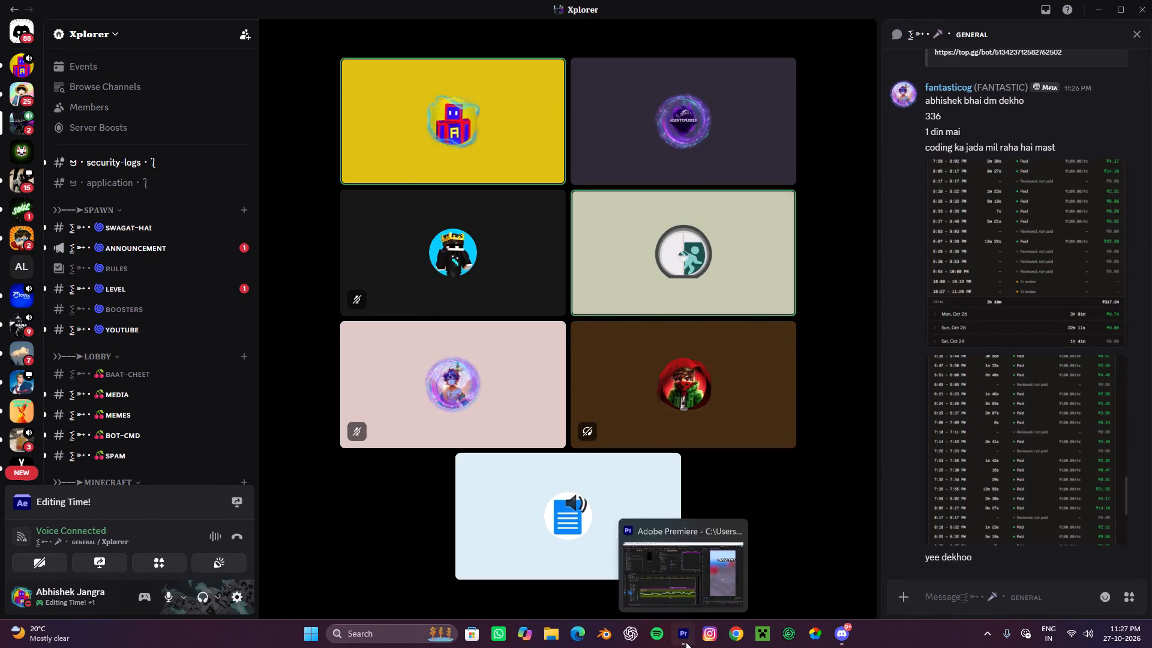
{"action": "scroll", "coordinate": [451, 403], "scroll_direction": "down", "scroll_amount": 7, "text": "alt"}
{"action": "scroll", "coordinate": [450, 406], "scroll_direction": "up", "scroll_amount": 5, "text": "alt"}
{"action": "scroll", "coordinate": [605, 492], "scroll_direction": "down", "scroll_amount": 1}
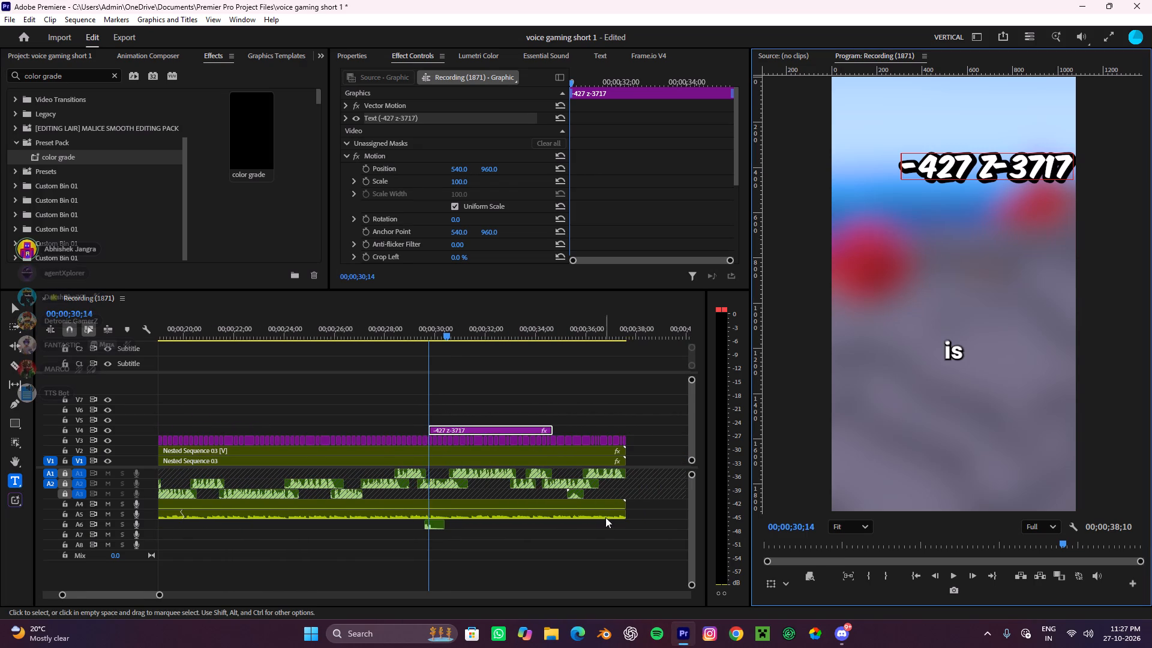
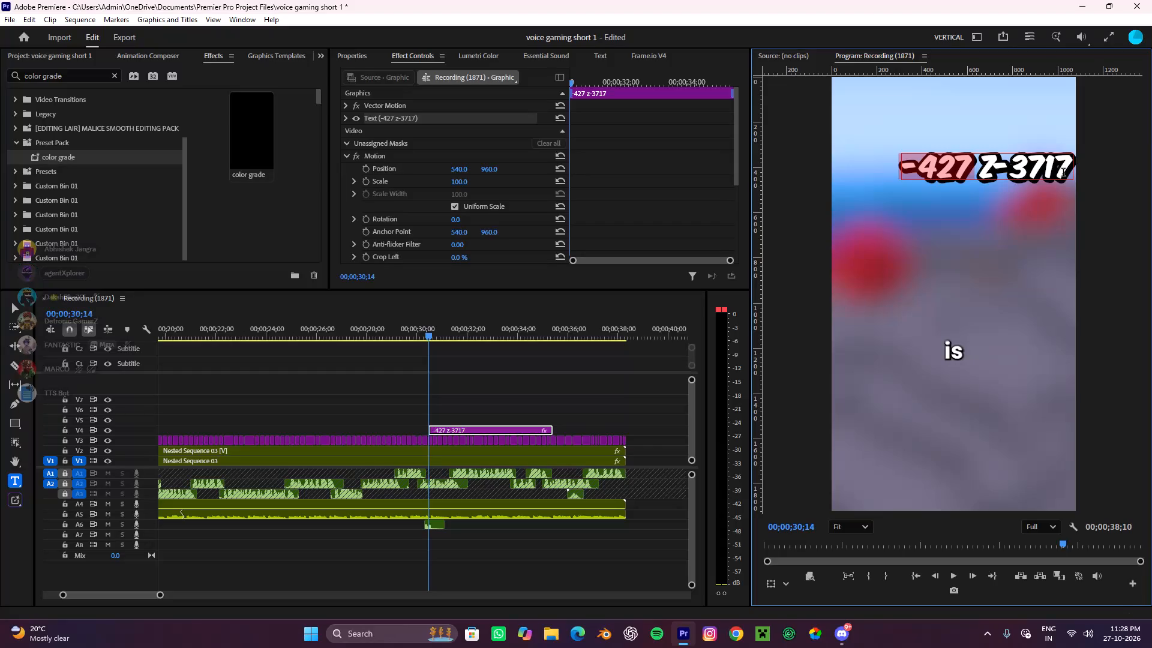
Correct the coordinates text on V4 so it reads "x-427 z-3717".
{"action": "left_click_drag", "start_coordinate": [1069, 173], "coordinate": [887, 167]}
{"action": "key", "text": "ctrl+v"}
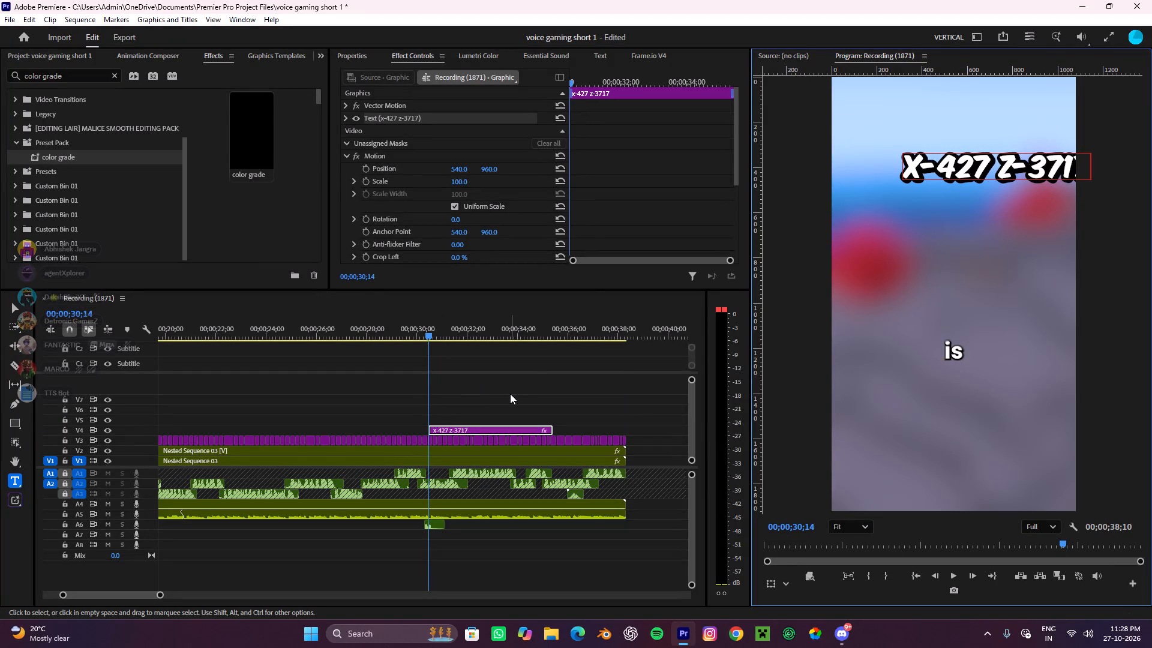
{"action": "left_click", "coordinate": [510, 394]}
Move the coordinates text to the horizontal centre of the frame, just above the caption word, and bring its anchor point to the text's middle.
{"action": "key", "text": "v"}
{"action": "left_click", "coordinate": [1032, 155]}
{"action": "left_click_drag", "start_coordinate": [1028, 161], "coordinate": [988, 258]}
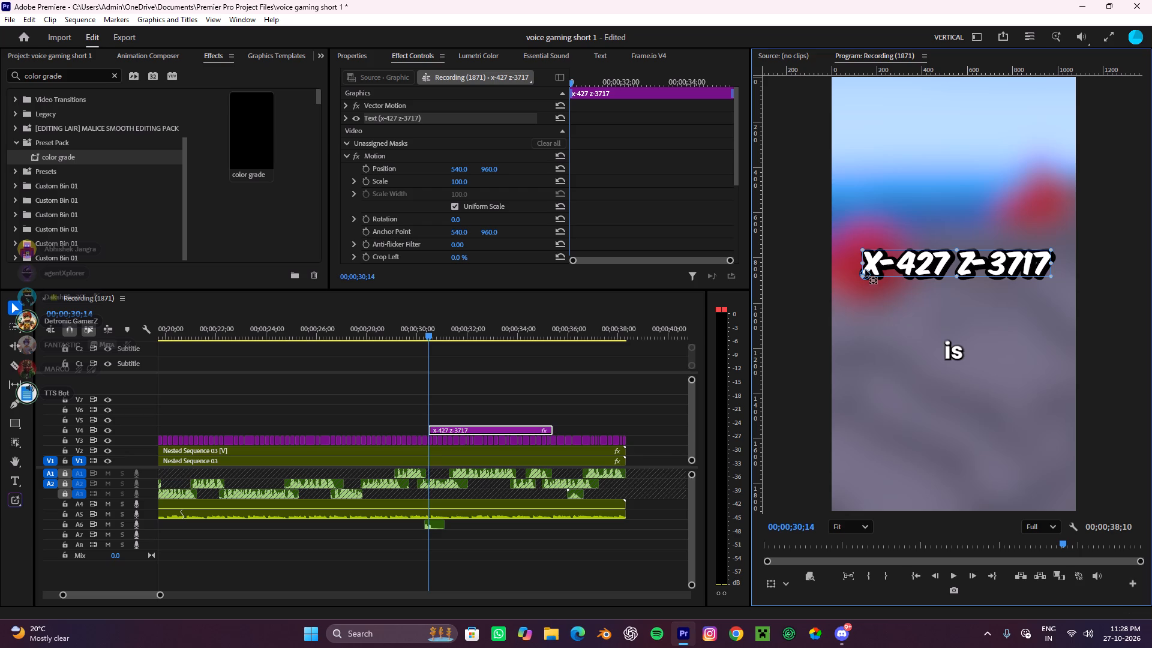
{"action": "left_click_drag", "start_coordinate": [865, 271], "coordinate": [954, 262]}
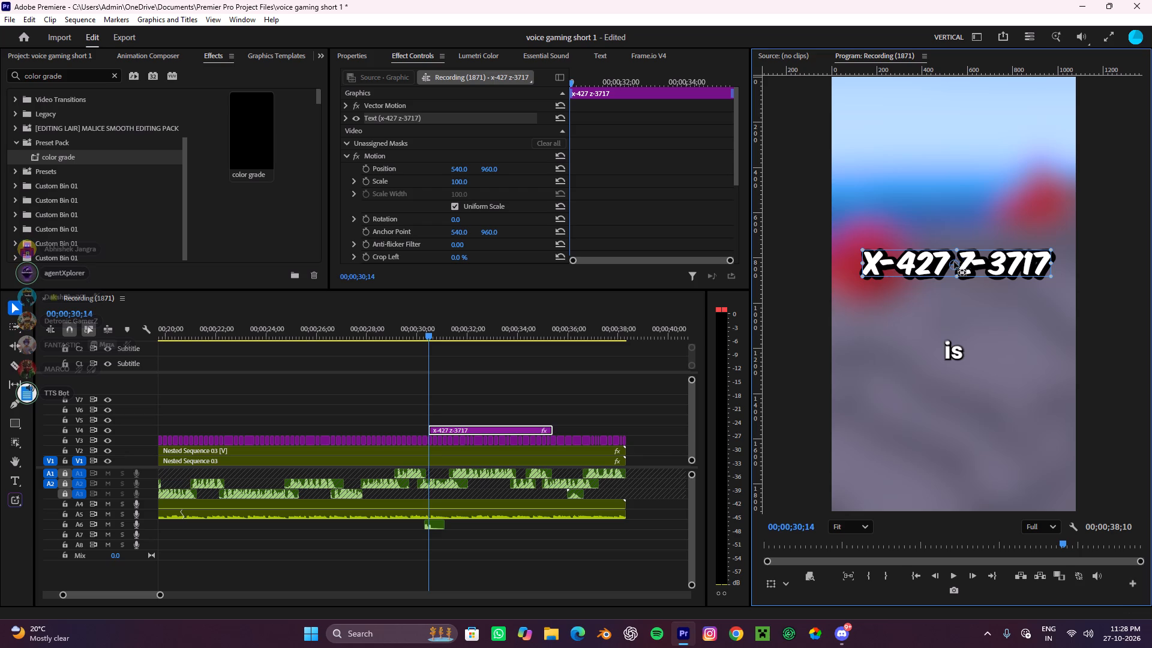
{"action": "left_click_drag", "start_coordinate": [954, 262], "coordinate": [958, 261]}
{"action": "left_click_drag", "start_coordinate": [983, 262], "coordinate": [977, 277]}
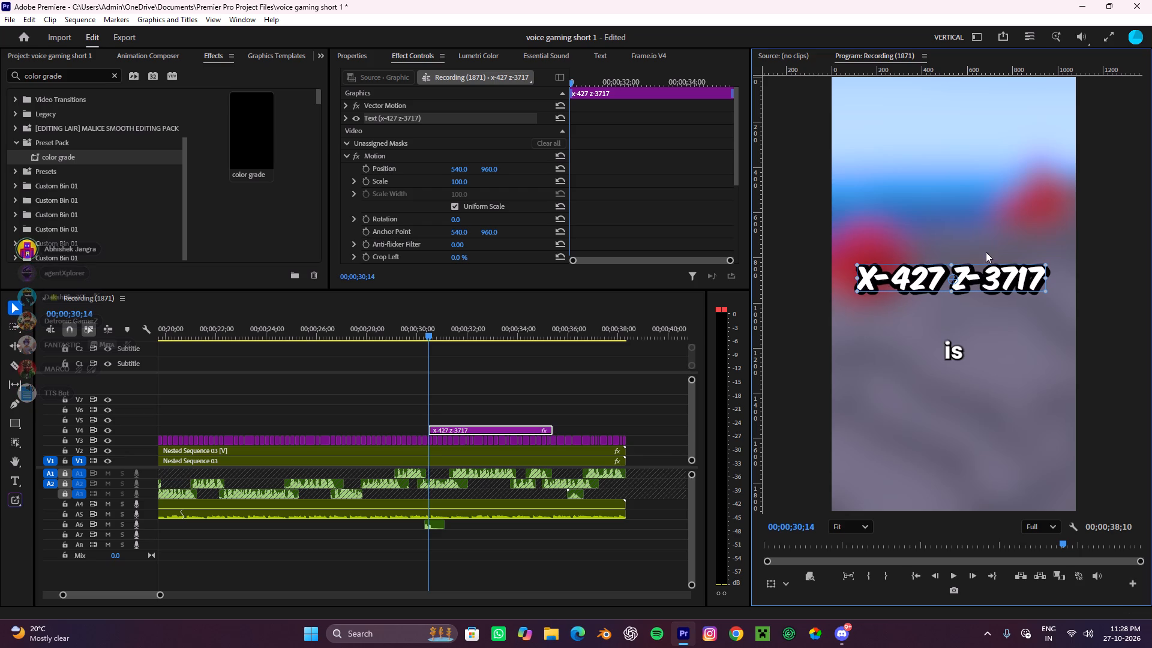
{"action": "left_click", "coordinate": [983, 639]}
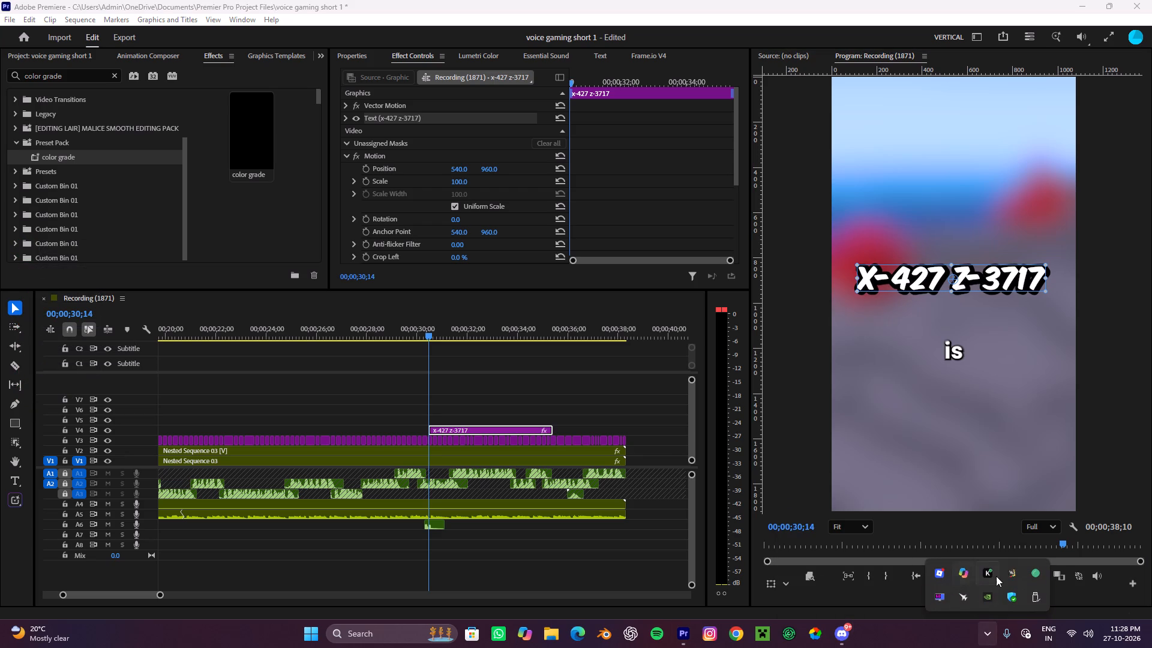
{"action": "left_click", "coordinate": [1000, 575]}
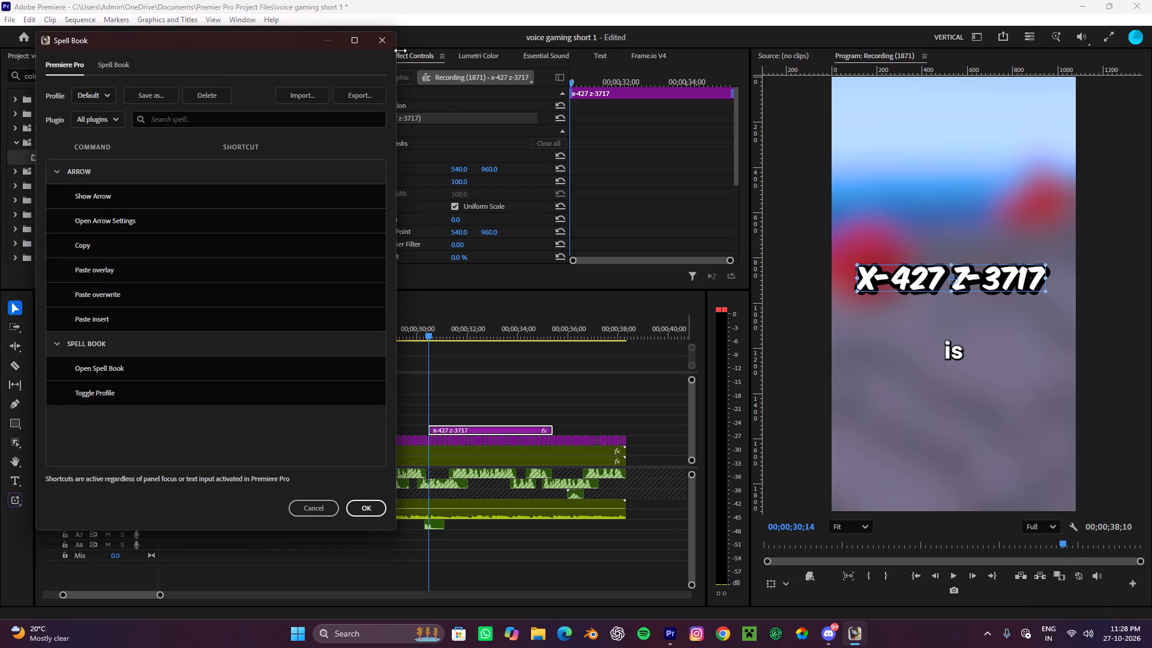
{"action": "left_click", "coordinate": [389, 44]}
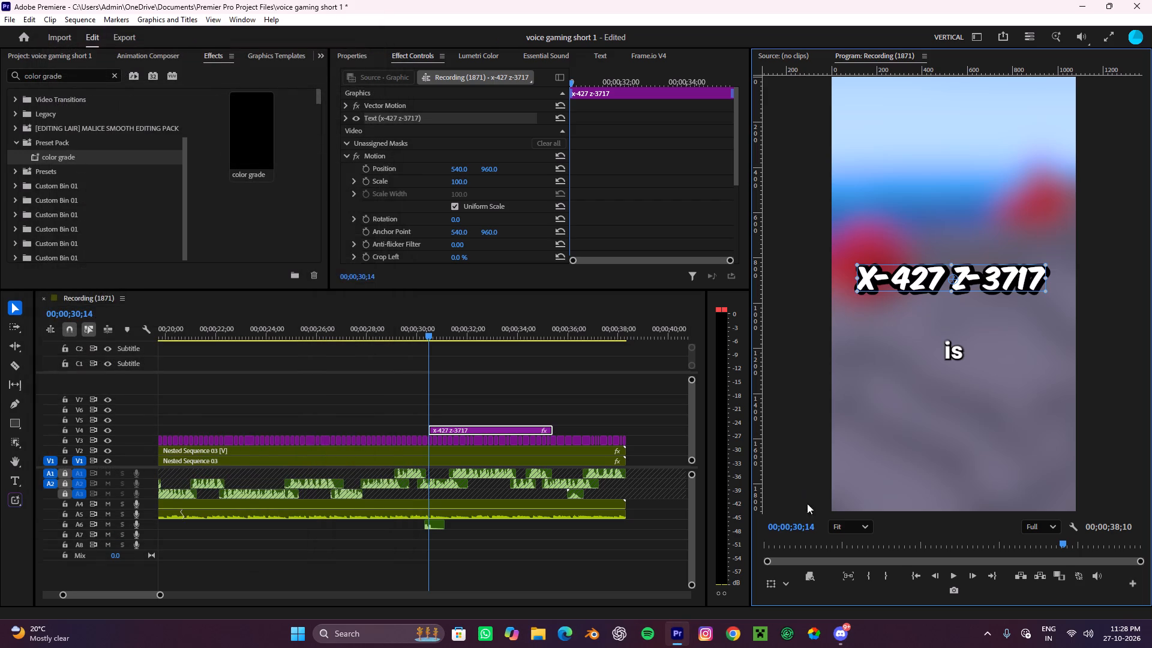
Show the hidden background apps in the system tray.
{"action": "left_click", "coordinate": [985, 640]}
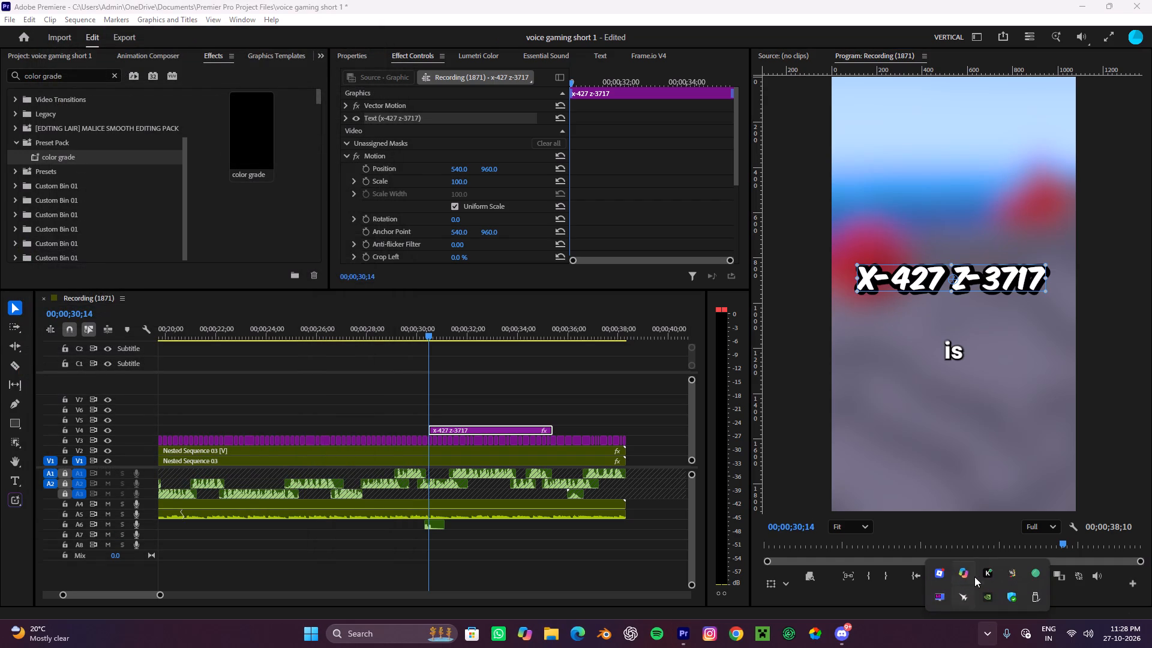
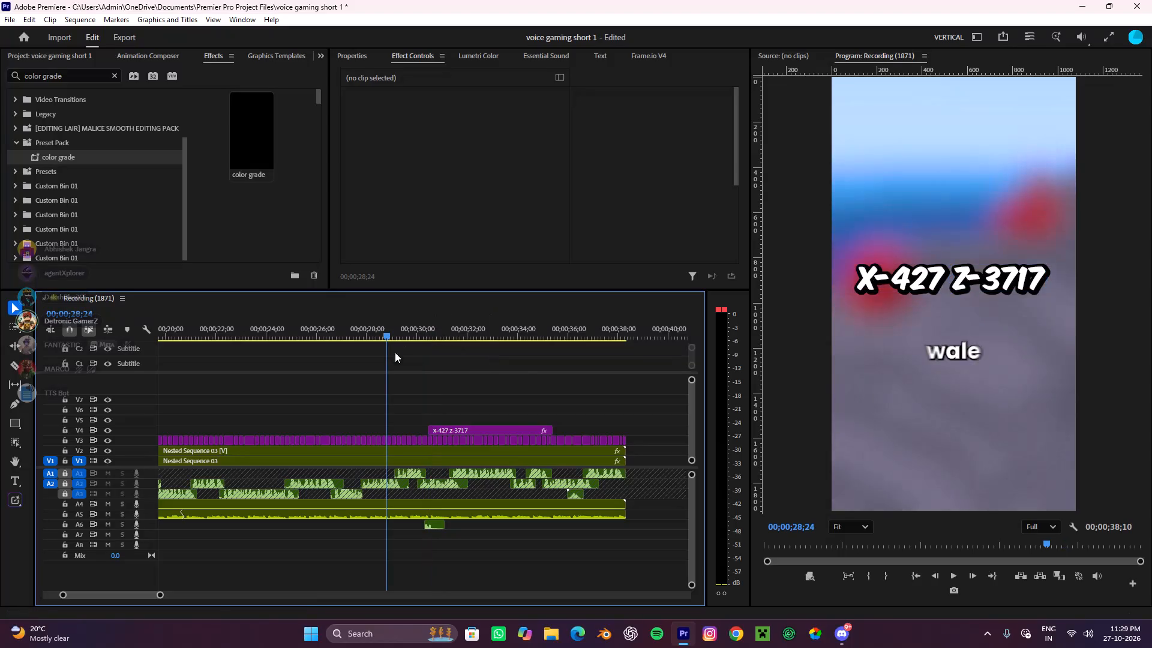
Play back the coordinates text's entrance and move its V4 clip earlier to start at about 00;00;30;01.
{"action": "left_click", "coordinate": [515, 371]}
{"action": "key", "text": "space"}
{"action": "scroll", "coordinate": [549, 398], "scroll_direction": "down", "scroll_amount": 3, "text": "alt"}
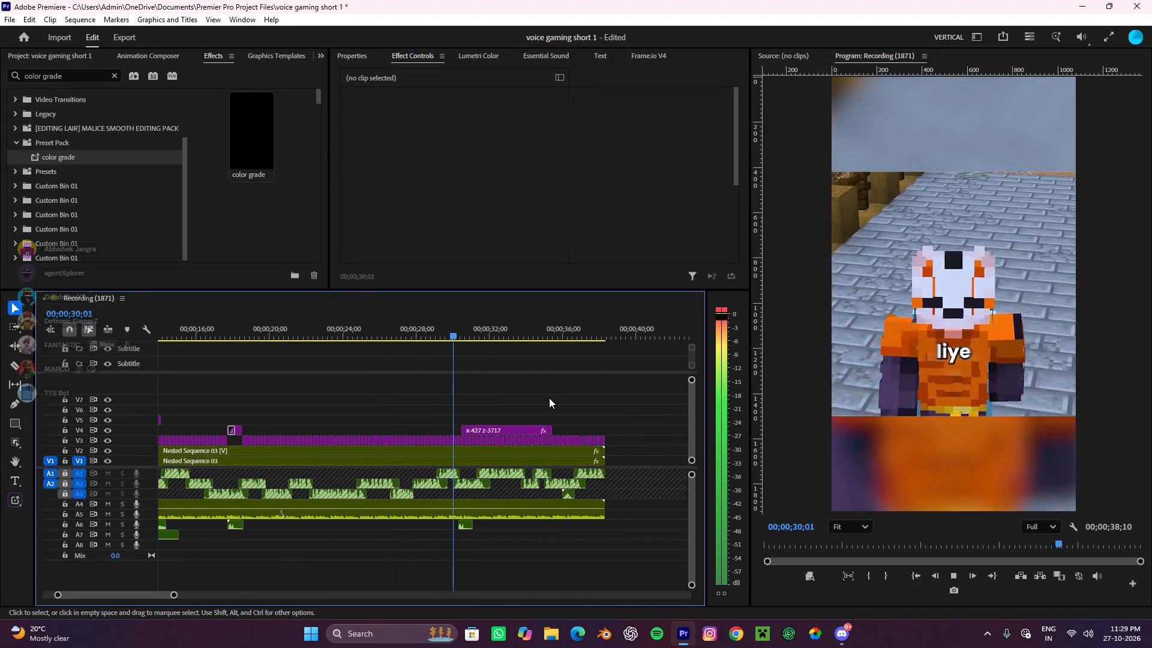
{"action": "key", "text": "space"}
{"action": "scroll", "coordinate": [510, 421], "scroll_direction": "up", "scroll_amount": 7, "text": "alt"}
{"action": "scroll", "coordinate": [445, 449], "scroll_direction": "up", "scroll_amount": 5, "text": "alt"}
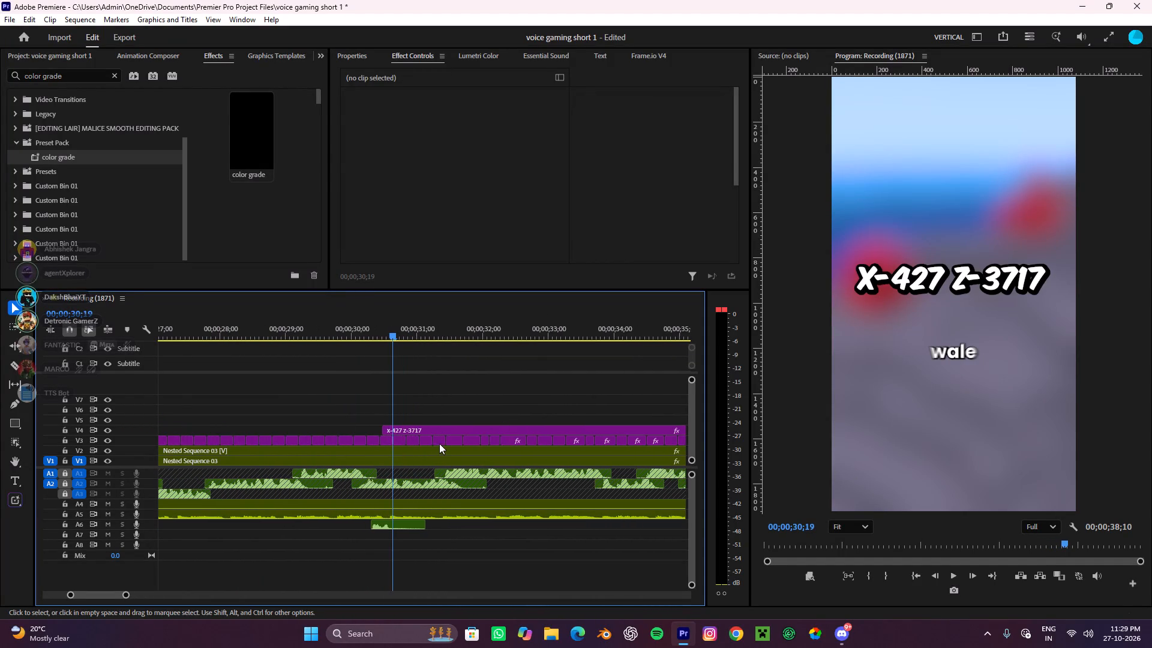
{"action": "left_click_drag", "start_coordinate": [413, 434], "coordinate": [406, 429]}
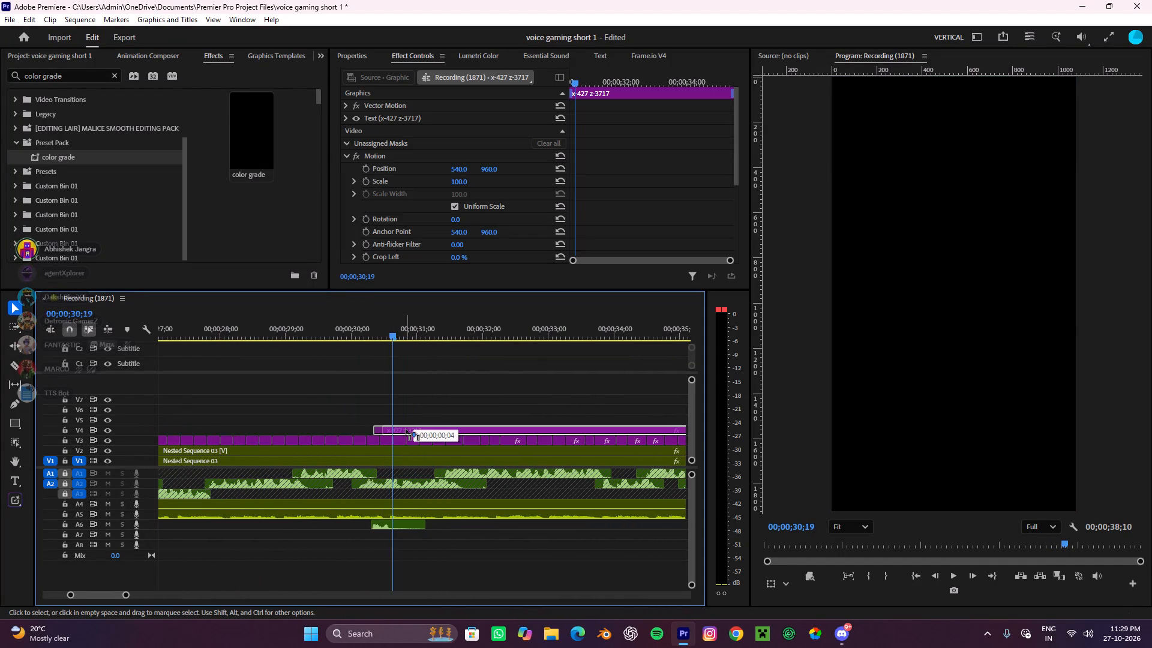
{"action": "left_click_drag", "start_coordinate": [406, 429], "coordinate": [388, 430]}
Split the coordinates text clip at about 00;00;31;26 and remove the part after the cut.
{"action": "key", "text": "c"}
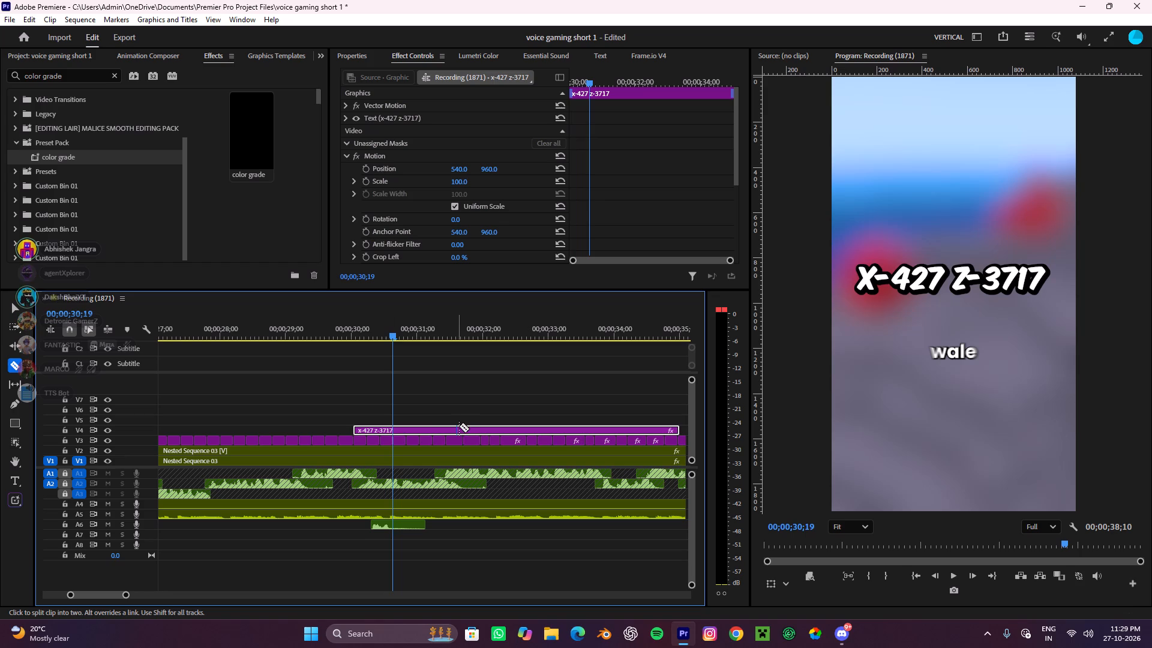
{"action": "left_click", "coordinate": [474, 426]}
{"action": "key", "text": "v"}
{"action": "left_click", "coordinate": [501, 436]}
{"action": "key", "text": "ctrl+x"}
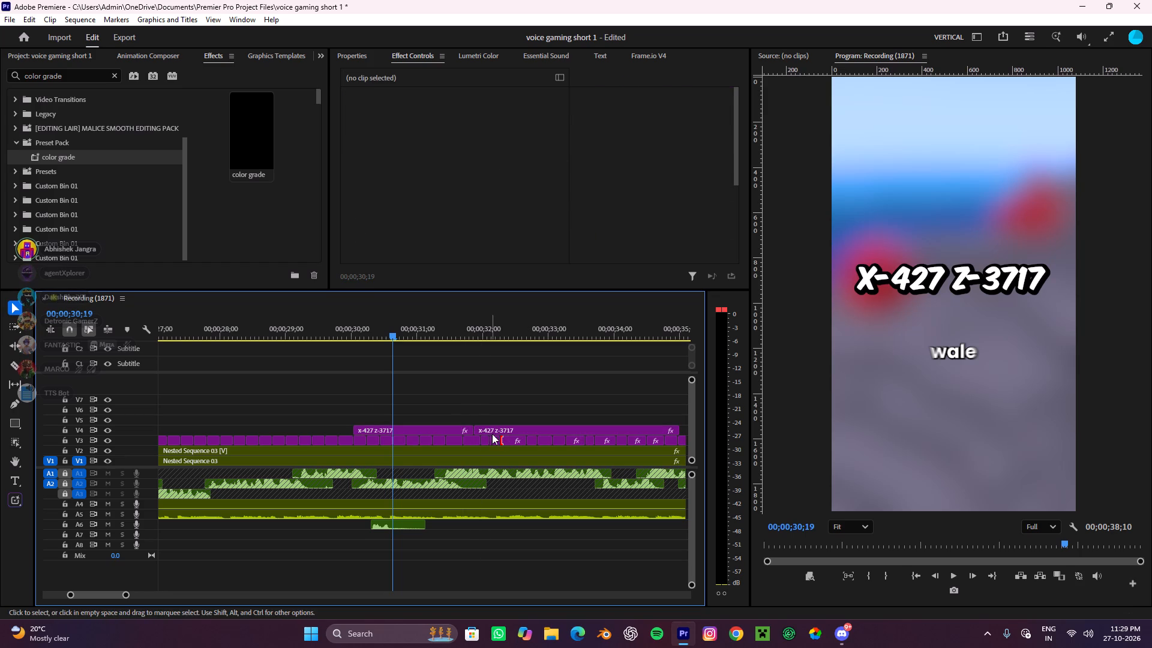
{"action": "left_click", "coordinate": [497, 432]}
{"action": "key", "text": "ctrl+x"}
Search the effects for "pop" and apply the Pop Motion transition to the start of the coordinates text clip.
{"action": "left_click", "coordinate": [437, 431]}
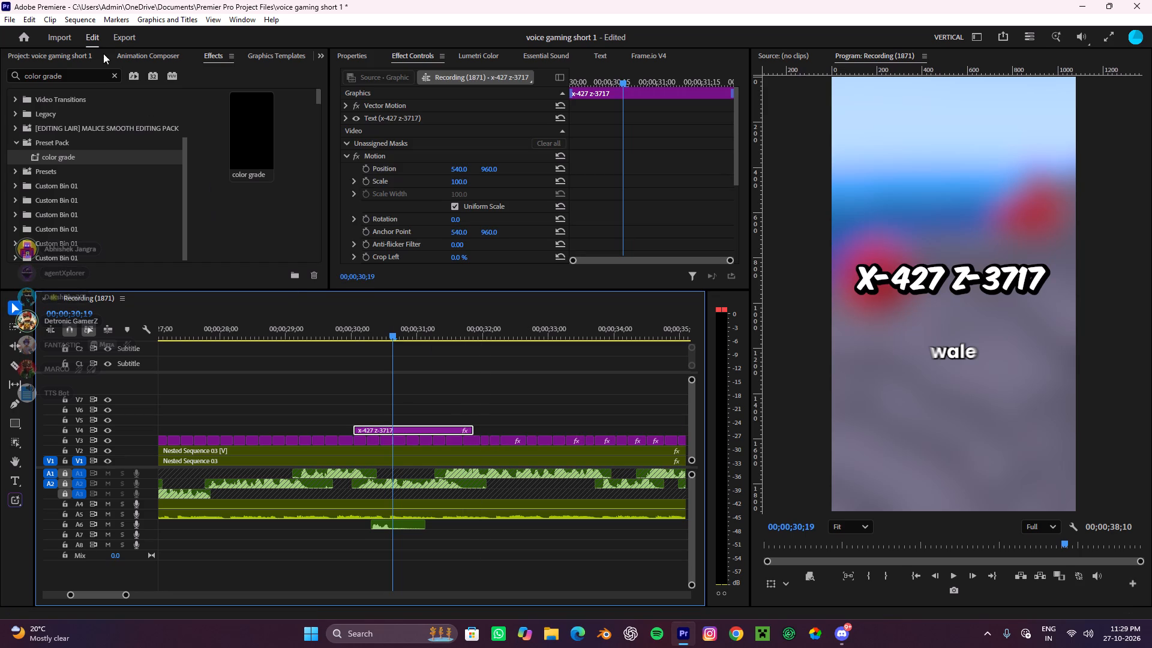
{"action": "left_click", "coordinate": [153, 56]}
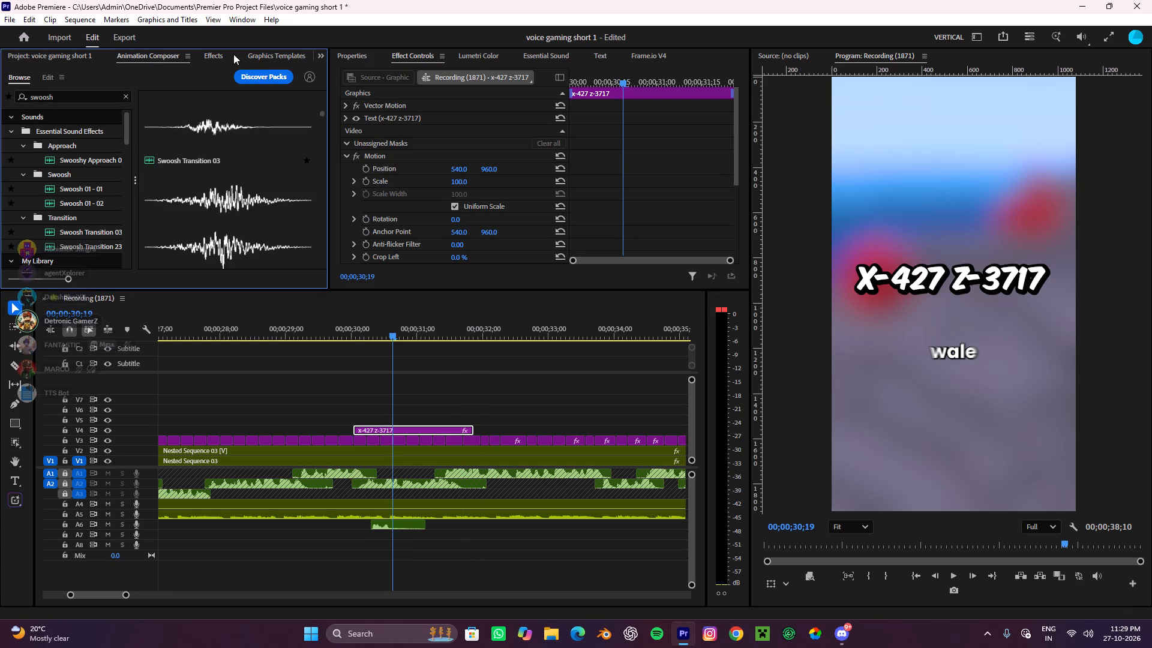
{"action": "left_click", "coordinate": [220, 56]}
{"action": "left_click_drag", "start_coordinate": [80, 79], "coordinate": [0, 67]}
{"action": "key", "text": "p"}
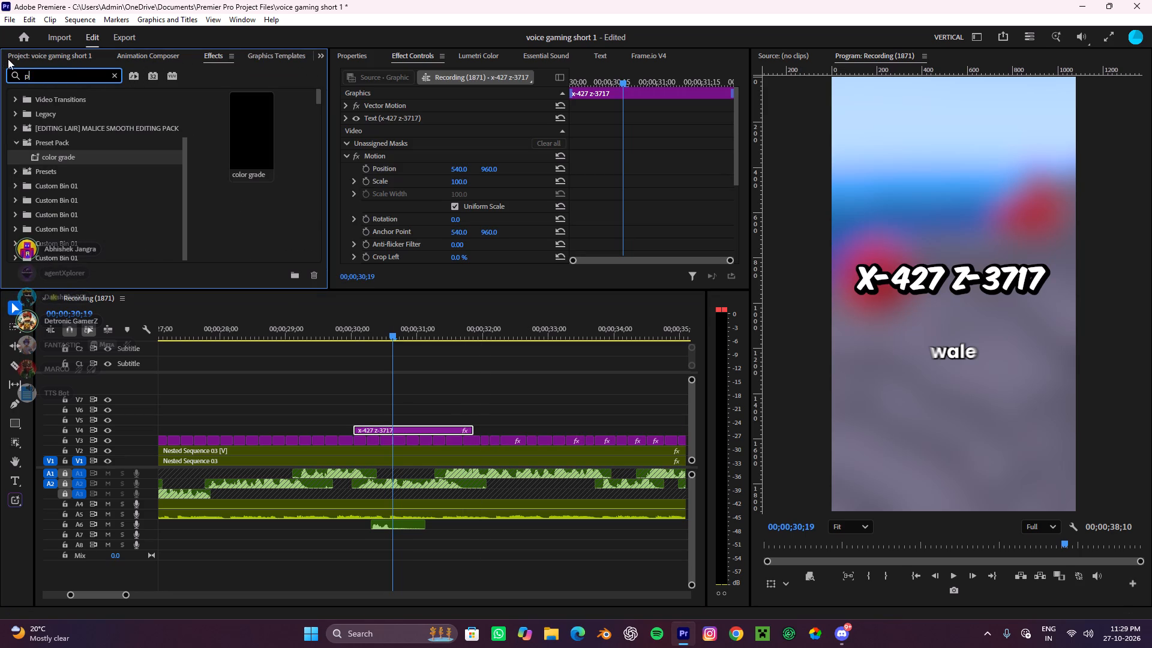
{"action": "key", "text": "o"}
{"action": "key", "text": "p"}
{"action": "left_click_drag", "start_coordinate": [39, 140], "coordinate": [472, 416]}
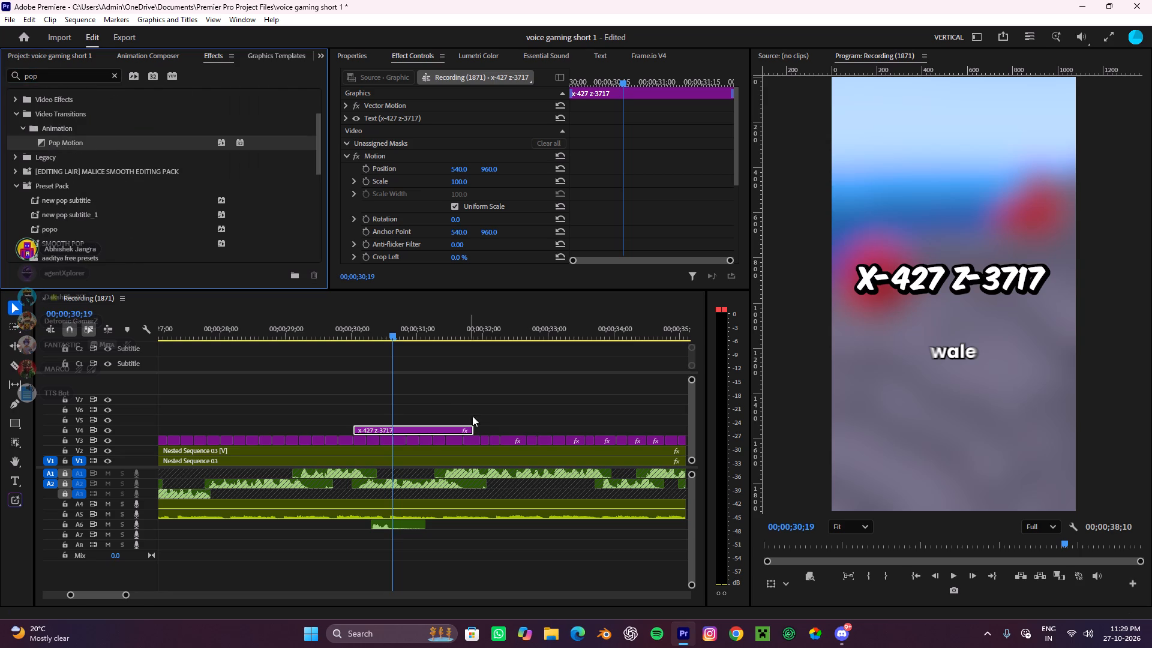
{"action": "left_click_drag", "start_coordinate": [472, 416], "coordinate": [184, 246]}
{"action": "left_click_drag", "start_coordinate": [184, 246], "coordinate": [487, 391]}
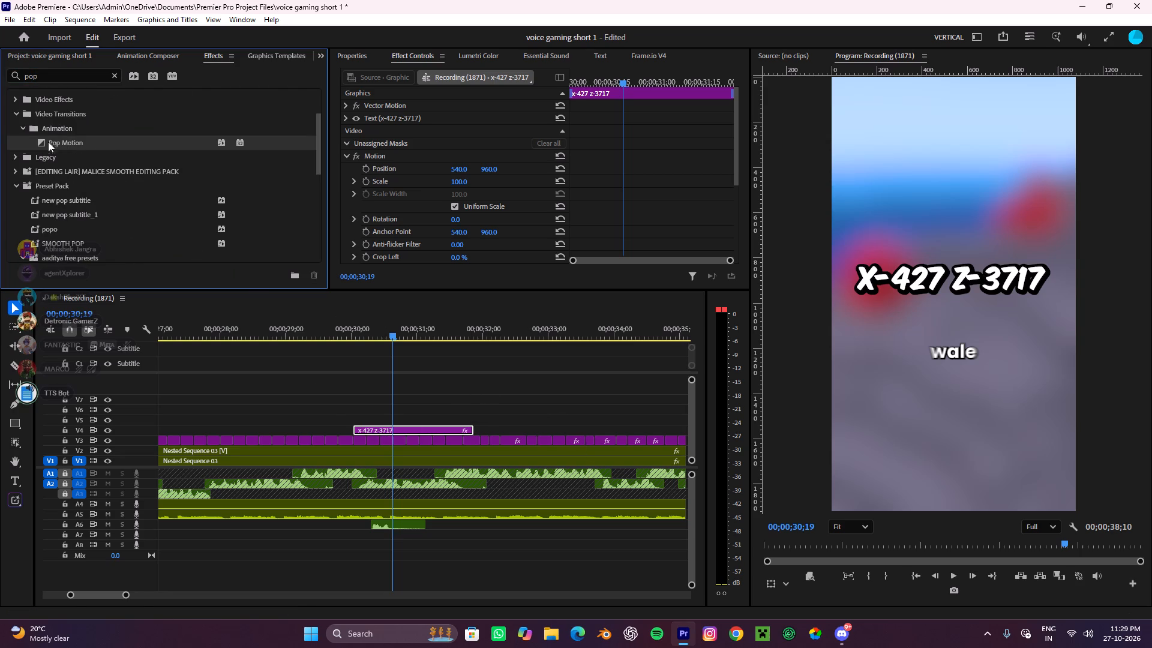
{"action": "left_click_drag", "start_coordinate": [46, 139], "coordinate": [359, 430]}
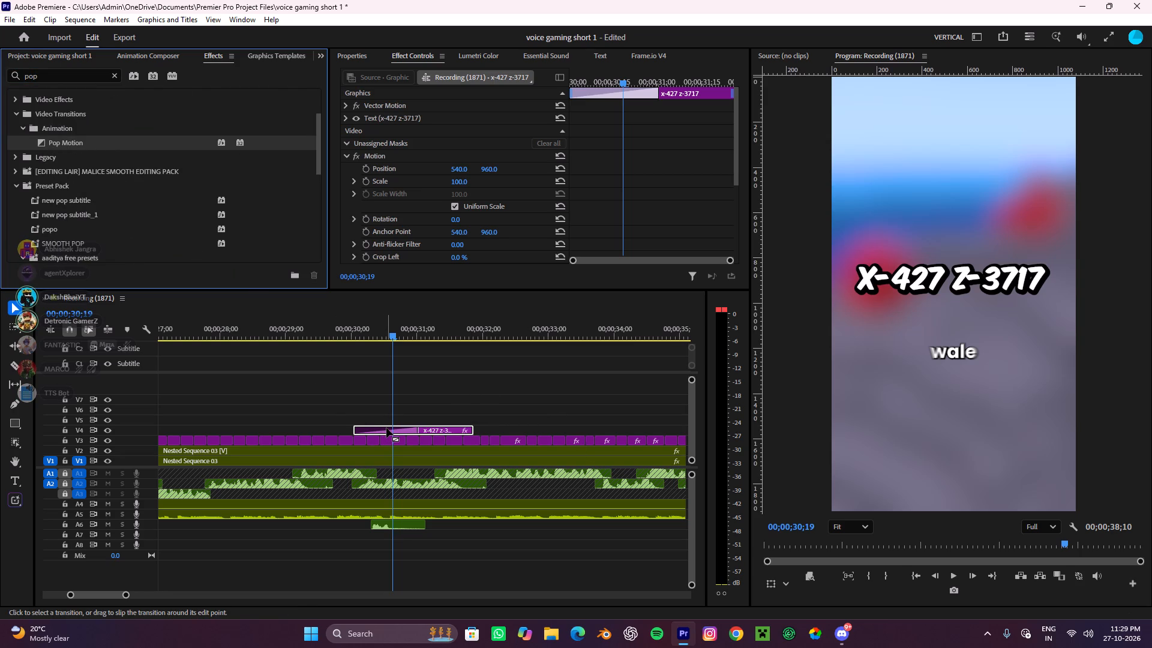
Shorten the Pop Motion transition on the coordinates text to about 15 frames, checking its timing in playback.
{"action": "left_click", "coordinate": [386, 428]}
{"action": "left_click", "coordinate": [401, 432]}
{"action": "left_click_drag", "start_coordinate": [419, 430], "coordinate": [400, 433]}
{"action": "left_click", "coordinate": [416, 409]}
{"action": "left_click_drag", "start_coordinate": [418, 328], "coordinate": [340, 350]}
{"action": "key", "text": "space"}
{"action": "scroll", "coordinate": [466, 403], "scroll_direction": "down", "scroll_amount": 5, "text": "alt"}
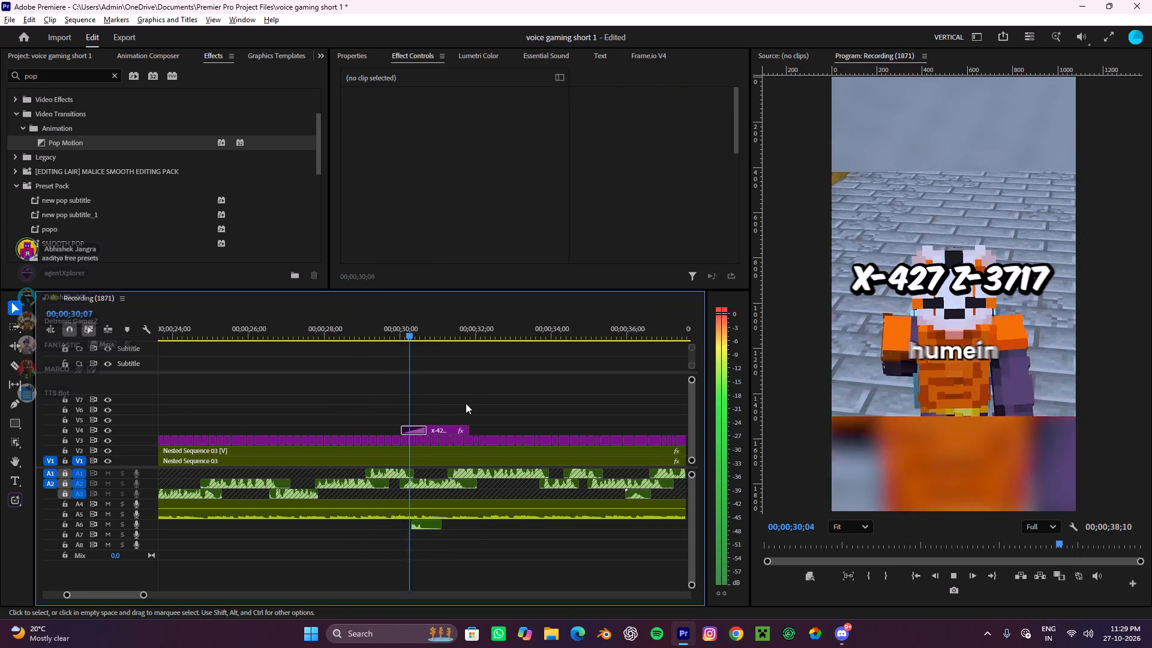
{"action": "key", "text": "space"}
{"action": "scroll", "coordinate": [436, 434], "scroll_direction": "up", "scroll_amount": 8, "text": "alt"}
{"action": "left_click", "coordinate": [407, 433]}
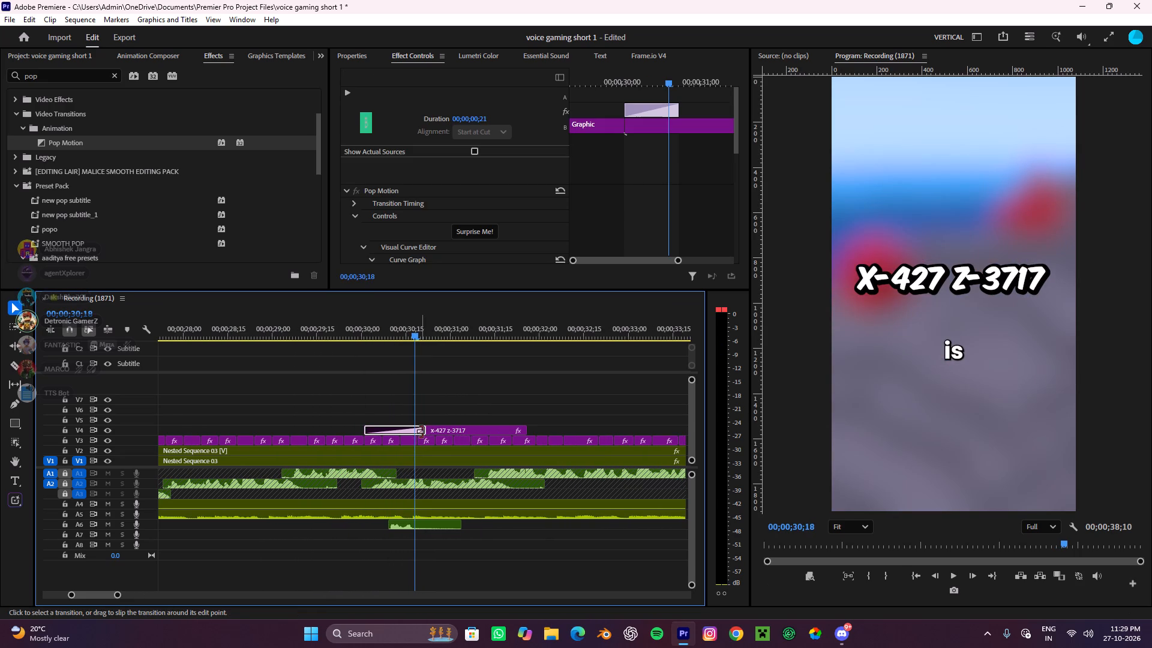
{"action": "left_click_drag", "start_coordinate": [423, 430], "coordinate": [406, 437]}
Move the coordinates text clip to start with the A6 sound effect at about 00;00;30;09, and play it back.
{"action": "left_click_drag", "start_coordinate": [426, 428], "coordinate": [455, 428]}
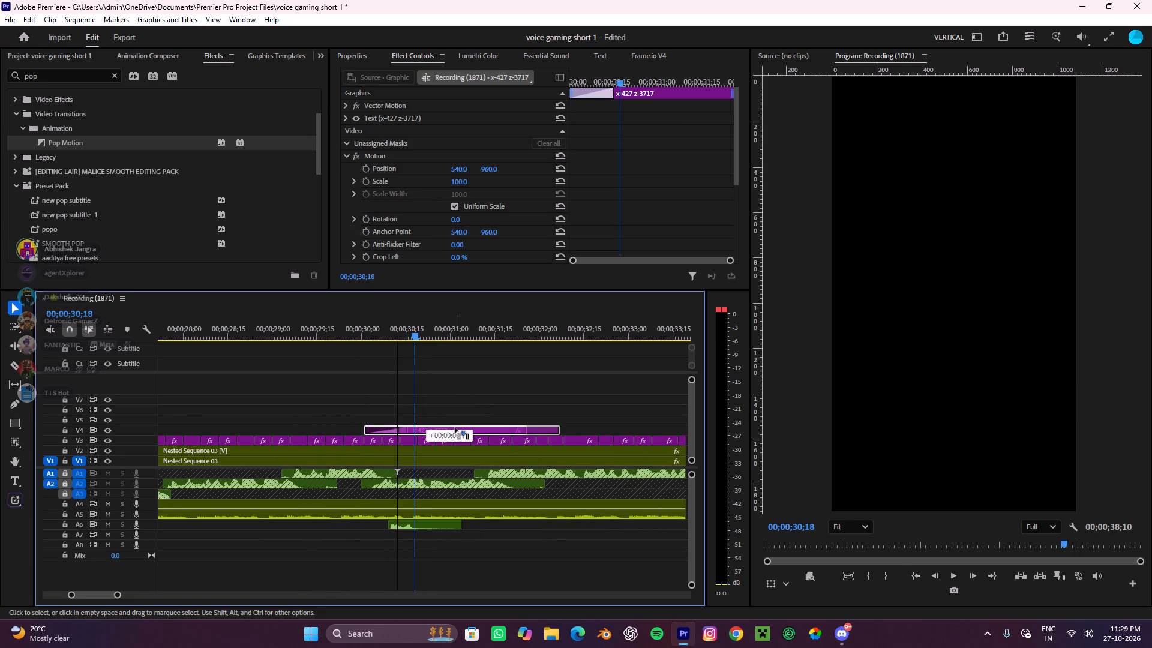
{"action": "left_click_drag", "start_coordinate": [455, 428], "coordinate": [451, 430]}
{"action": "left_click", "coordinate": [467, 394]}
{"action": "left_click_drag", "start_coordinate": [434, 329], "coordinate": [358, 357]}
{"action": "key", "text": "space"}
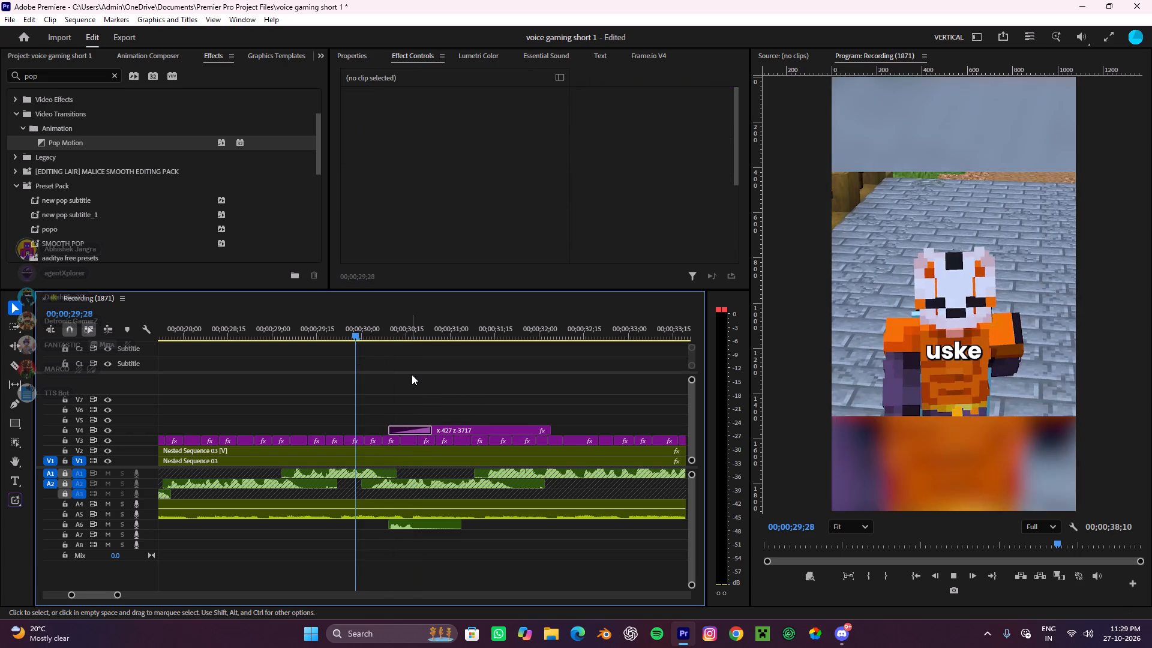
{"action": "scroll", "coordinate": [412, 374], "scroll_direction": "down", "scroll_amount": 4, "text": "alt"}
{"action": "scroll", "coordinate": [412, 374], "scroll_direction": "down", "scroll_amount": 3}
{"action": "key", "text": "space"}
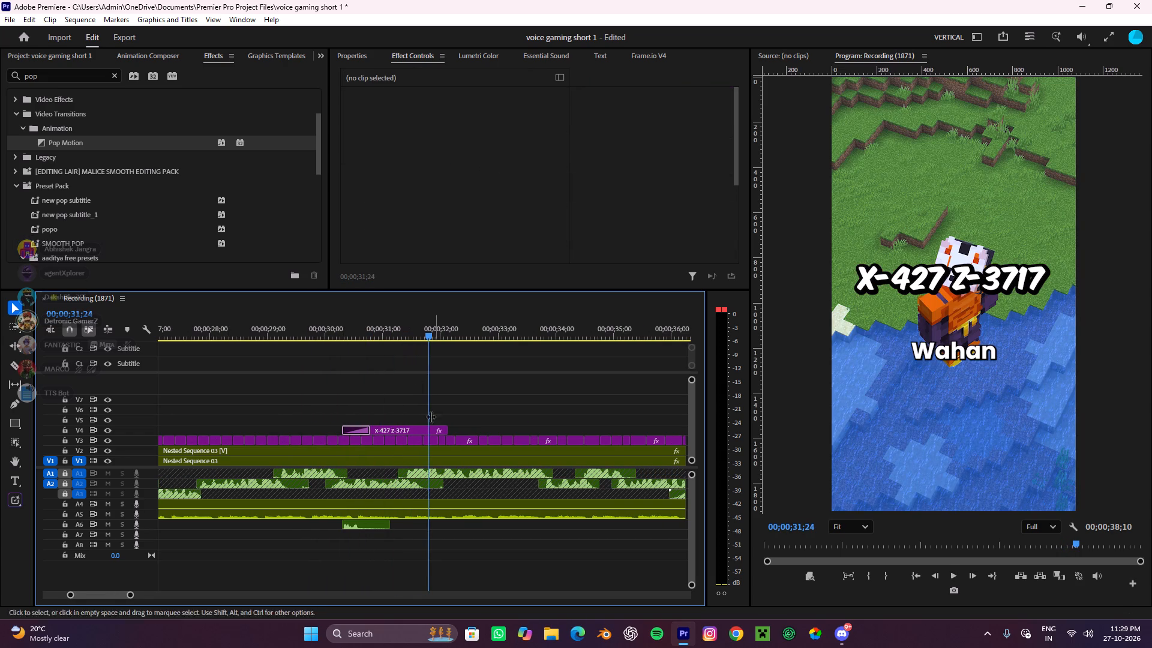
Trim the end of the coordinates text clip to about 00;00;31;17.
{"action": "left_click_drag", "start_coordinate": [452, 428], "coordinate": [422, 446]}
Play the sequence from the coordinates text through to the end to review the text's timing and remaining captions.
{"action": "left_click_drag", "start_coordinate": [438, 332], "coordinate": [375, 367]}
{"action": "key", "text": "space"}
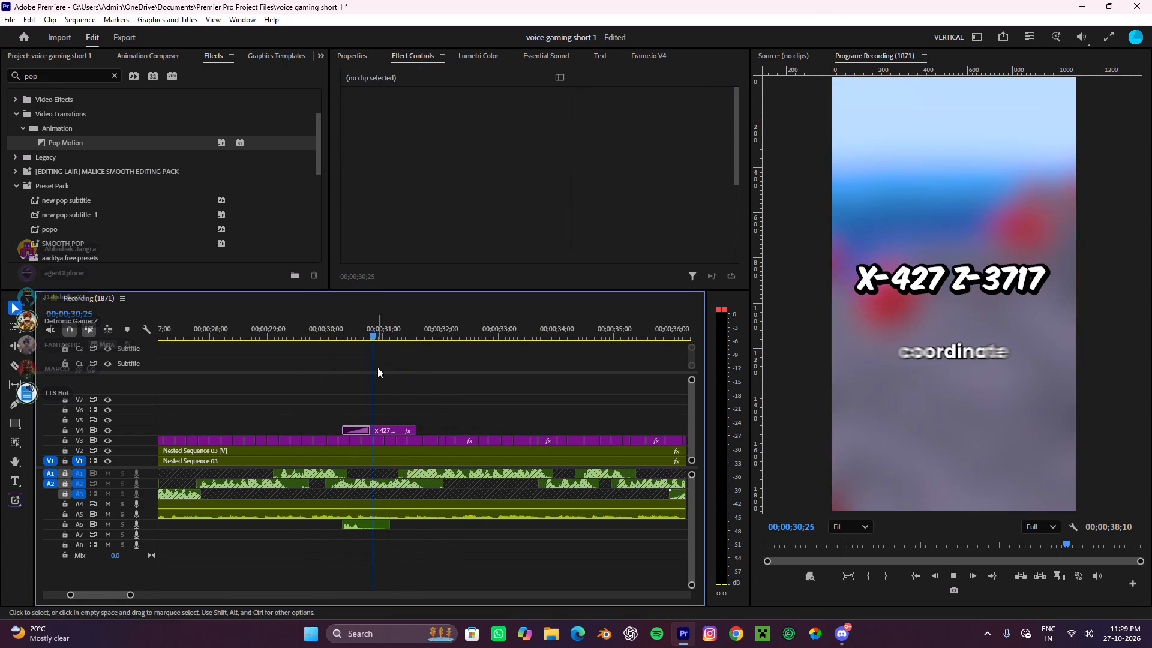
{"action": "scroll", "coordinate": [463, 405], "scroll_direction": "down", "scroll_amount": 8, "text": "alt"}
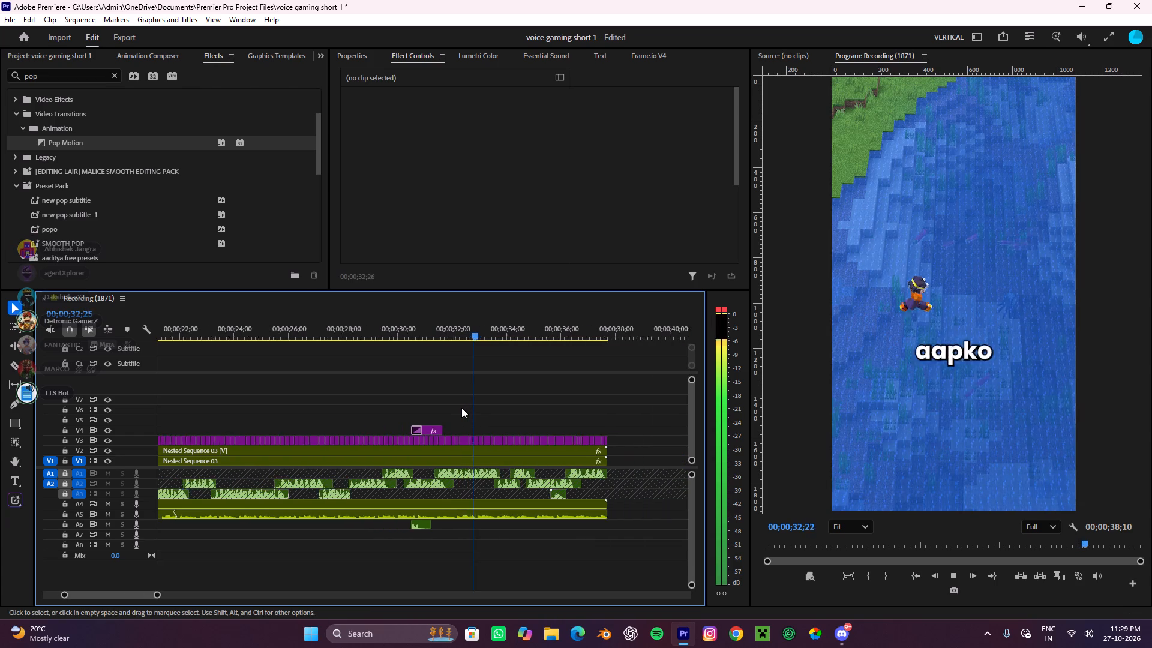
{"action": "scroll", "coordinate": [461, 407], "scroll_direction": "up", "scroll_amount": 2, "text": "alt"}
{"action": "scroll", "coordinate": [461, 407], "scroll_direction": "down", "scroll_amount": 7, "text": "alt"}
{"action": "scroll", "coordinate": [461, 407], "scroll_direction": "up", "scroll_amount": 5, "text": "alt"}
{"action": "scroll", "coordinate": [461, 407], "scroll_direction": "down", "scroll_amount": 5, "text": "alt"}
{"action": "scroll", "coordinate": [458, 409], "scroll_direction": "up", "scroll_amount": 5, "text": "alt"}
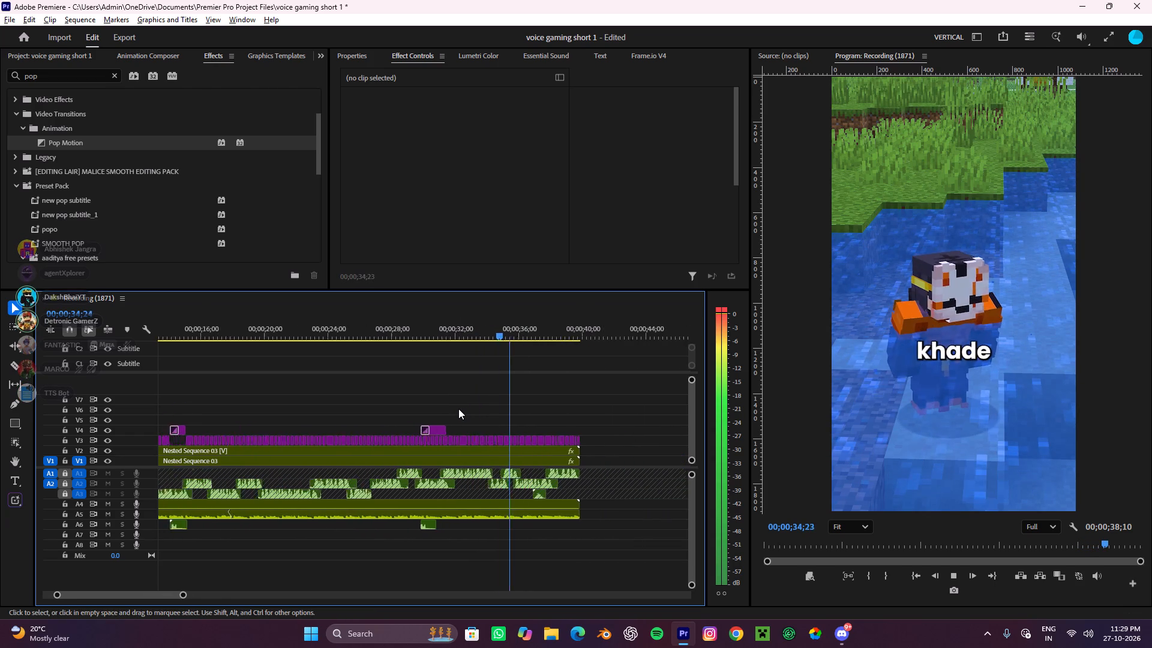
{"action": "scroll", "coordinate": [458, 409], "scroll_direction": "down", "scroll_amount": 11, "text": "alt"}
{"action": "scroll", "coordinate": [458, 409], "scroll_direction": "up", "scroll_amount": 4, "text": "alt"}
{"action": "scroll", "coordinate": [458, 409], "scroll_direction": "down", "scroll_amount": 4, "text": "alt"}
{"action": "scroll", "coordinate": [457, 409], "scroll_direction": "up", "scroll_amount": 3, "text": "alt"}
{"action": "scroll", "coordinate": [457, 409], "scroll_direction": "down", "scroll_amount": 4, "text": "alt"}
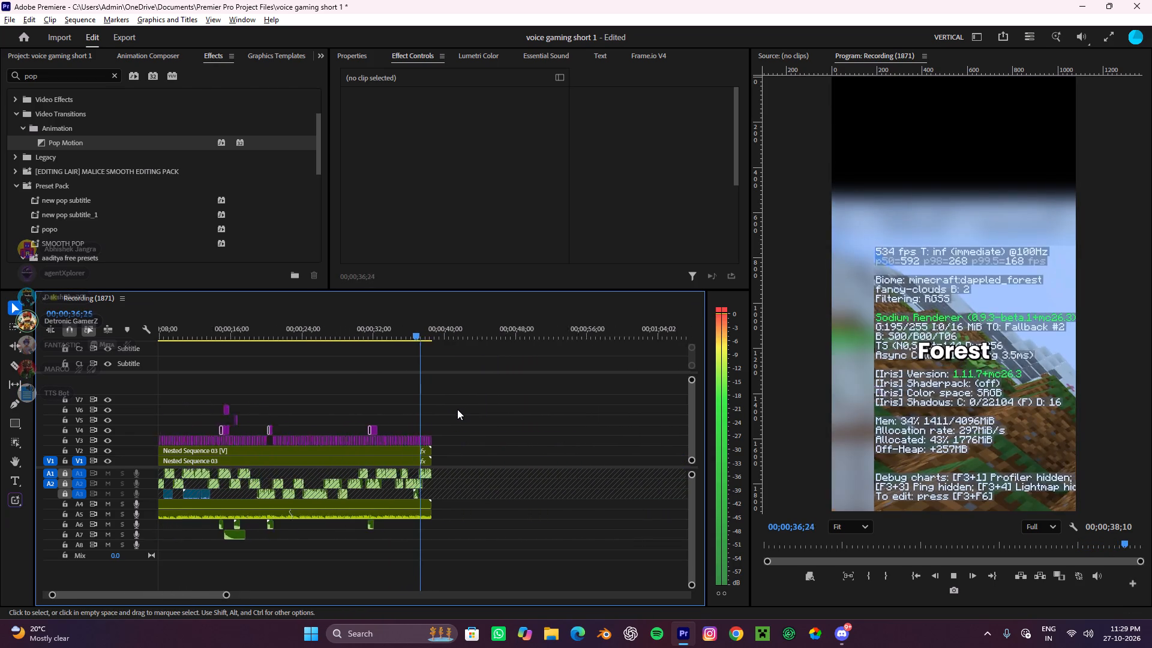
{"action": "scroll", "coordinate": [472, 418], "scroll_direction": "down", "scroll_amount": 4}
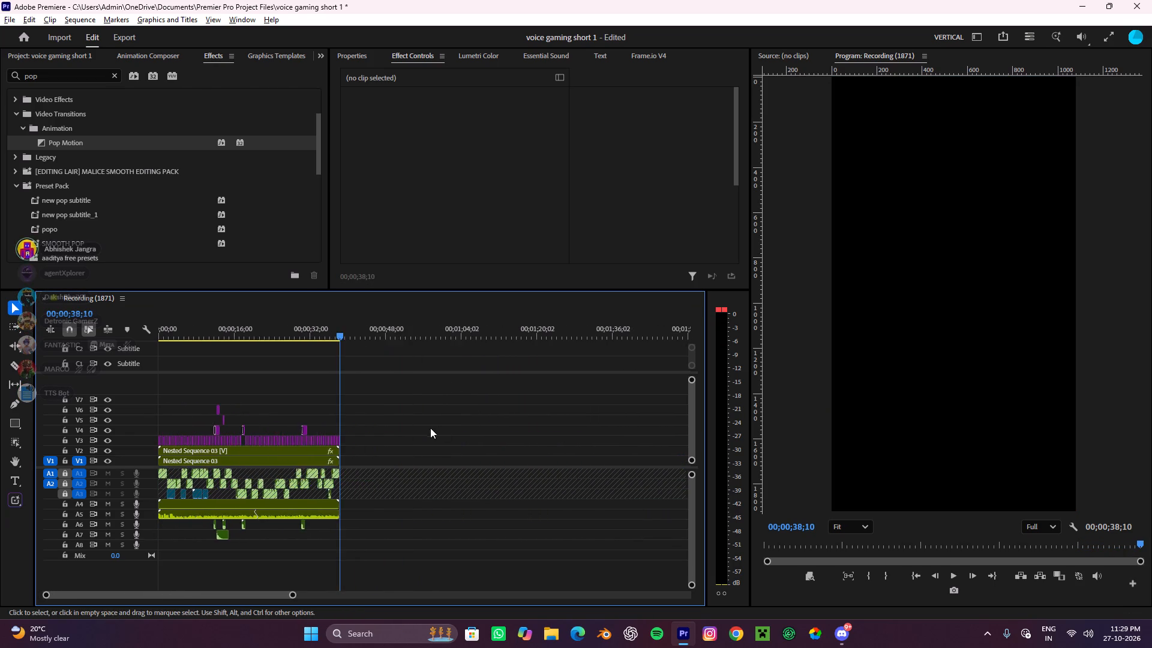
{"action": "scroll", "coordinate": [430, 428], "scroll_direction": "down", "scroll_amount": 3}
{"action": "scroll", "coordinate": [354, 446], "scroll_direction": "up", "scroll_amount": 11, "text": "alt"}
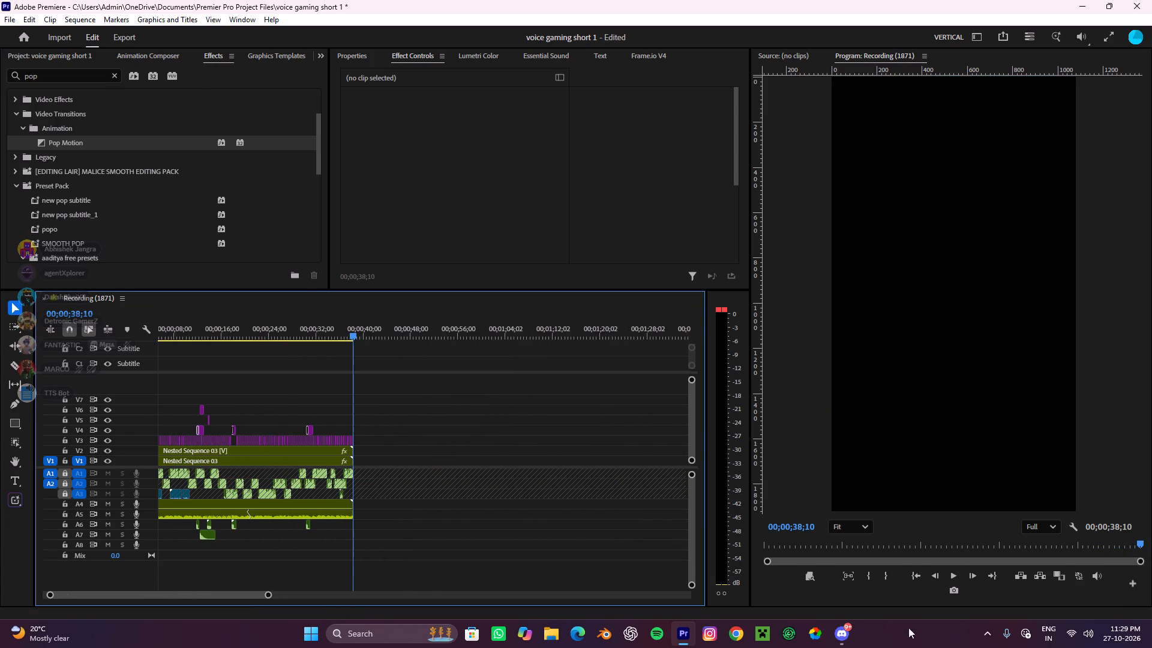
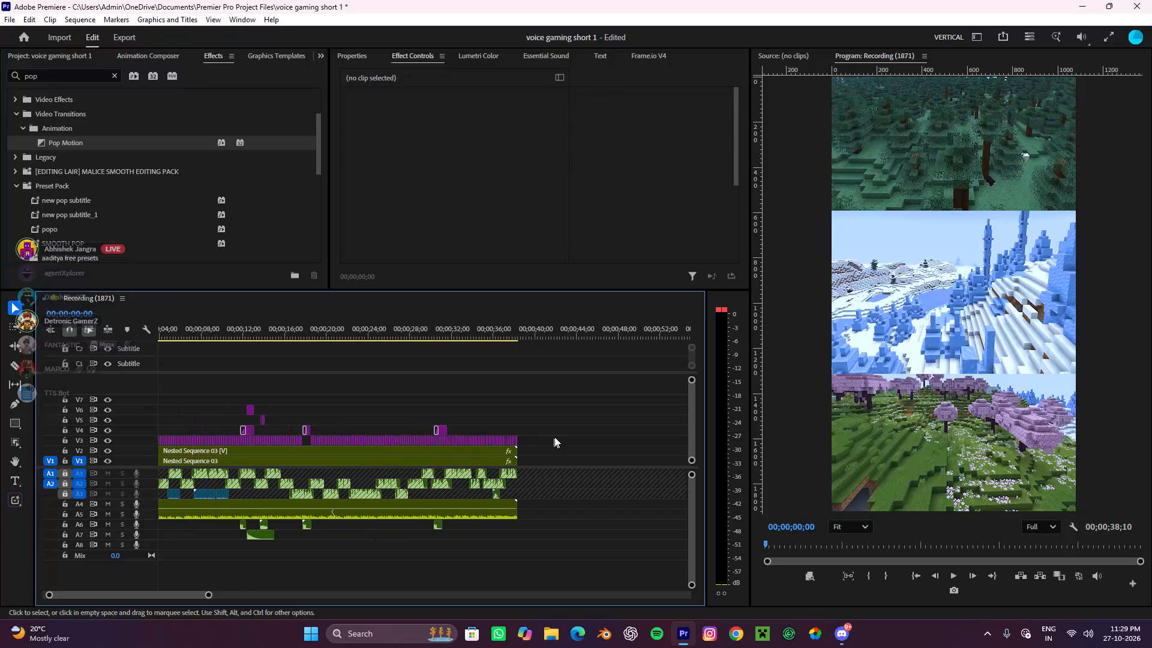
Play the whole sequence from its start through to the end as a final review of captions, effects and audio.
{"action": "left_click_drag", "start_coordinate": [590, 404], "coordinate": [1, 542]}
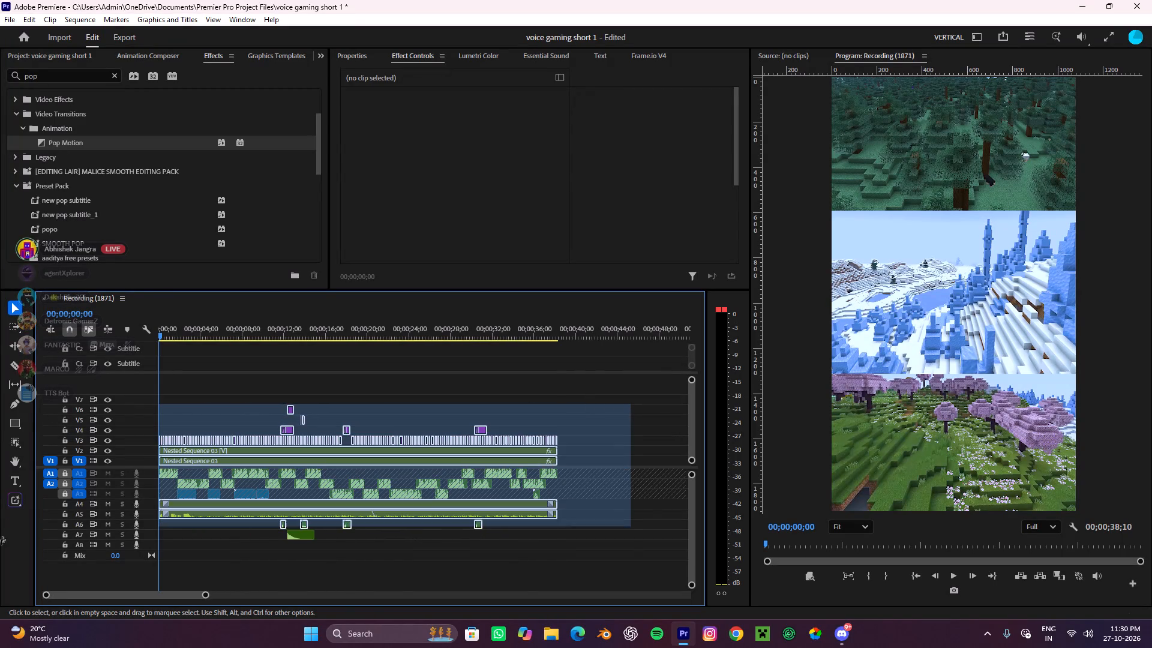
{"action": "left_click_drag", "start_coordinate": [1, 542], "coordinate": [620, 457]}
{"action": "left_click", "coordinate": [620, 457]}
{"action": "key", "text": "space"}
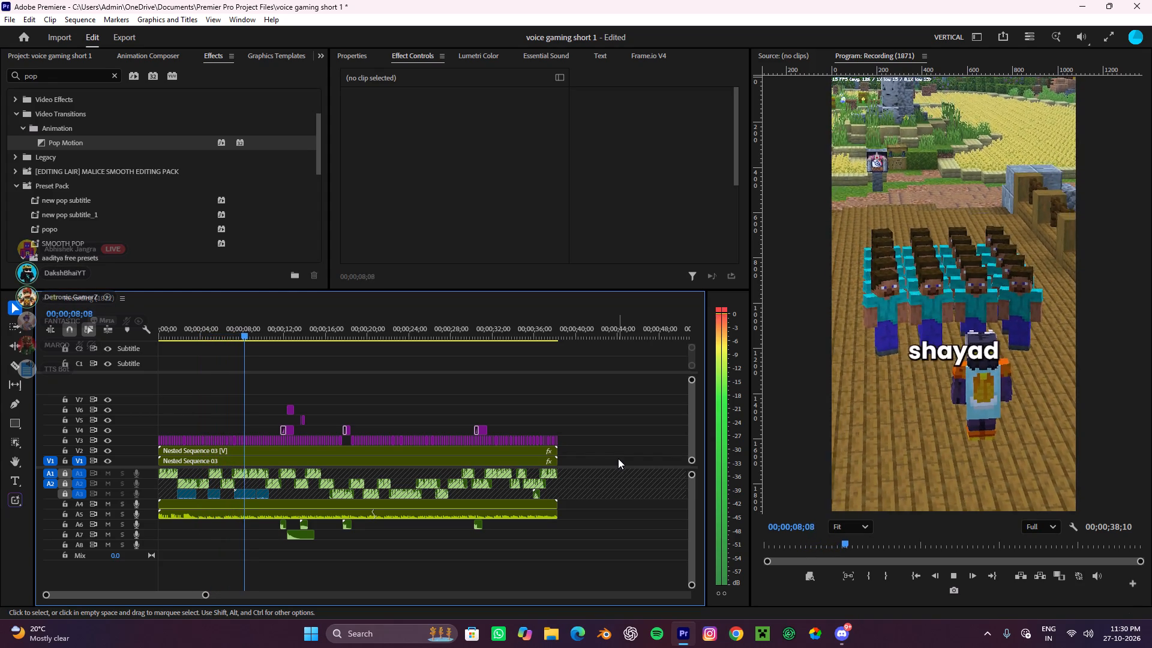
{"action": "key", "text": "space"}
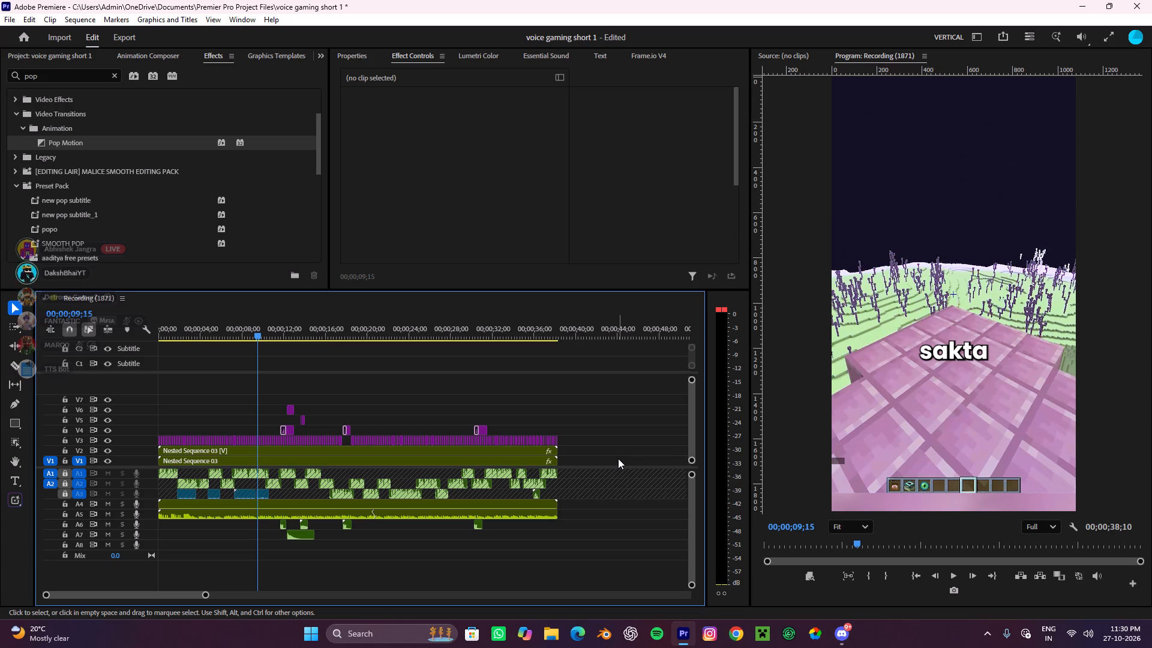
{"action": "left_click_drag", "start_coordinate": [629, 529], "coordinate": [628, 529]}
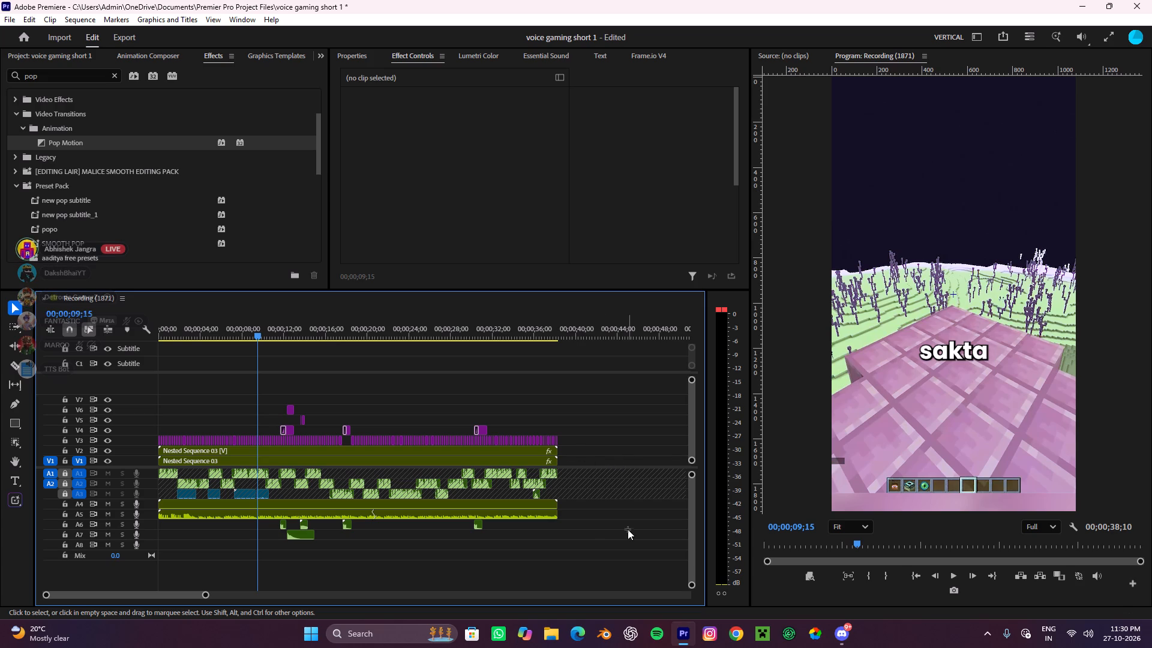
{"action": "left_click_drag", "start_coordinate": [628, 529], "coordinate": [511, 508]}
{"action": "left_click", "coordinate": [593, 520]}
{"action": "left_click_drag", "start_coordinate": [593, 520], "coordinate": [554, 517]}
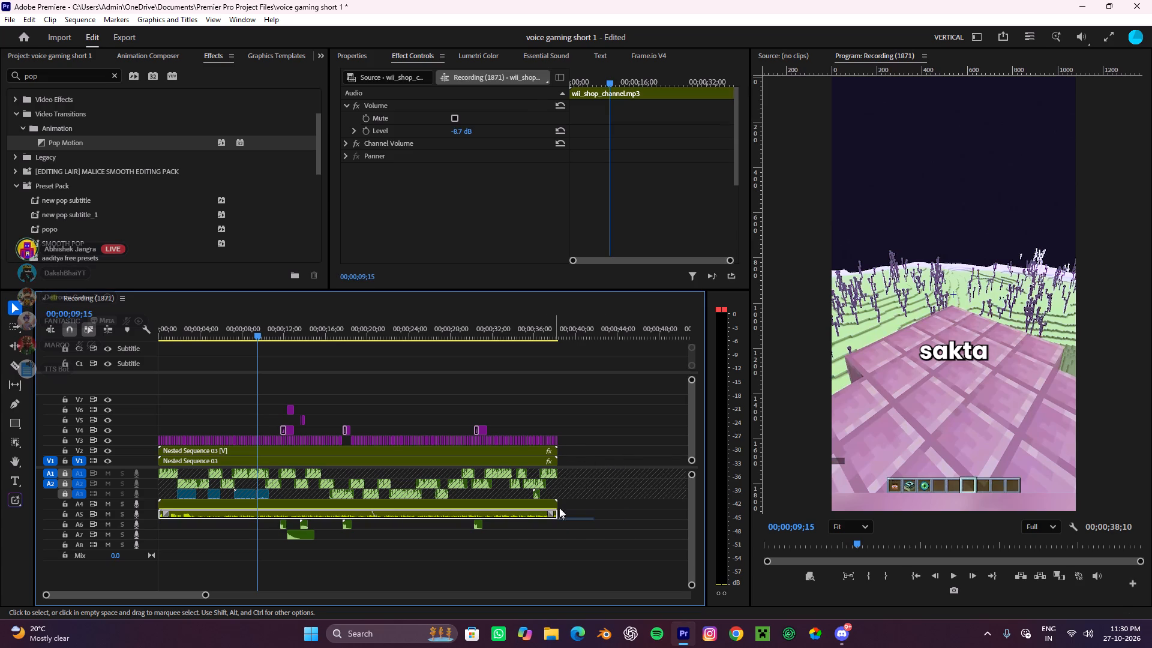
{"action": "left_click_drag", "start_coordinate": [596, 464], "coordinate": [547, 454]}
{"action": "left_click", "coordinate": [615, 445]}
{"action": "left_click_drag", "start_coordinate": [605, 443], "coordinate": [547, 439]}
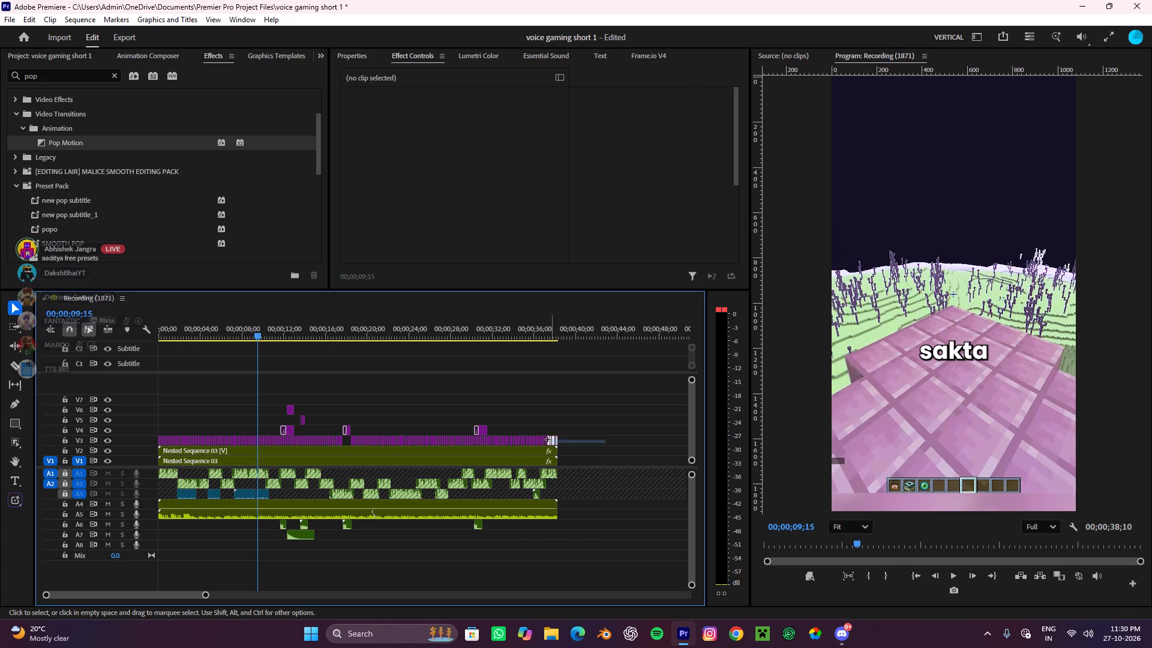
{"action": "left_click_drag", "start_coordinate": [547, 439], "coordinate": [528, 442]}
{"action": "left_click", "coordinate": [613, 427]}
{"action": "key", "text": "space"}
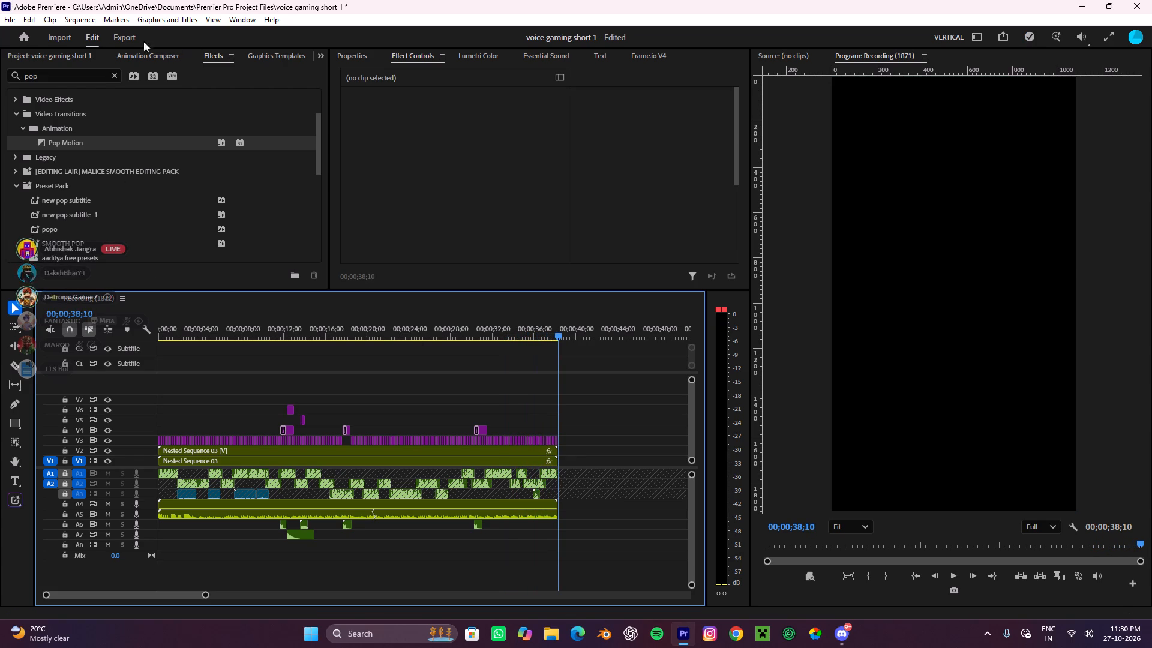
Open the export settings for the sequence and apply the "yt shorts export" preset.
{"action": "left_click", "coordinate": [125, 36]}
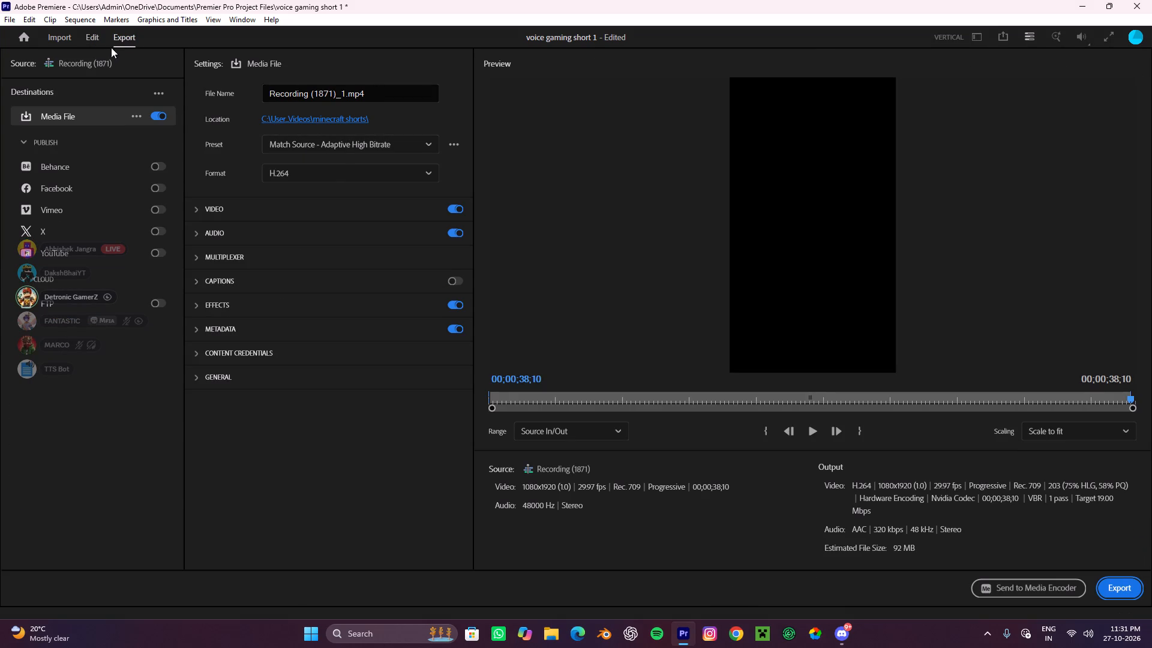
{"action": "left_click", "coordinate": [384, 145]}
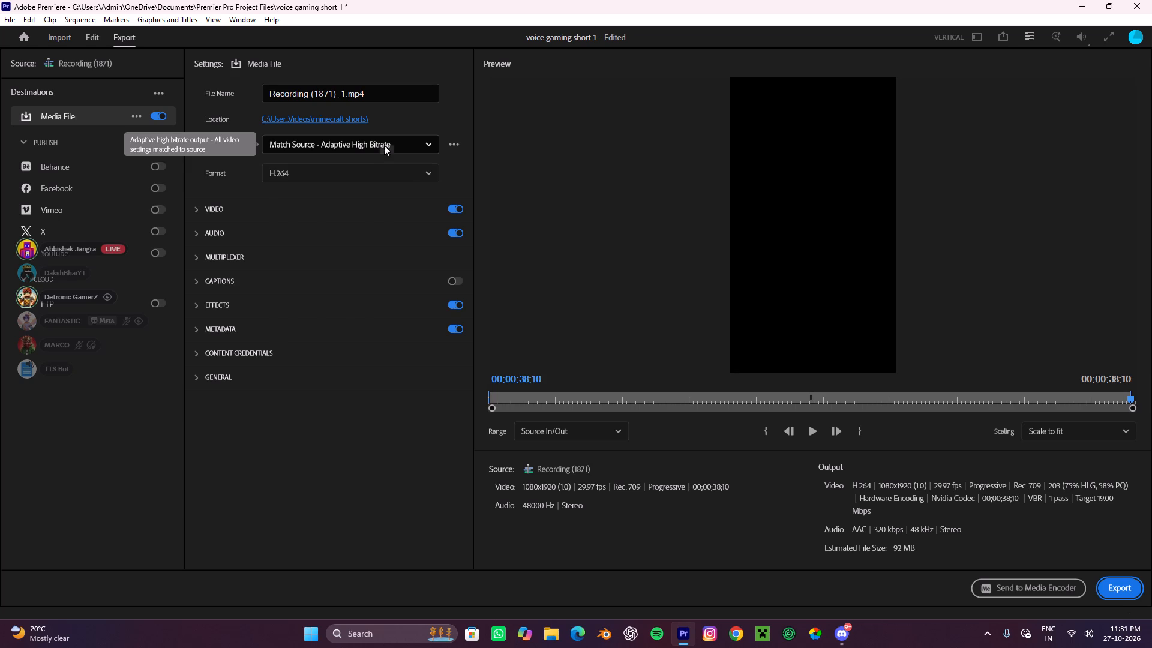
{"action": "scroll", "coordinate": [395, 402], "scroll_direction": "down", "scroll_amount": 8}
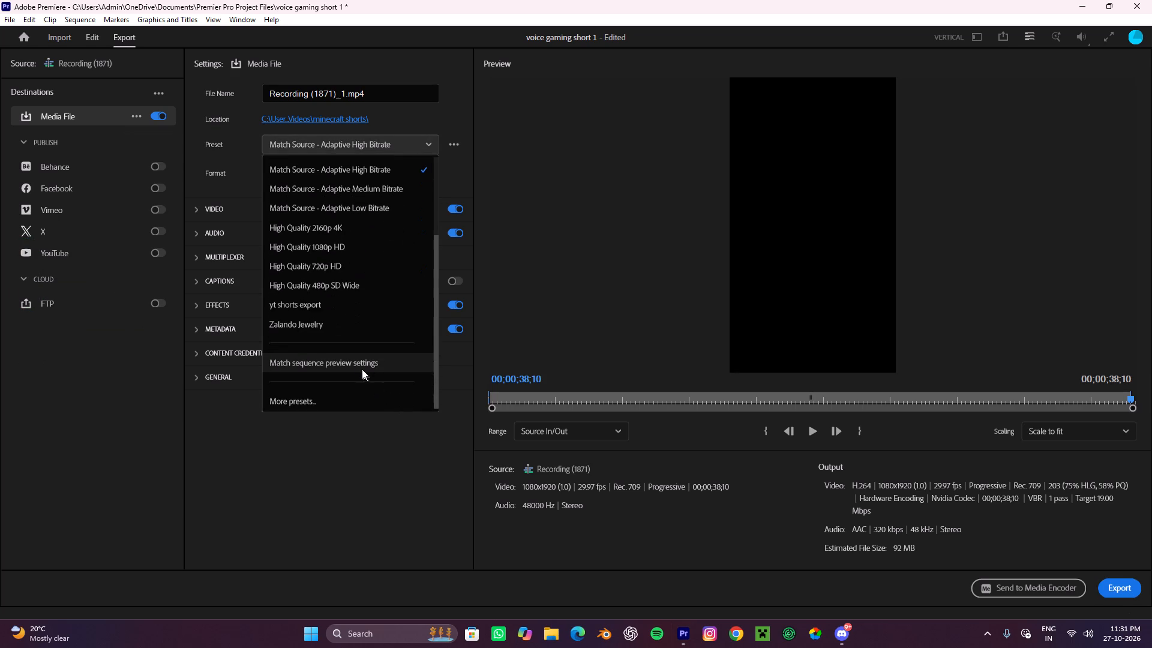
{"action": "scroll", "coordinate": [358, 364], "scroll_direction": "down", "scroll_amount": 9}
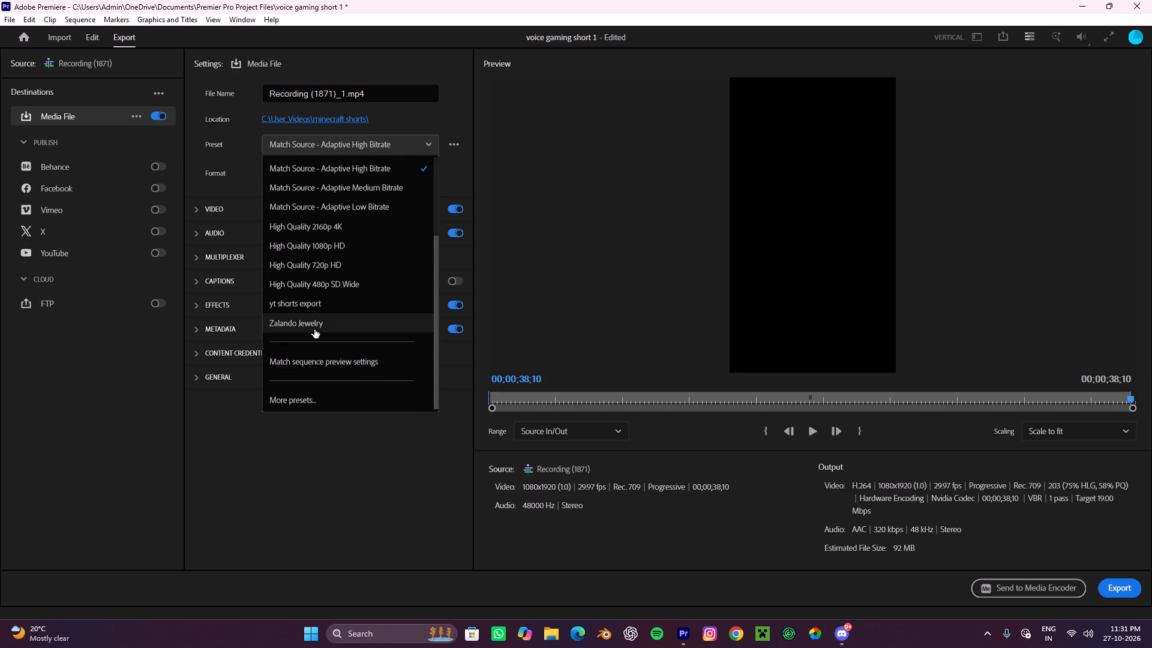
{"action": "left_click", "coordinate": [323, 310]}
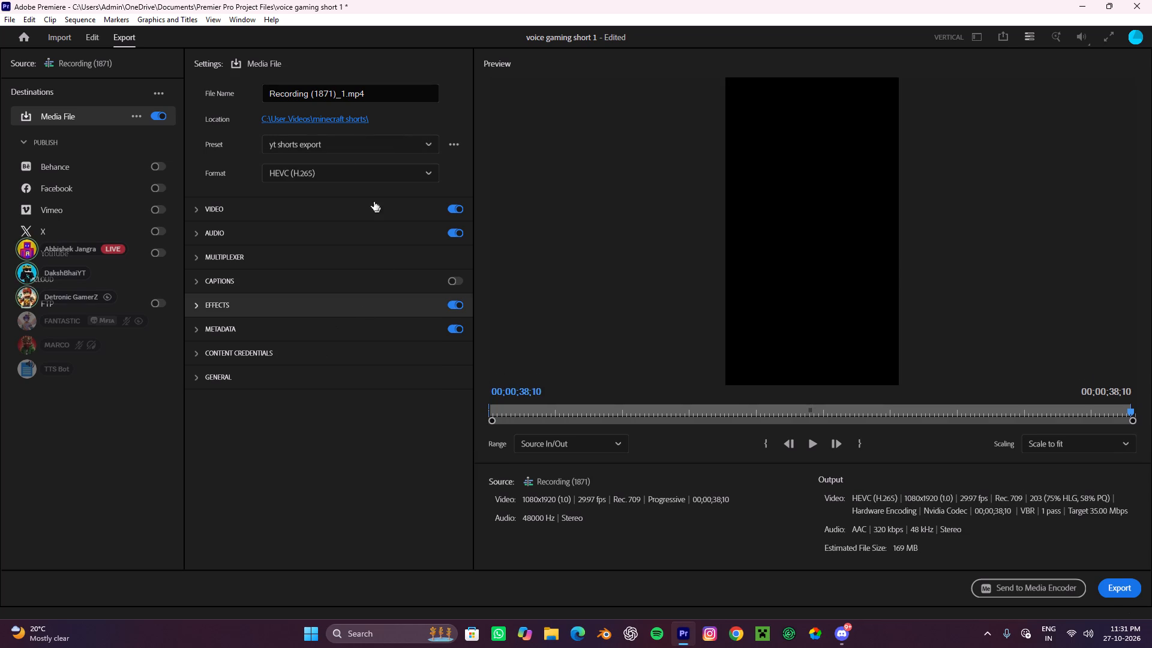
Name the export file "voice gaming short 1".
{"action": "left_click_drag", "start_coordinate": [393, 89], "coordinate": [176, 84]}
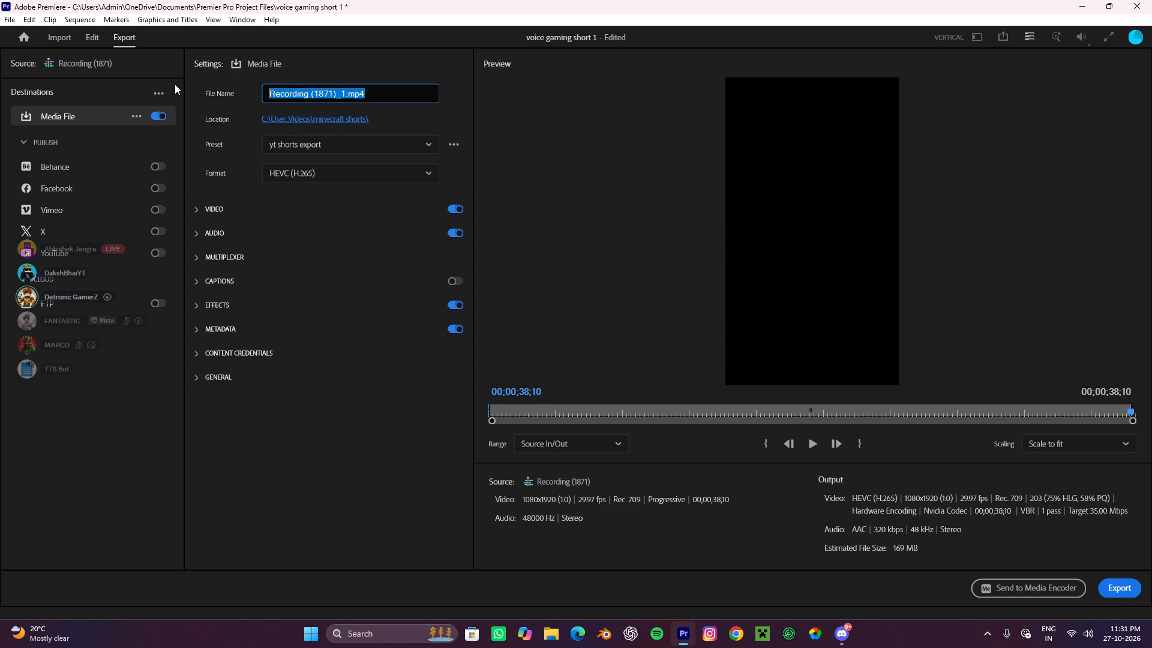
{"action": "type", "text": "voi"}
{"action": "type", "text": "ce gamni"}
{"action": "key", "text": "BackSpace"}
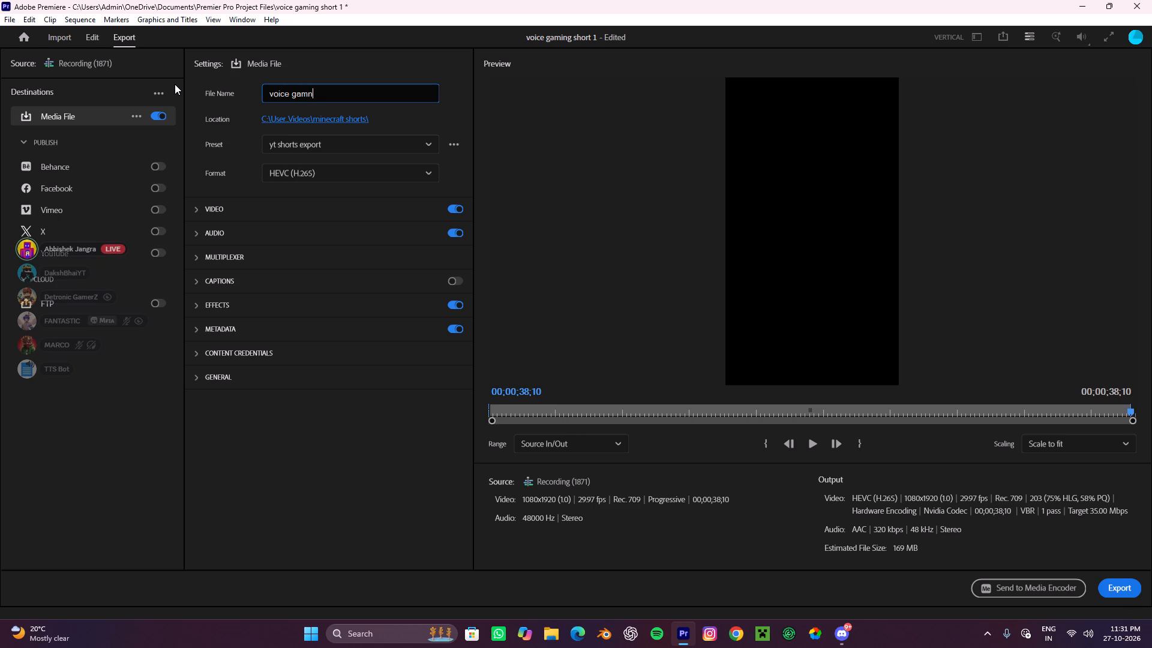
{"action": "key", "text": "BackSpace"}
{"action": "type", "text": "ing"}
{"action": "key", "text": "space"}
{"action": "type", "text": "short 1"}
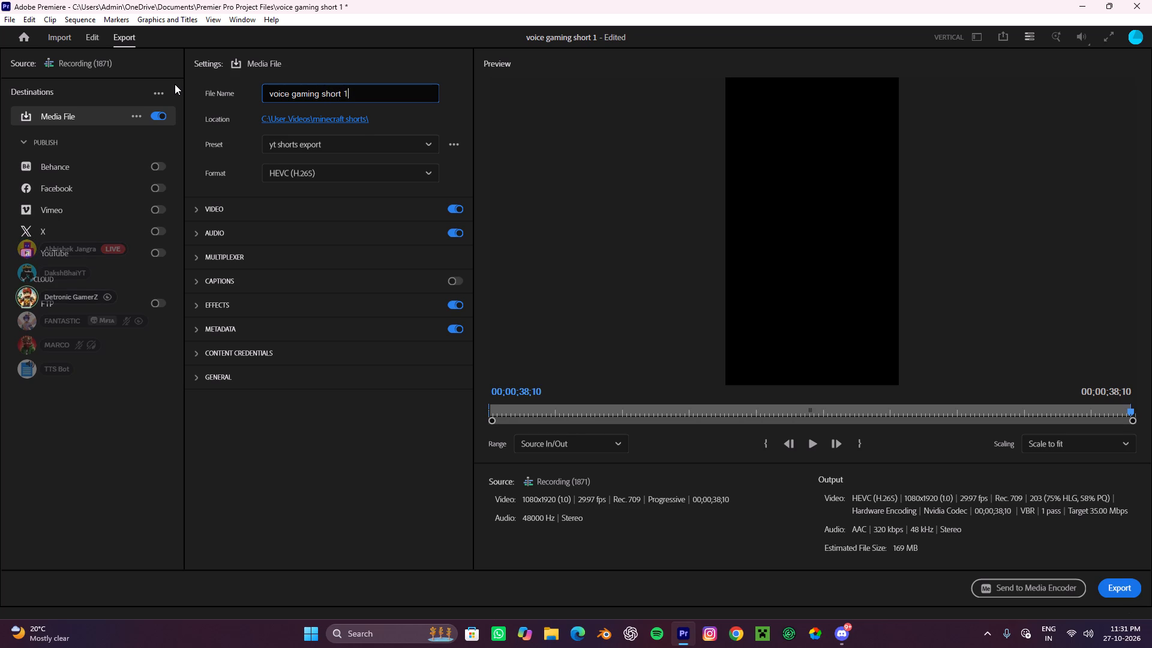
{"action": "left_click", "coordinate": [392, 126]}
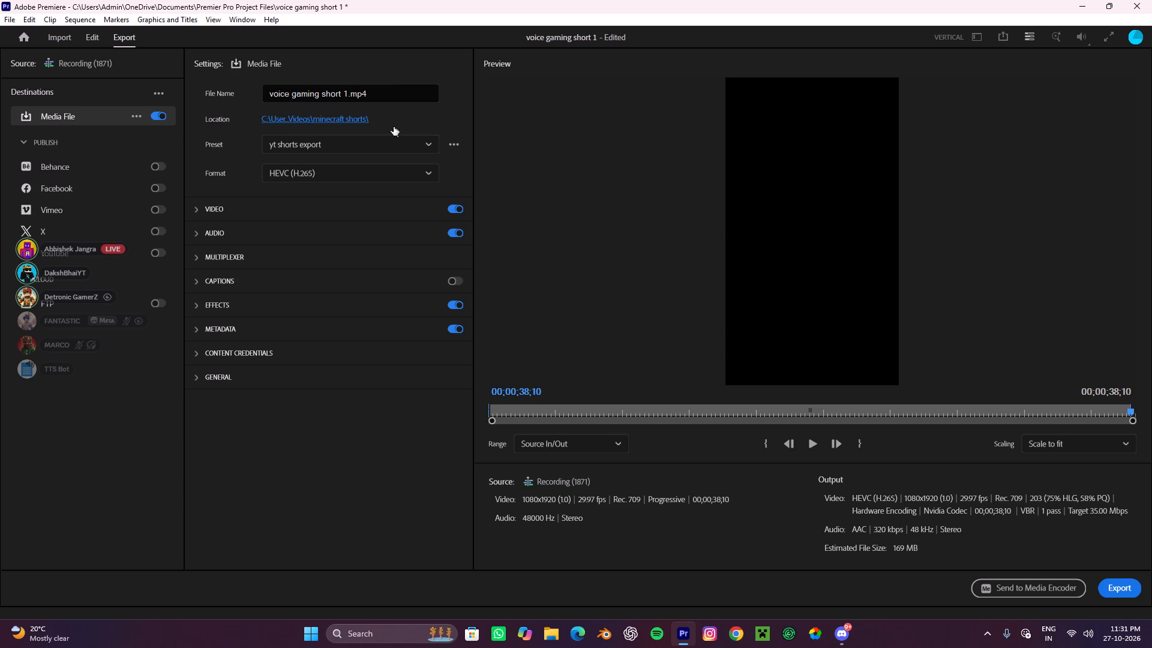
Start exporting the short as a media file with the current settings.
{"action": "scroll", "coordinate": [380, 371], "scroll_direction": "down", "scroll_amount": 3}
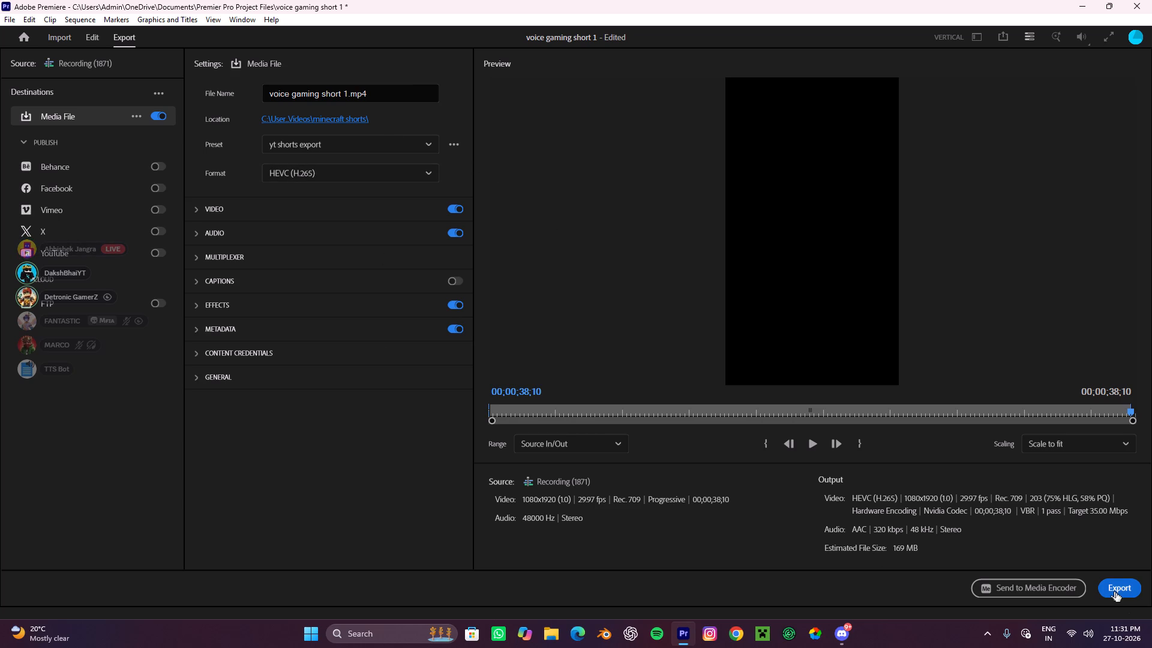
{"action": "left_click", "coordinate": [1116, 593]}
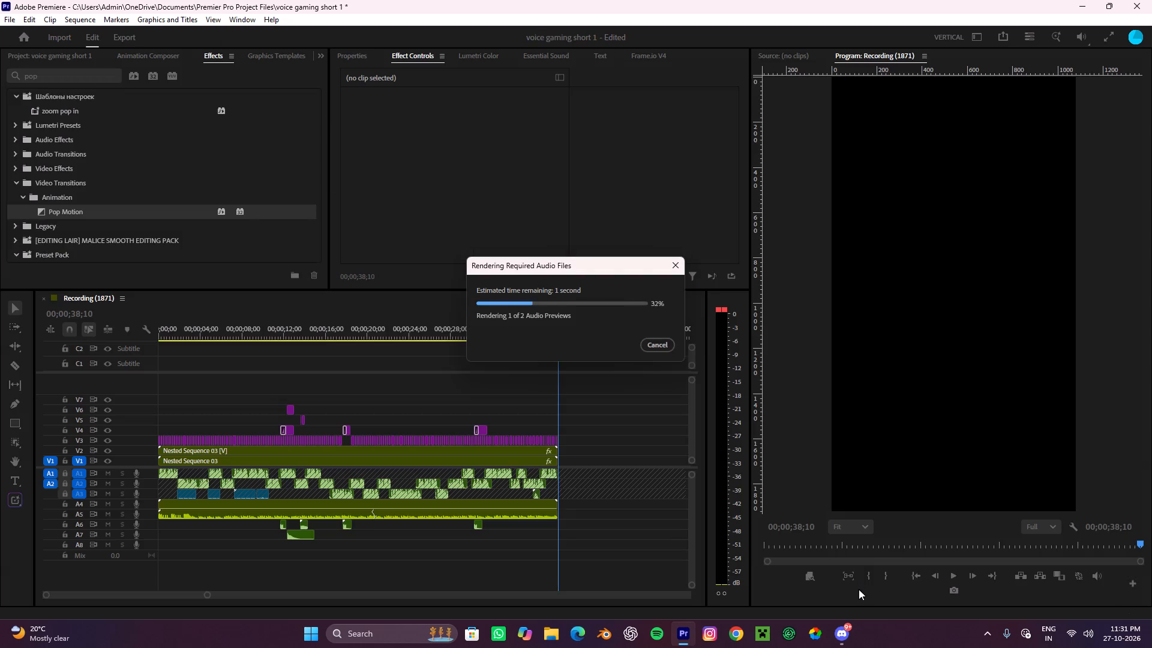
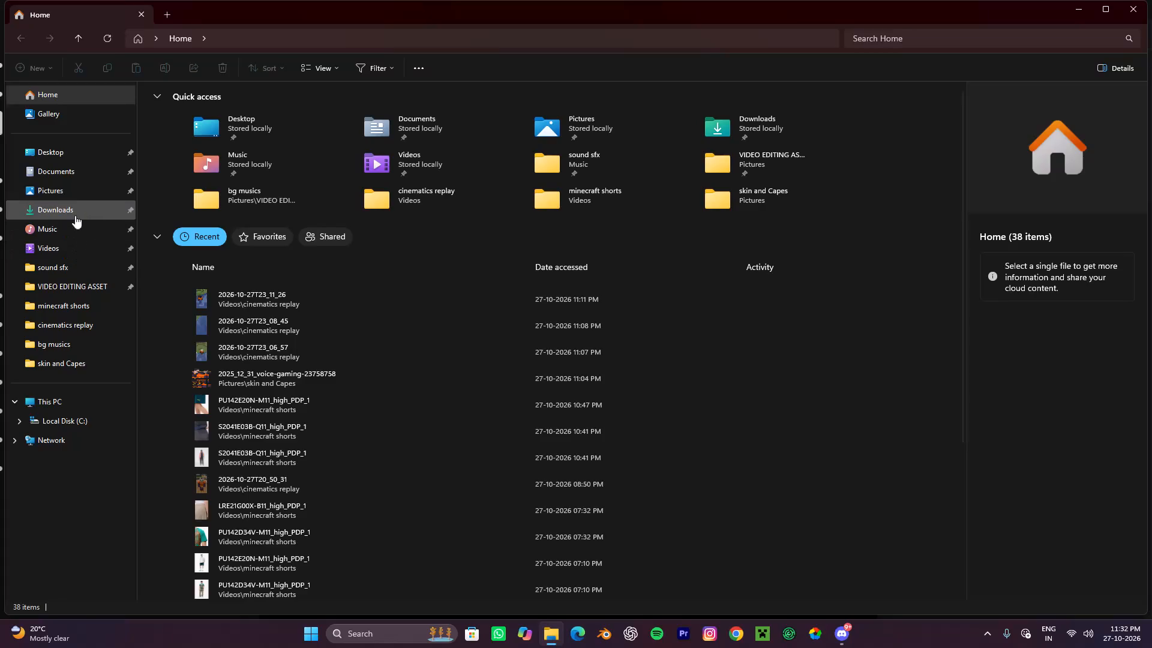
Open the Videos folder in File Explorer.
{"action": "left_click", "coordinate": [67, 239]}
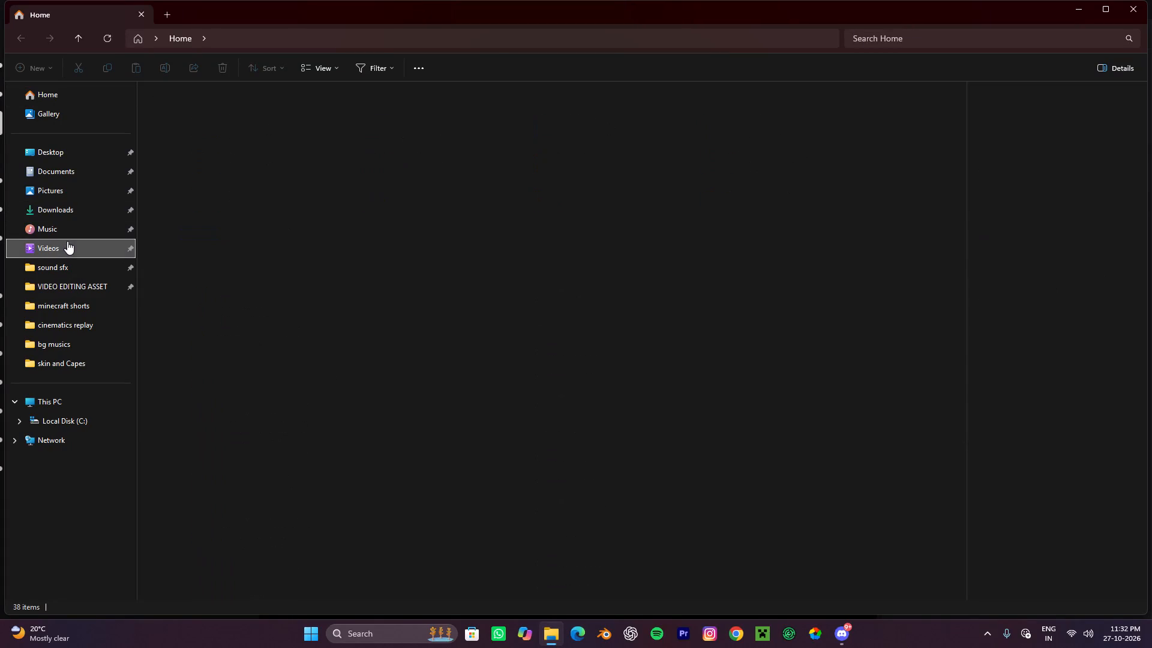
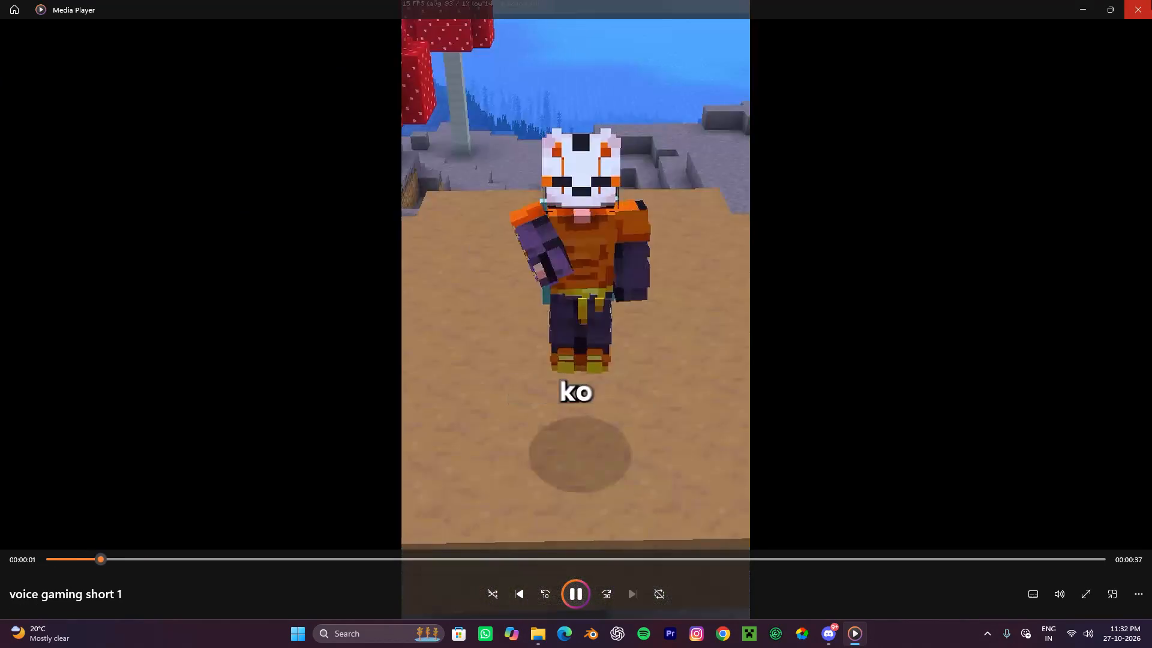
Close the playback of the exported short and minimize the minecraft shorts folder window.
{"action": "left_click", "coordinate": [1151, 0]}
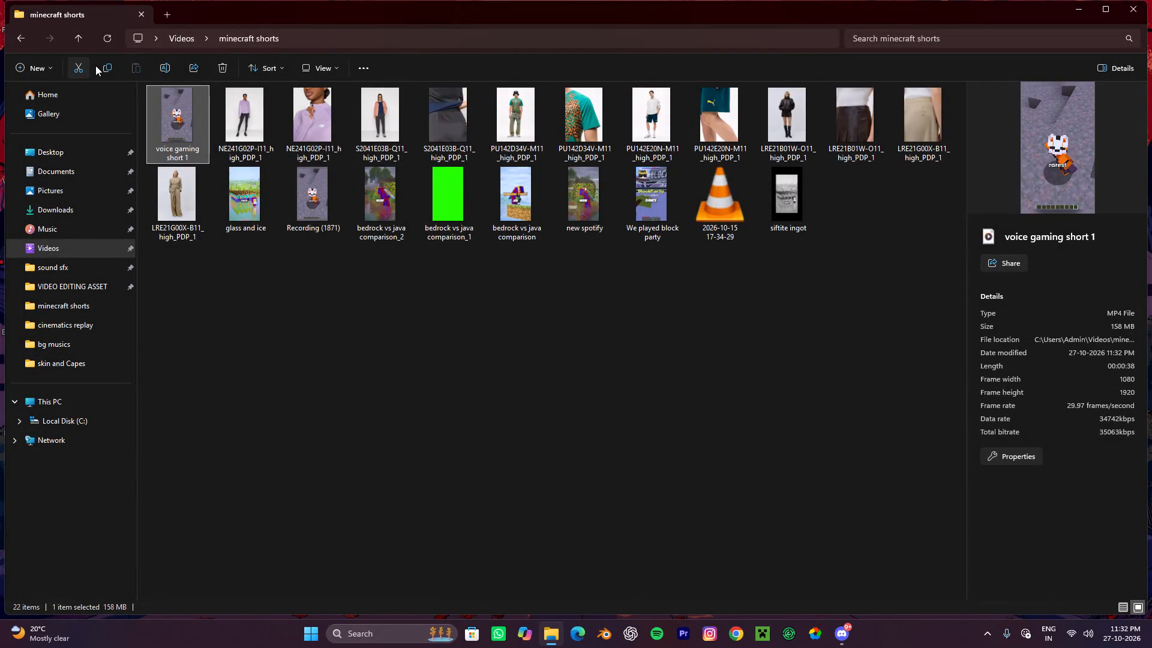
{"action": "left_click", "coordinate": [1081, 2]}
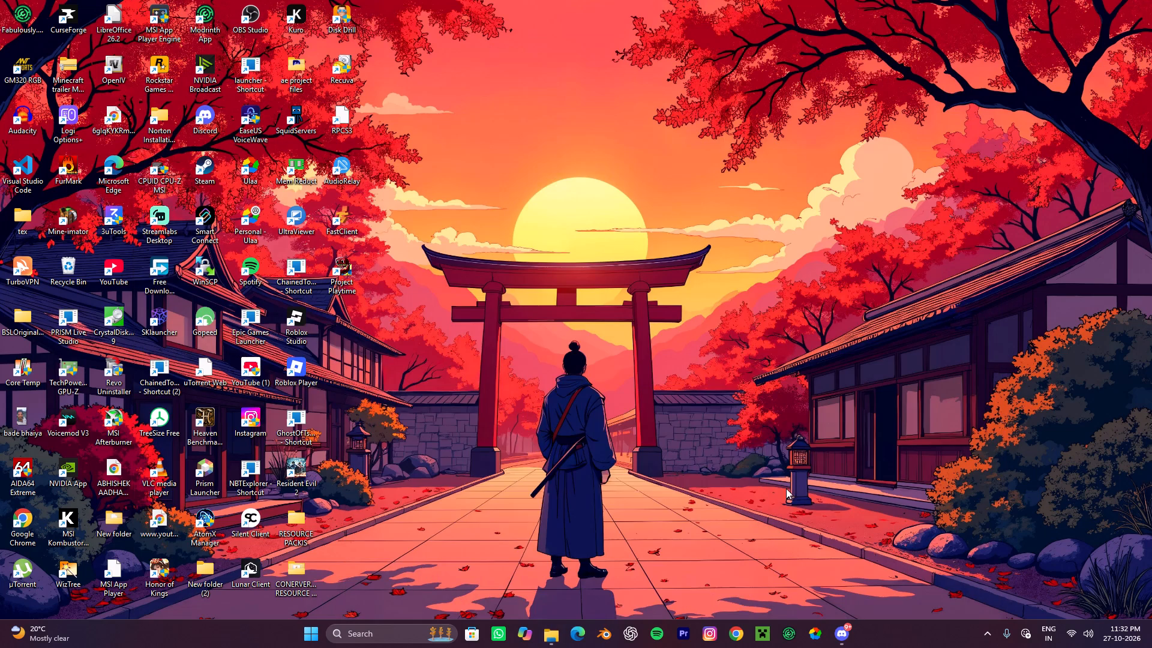
Switch to Chrome, search Google for mediafire and open the MediaFire website.
{"action": "left_click", "coordinate": [741, 647]}
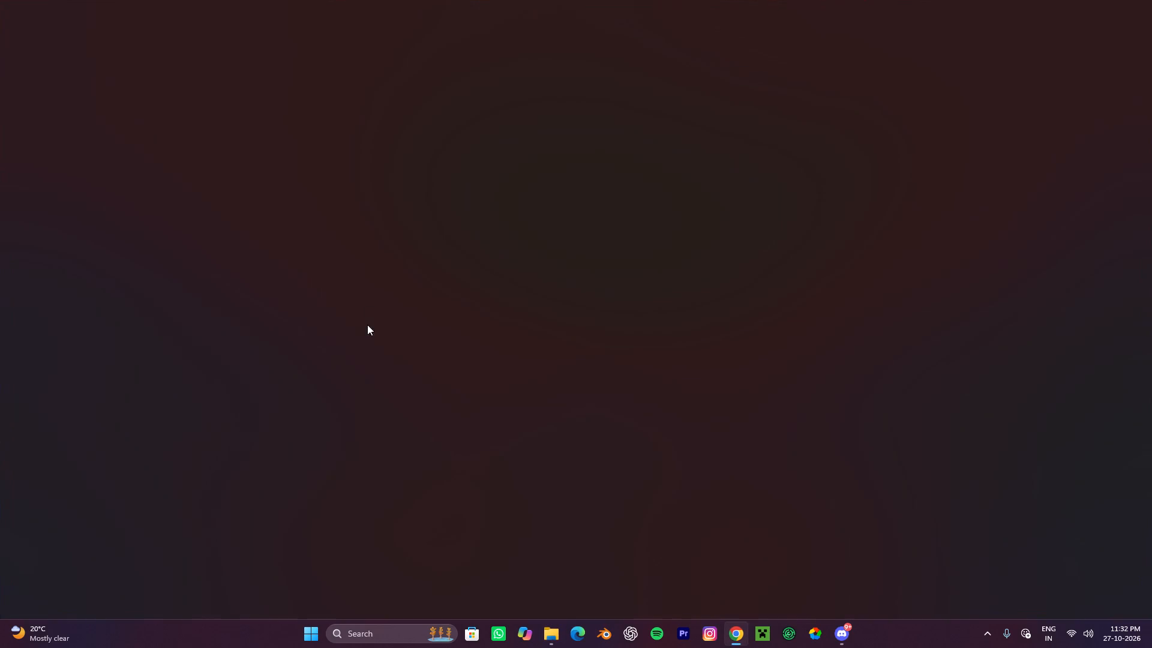
{"action": "left_click", "coordinate": [421, 249]}
{"action": "key", "text": "m"}
{"action": "key", "text": "e"}
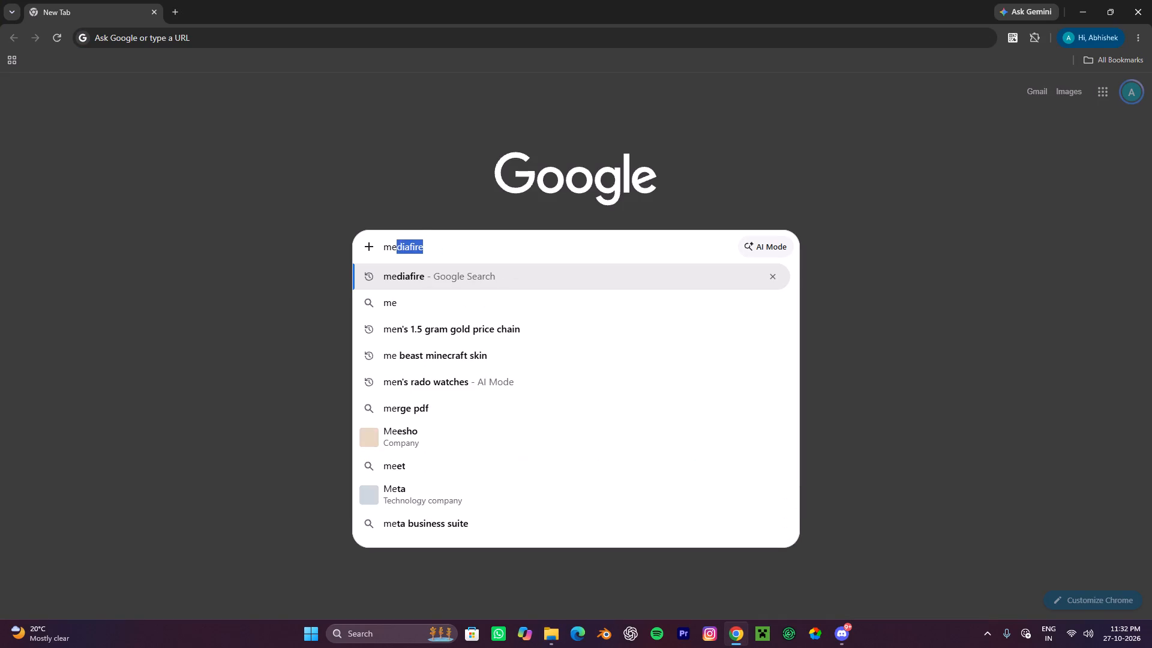
{"action": "key", "text": "d"}
{"action": "key", "text": "i"}
{"action": "left_click", "coordinate": [438, 271]}
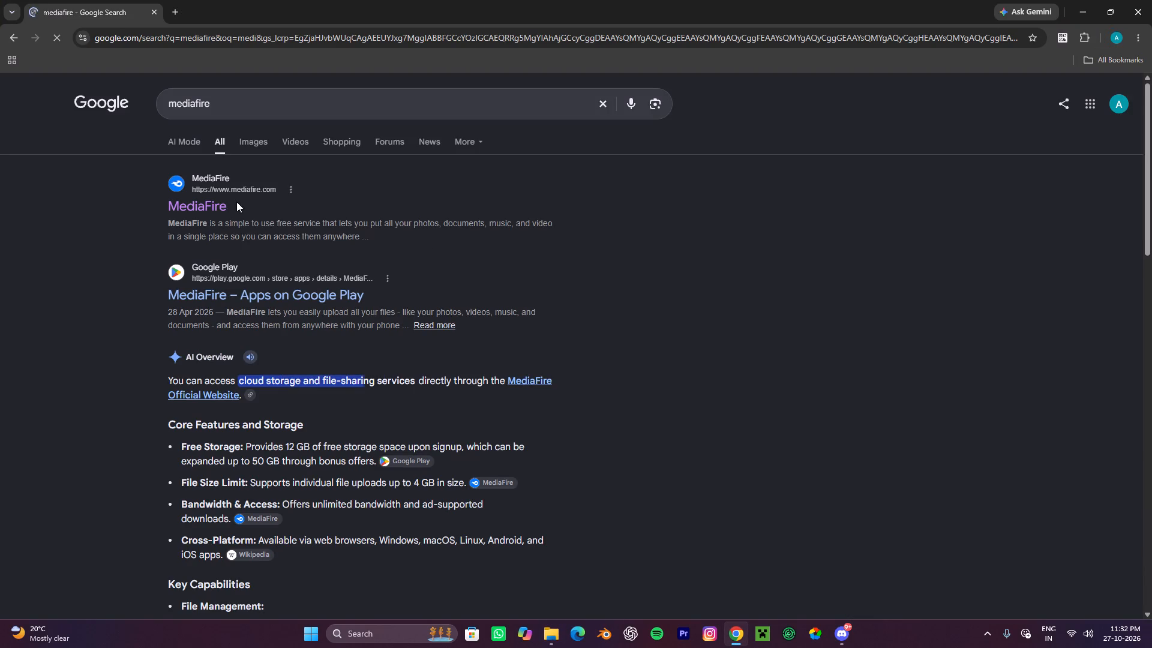
{"action": "left_click", "coordinate": [201, 209]}
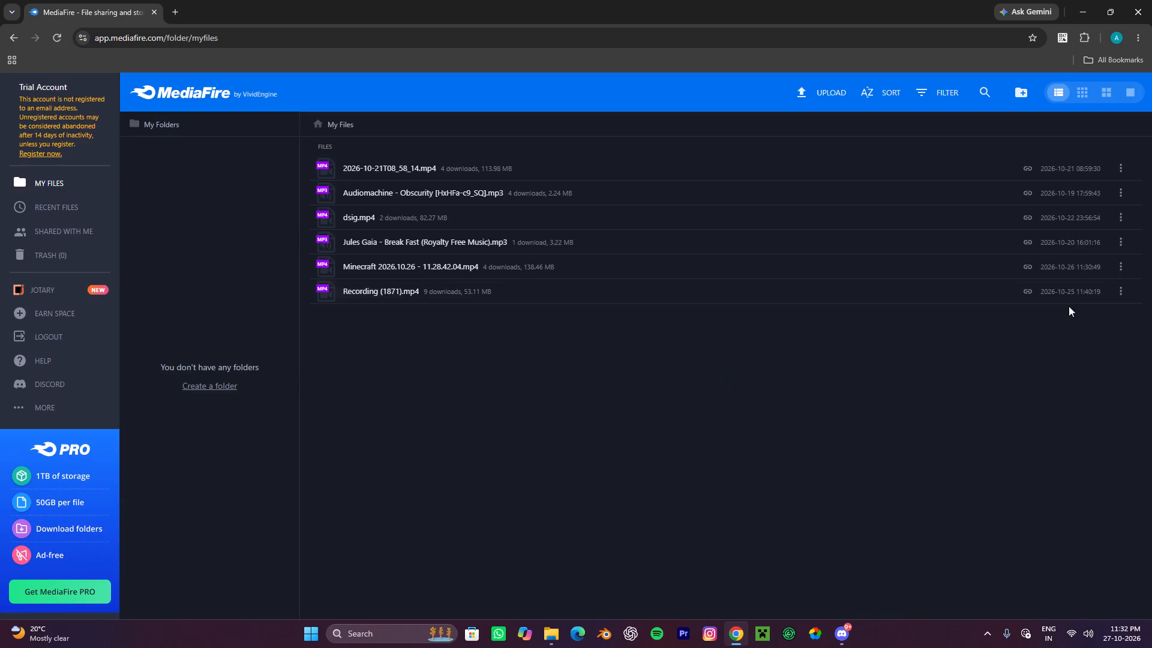
Upload "voice gaming short 1" from the minecraft shorts folder in File Explorer to MediaFire's My Files in Chrome.
{"action": "left_click", "coordinate": [1086, 9]}
{"action": "left_click", "coordinate": [550, 632]}
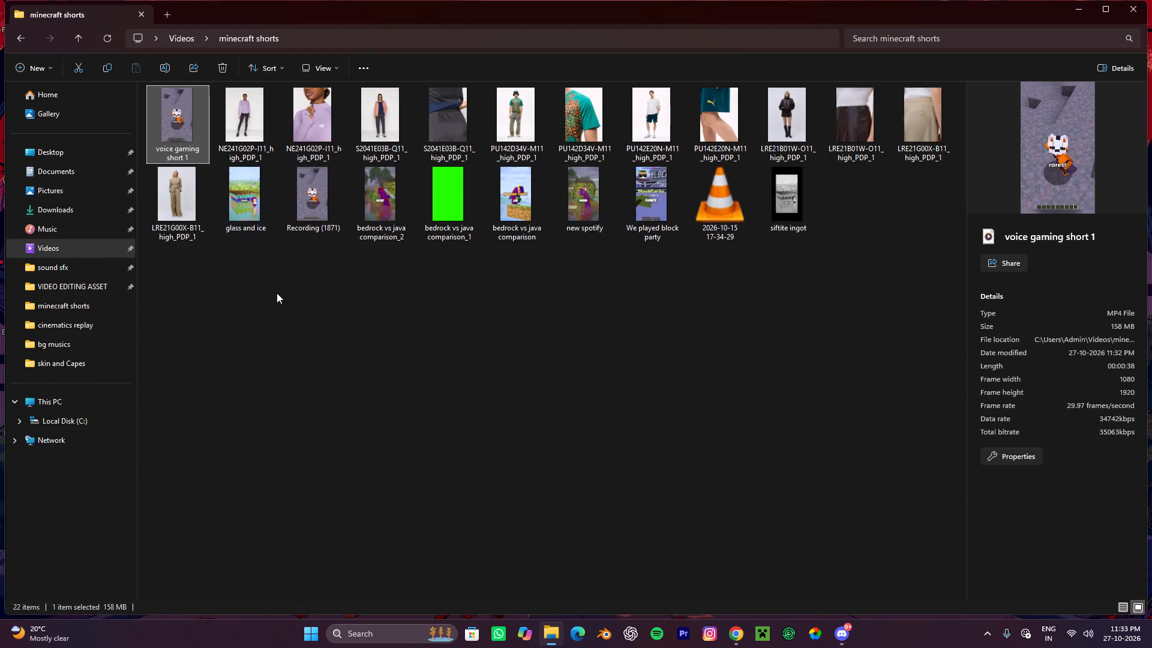
{"action": "left_click_drag", "start_coordinate": [182, 132], "coordinate": [739, 568]}
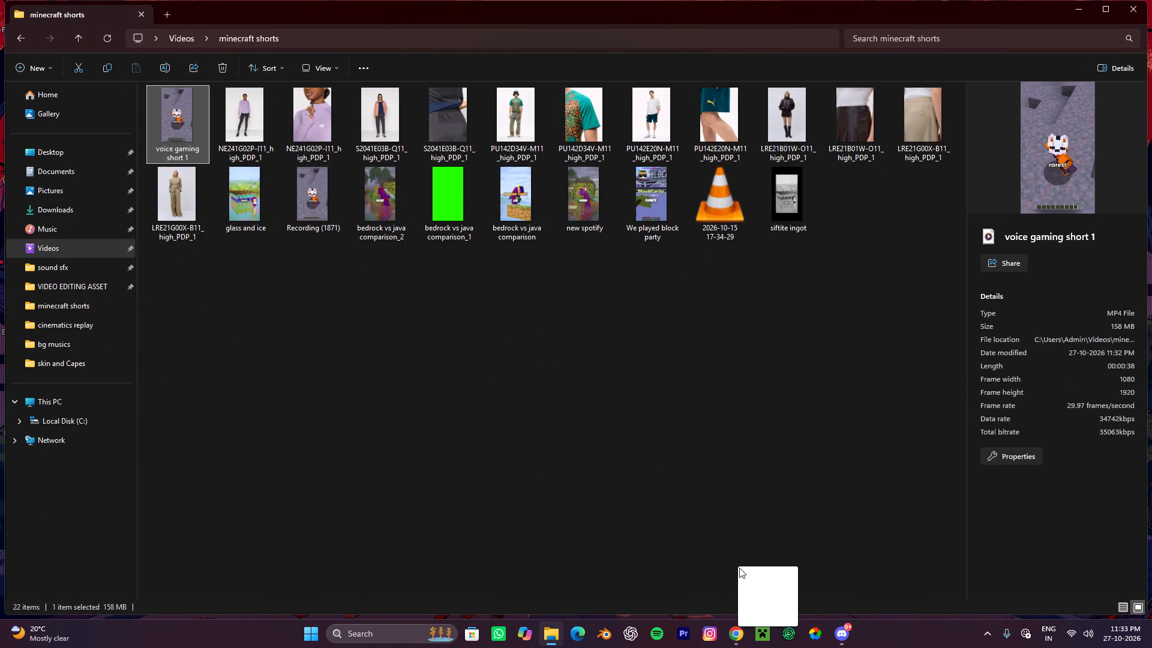
{"action": "left_click_drag", "start_coordinate": [739, 568], "coordinate": [536, 371]}
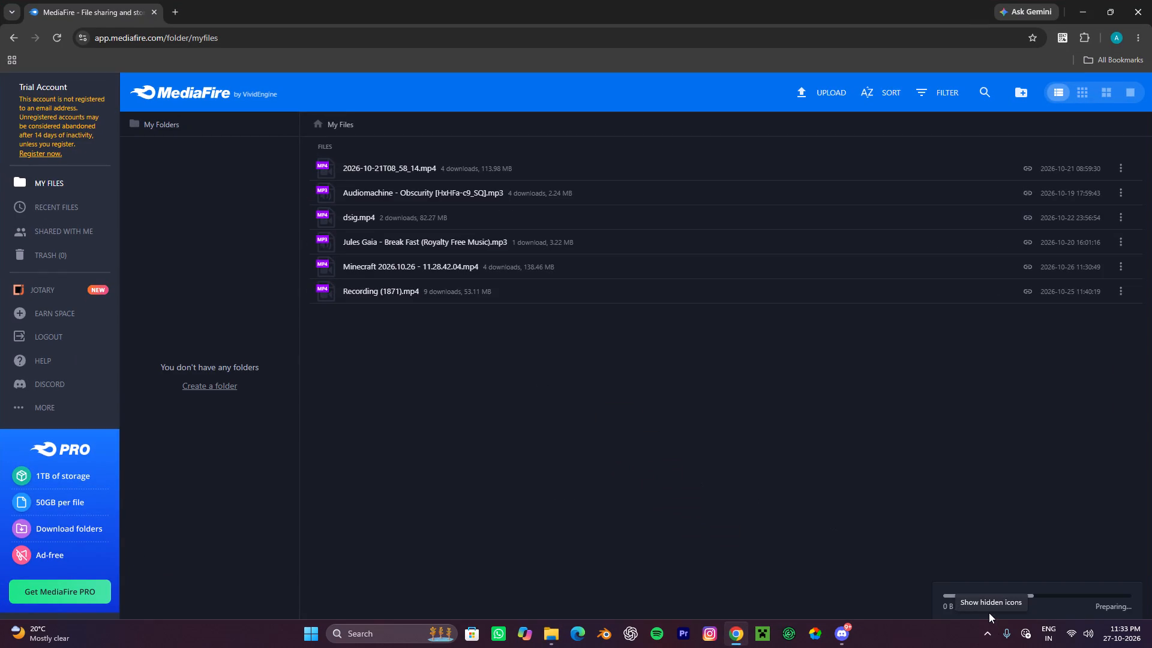
Expand the upload details and copy the link of voice gaming short 1.mp4.
{"action": "left_click", "coordinate": [989, 613]}
{"action": "left_click", "coordinate": [1073, 602]}
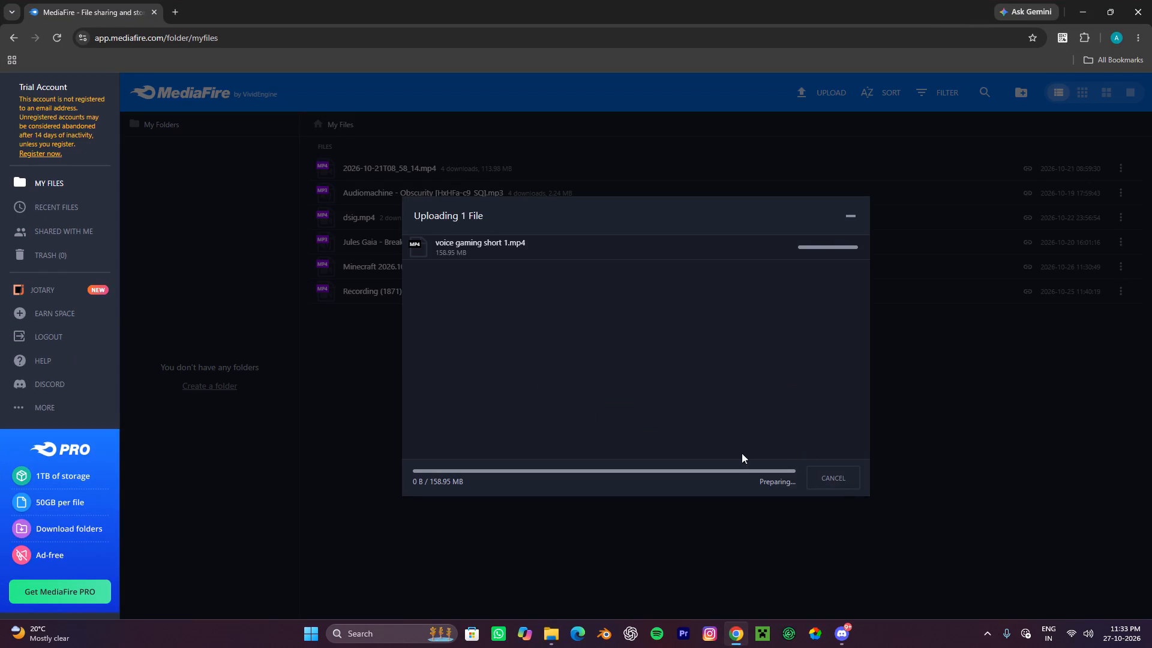
{"action": "left_click", "coordinate": [750, 250]}
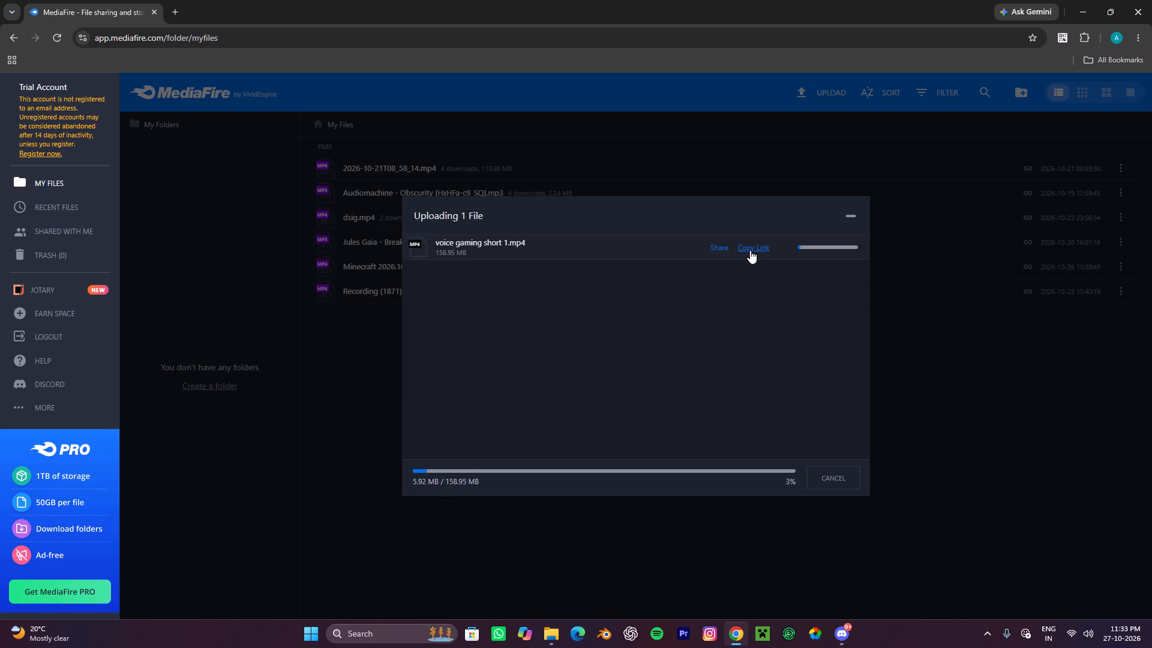